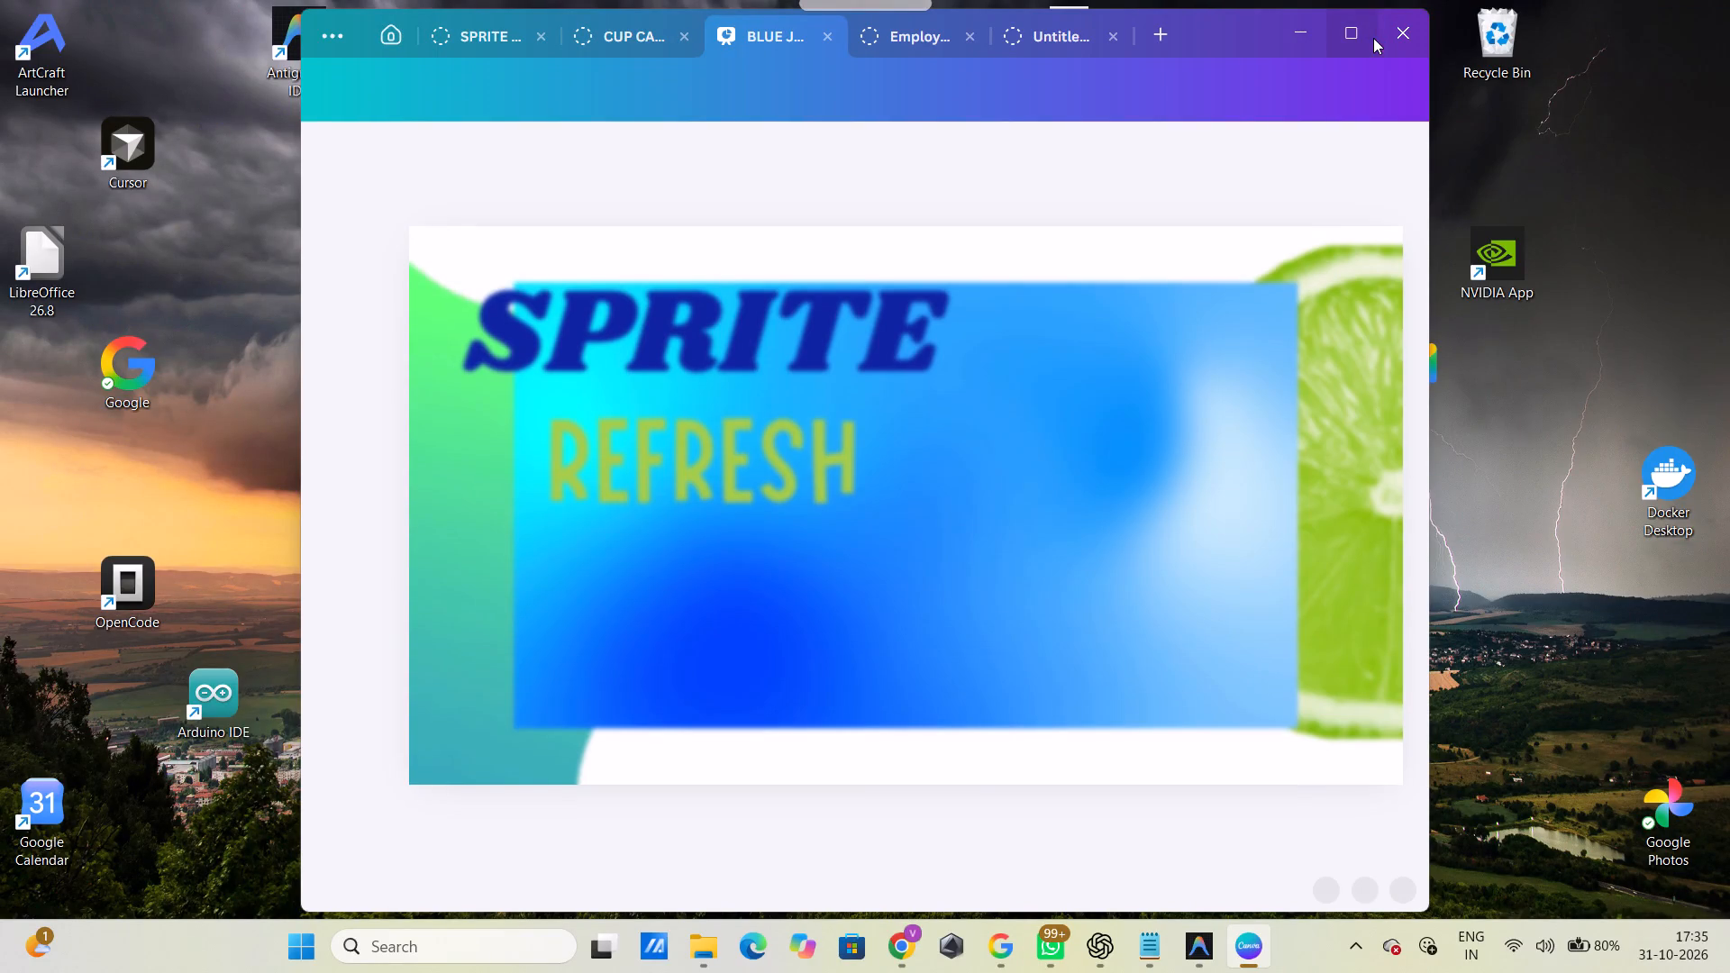
Maximize the Canva window.
click(1362, 34)
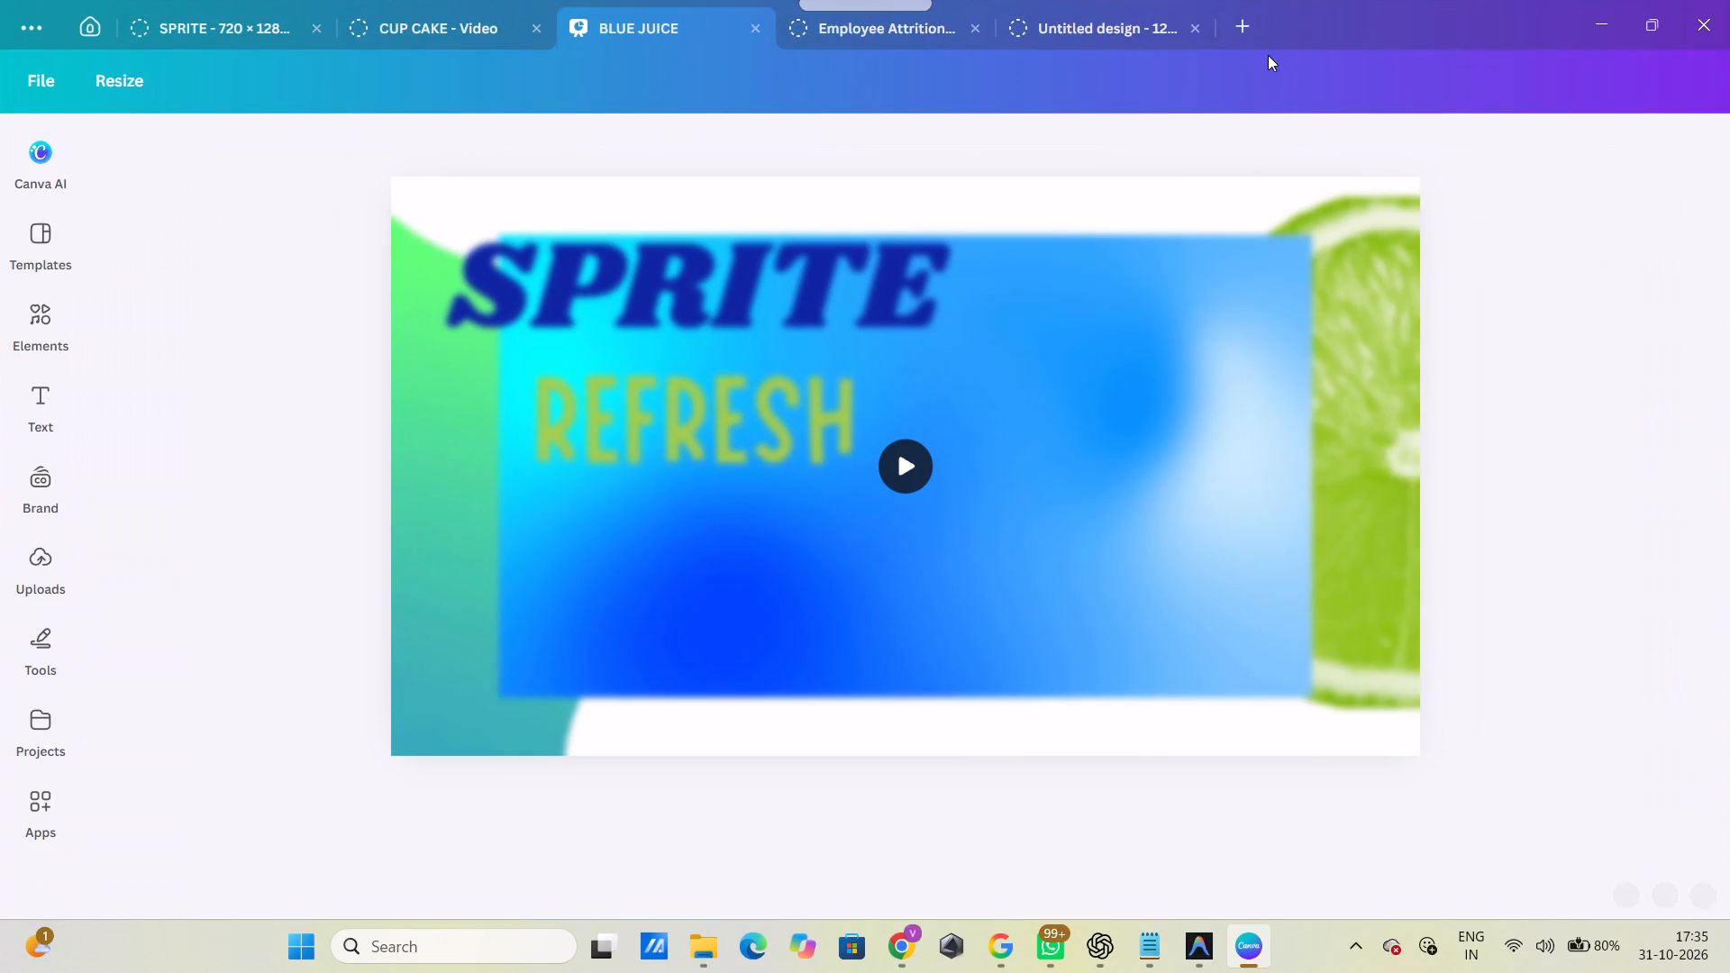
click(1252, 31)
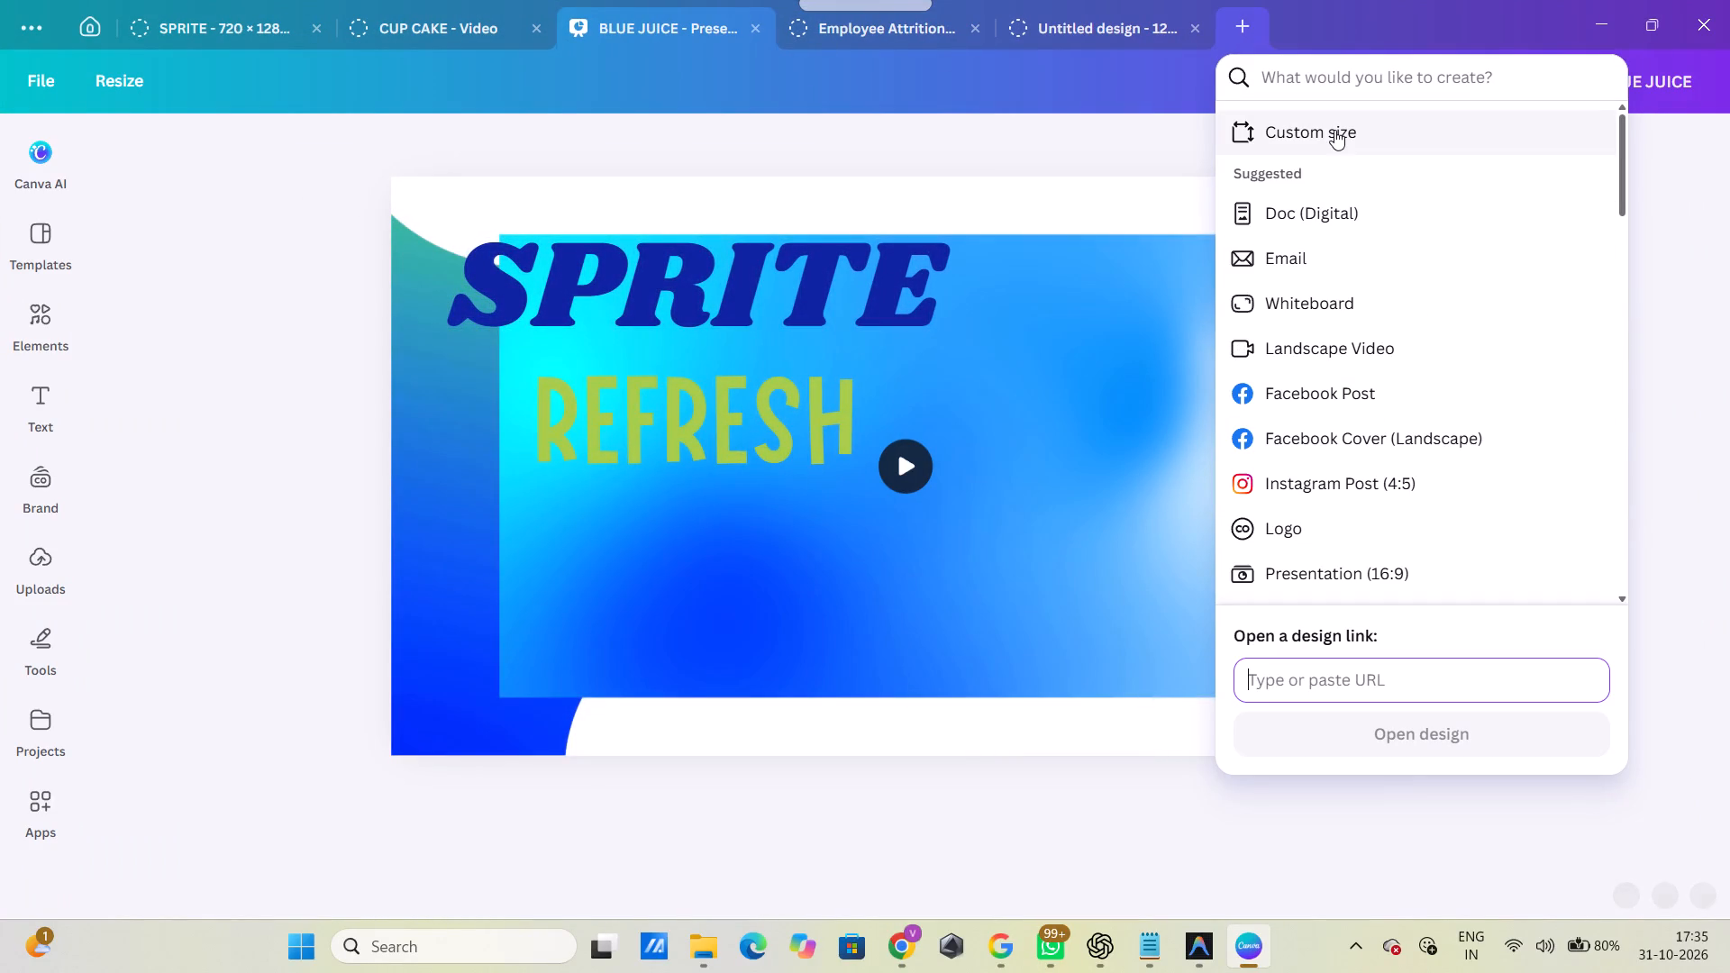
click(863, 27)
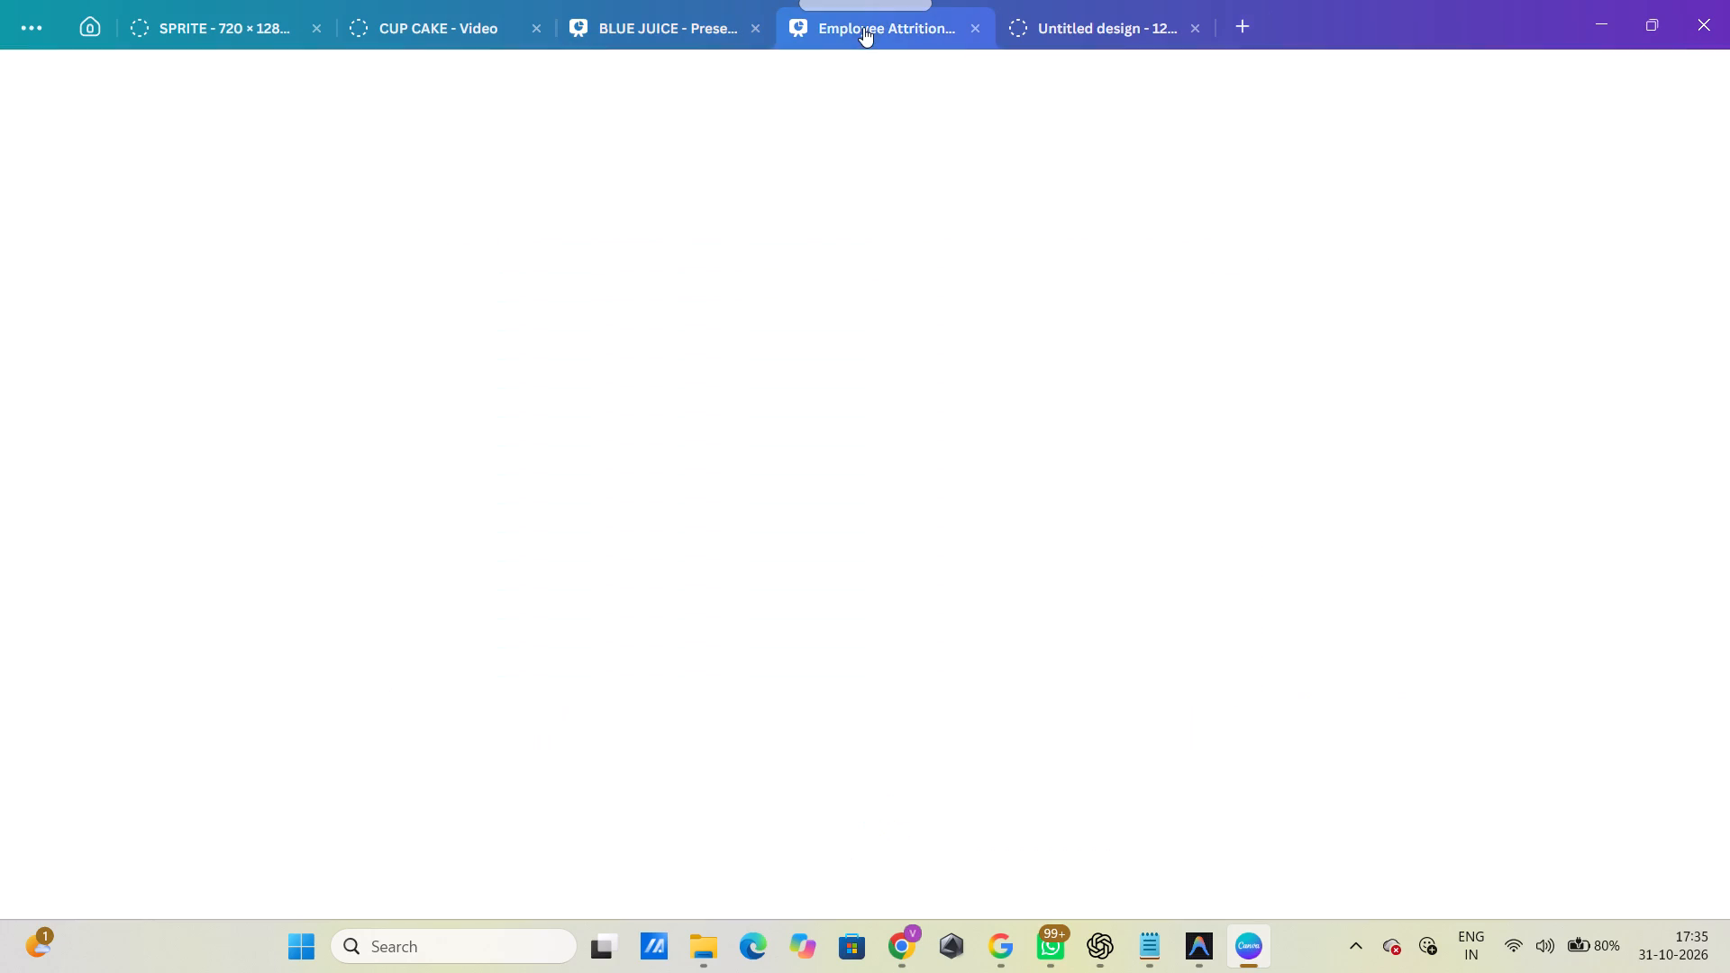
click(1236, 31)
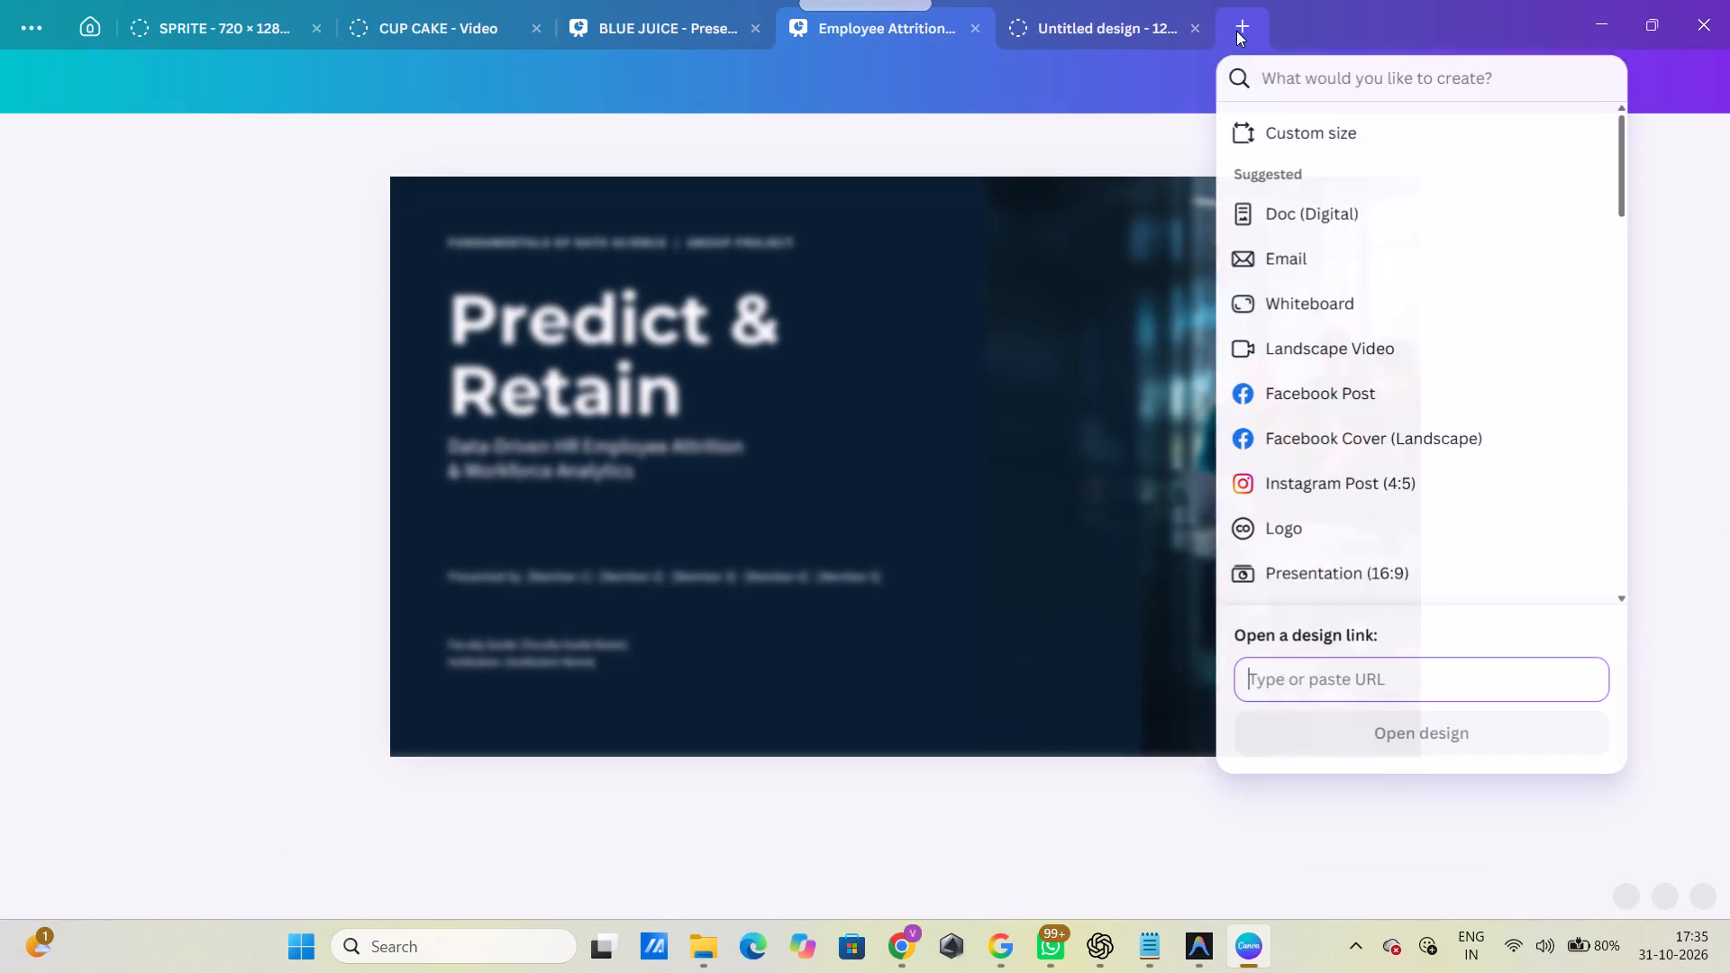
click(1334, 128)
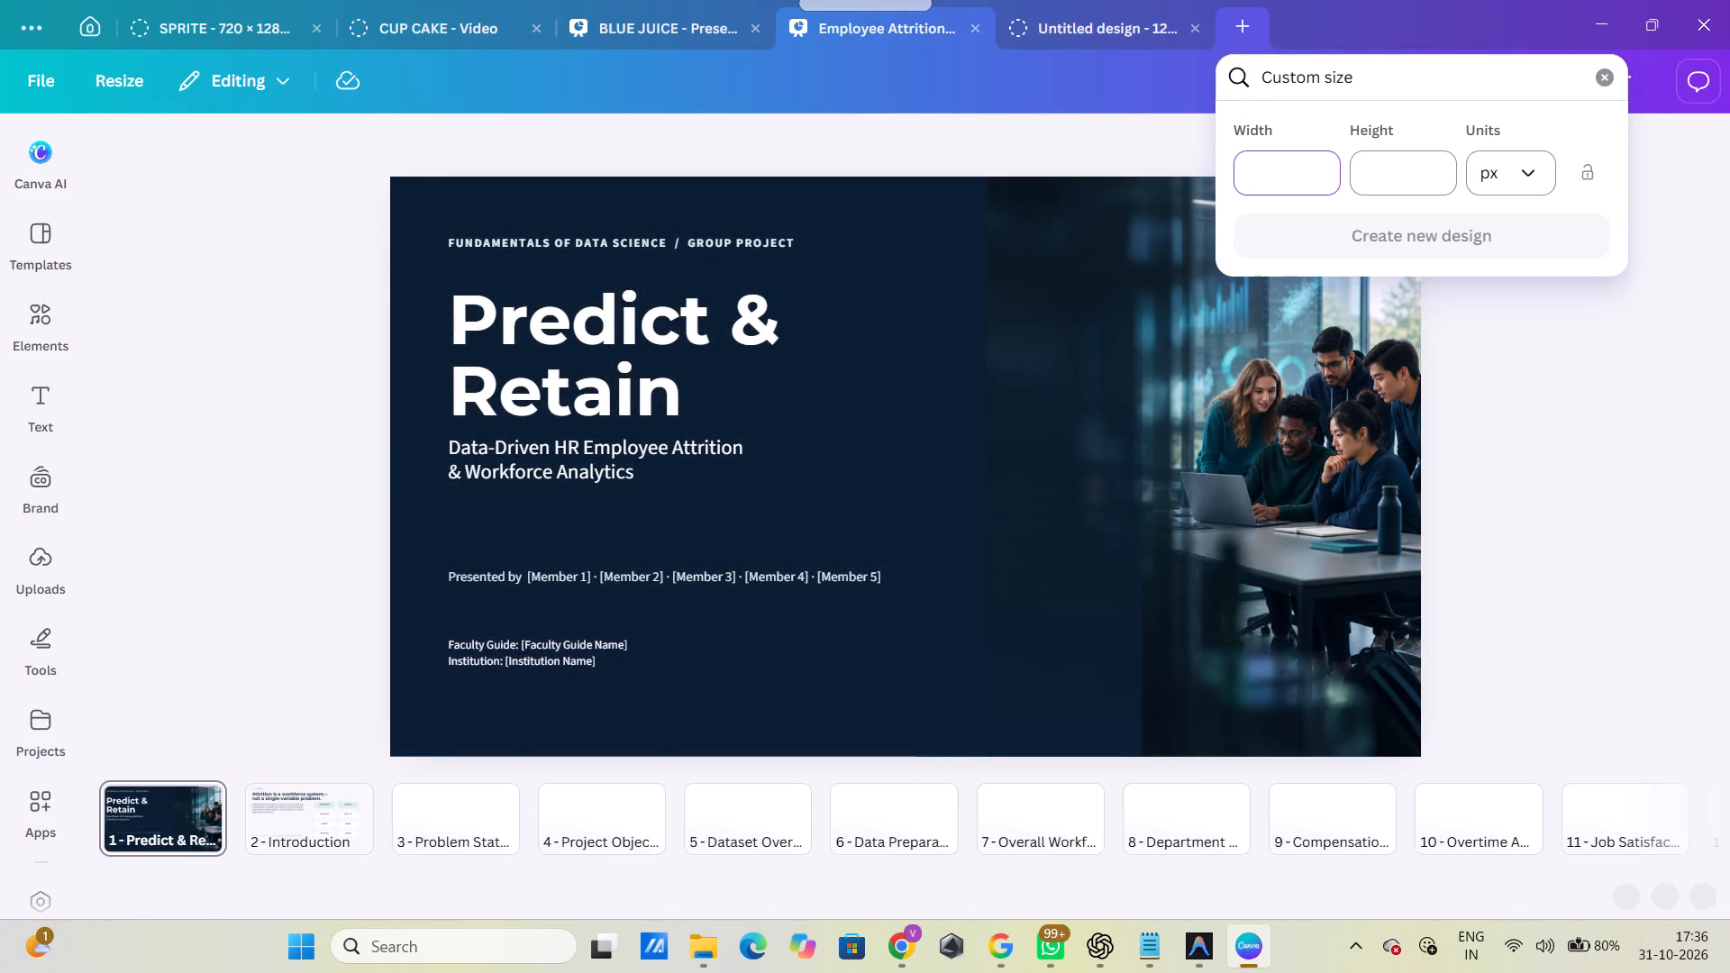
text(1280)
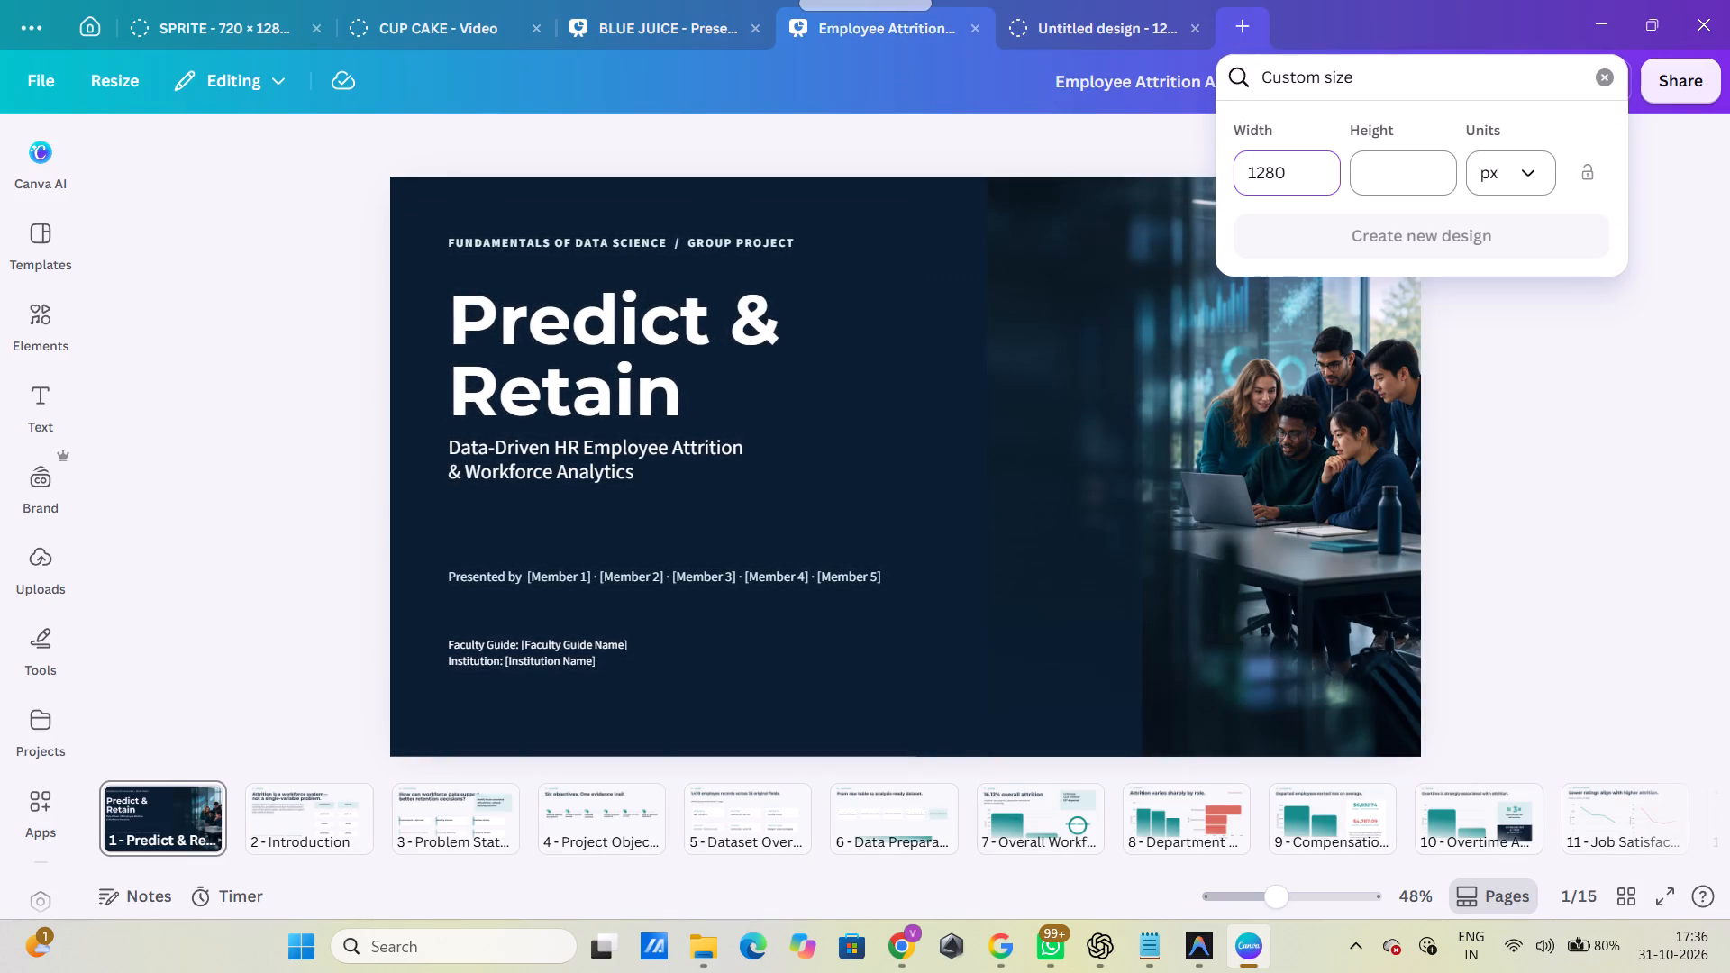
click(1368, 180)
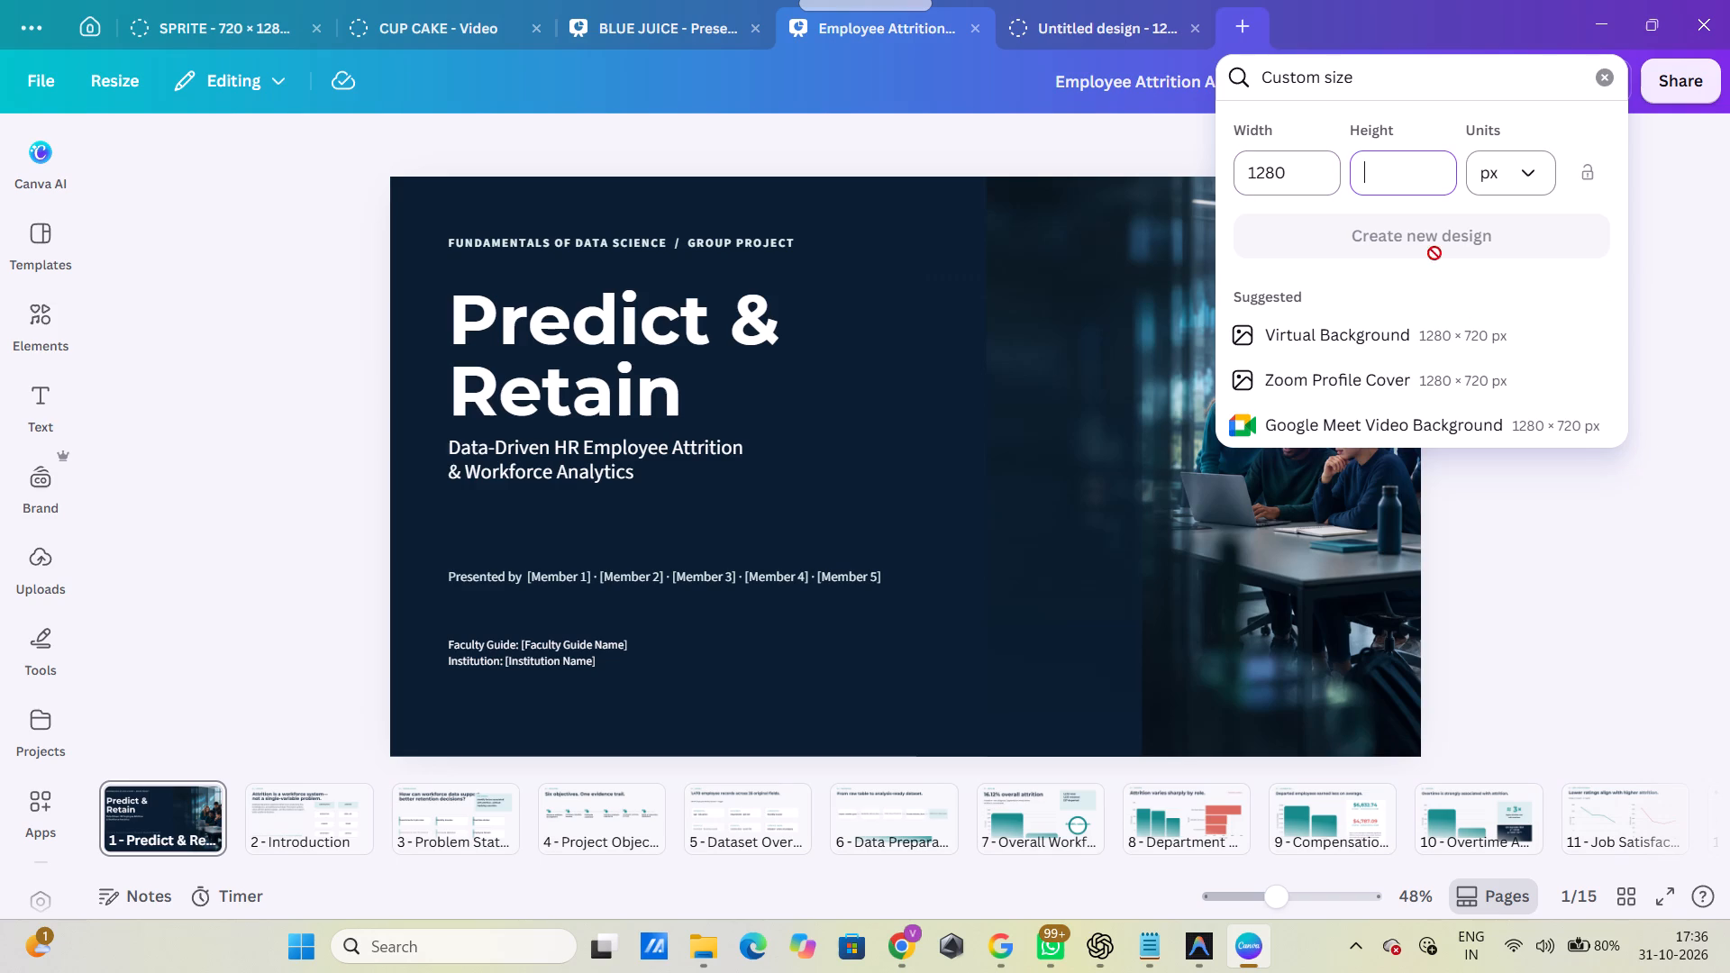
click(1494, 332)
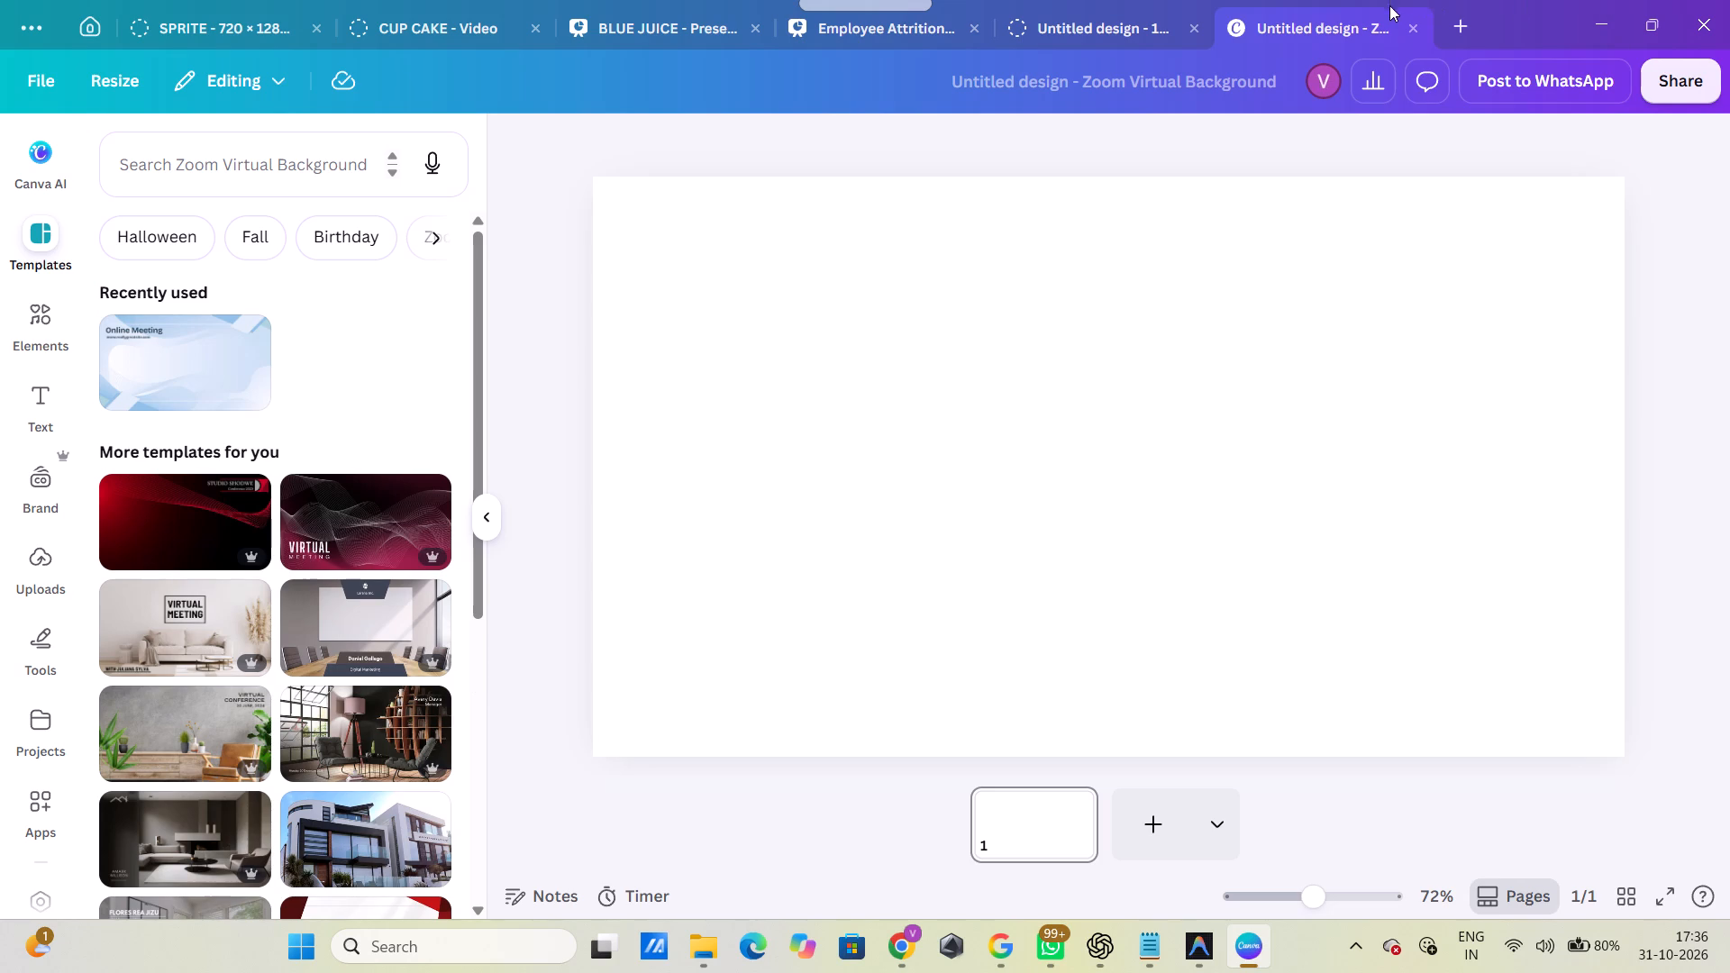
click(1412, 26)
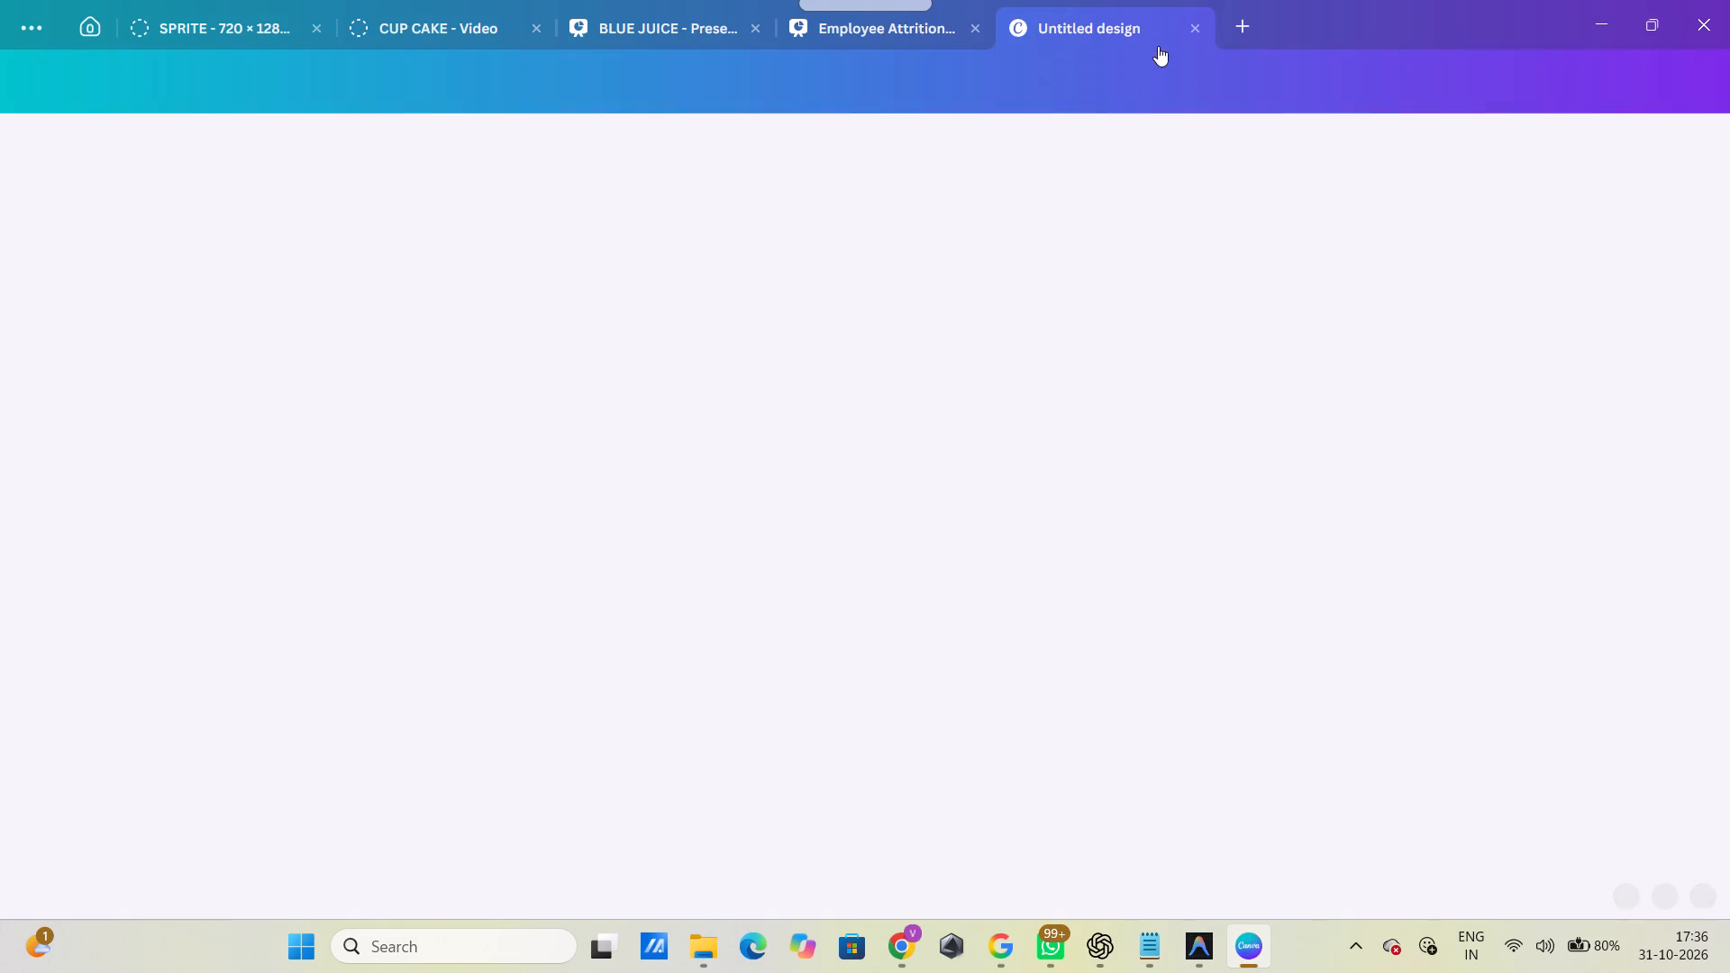
Create a new custom-size design 720 px wide and 1280 px high.
click(1248, 41)
click(1288, 132)
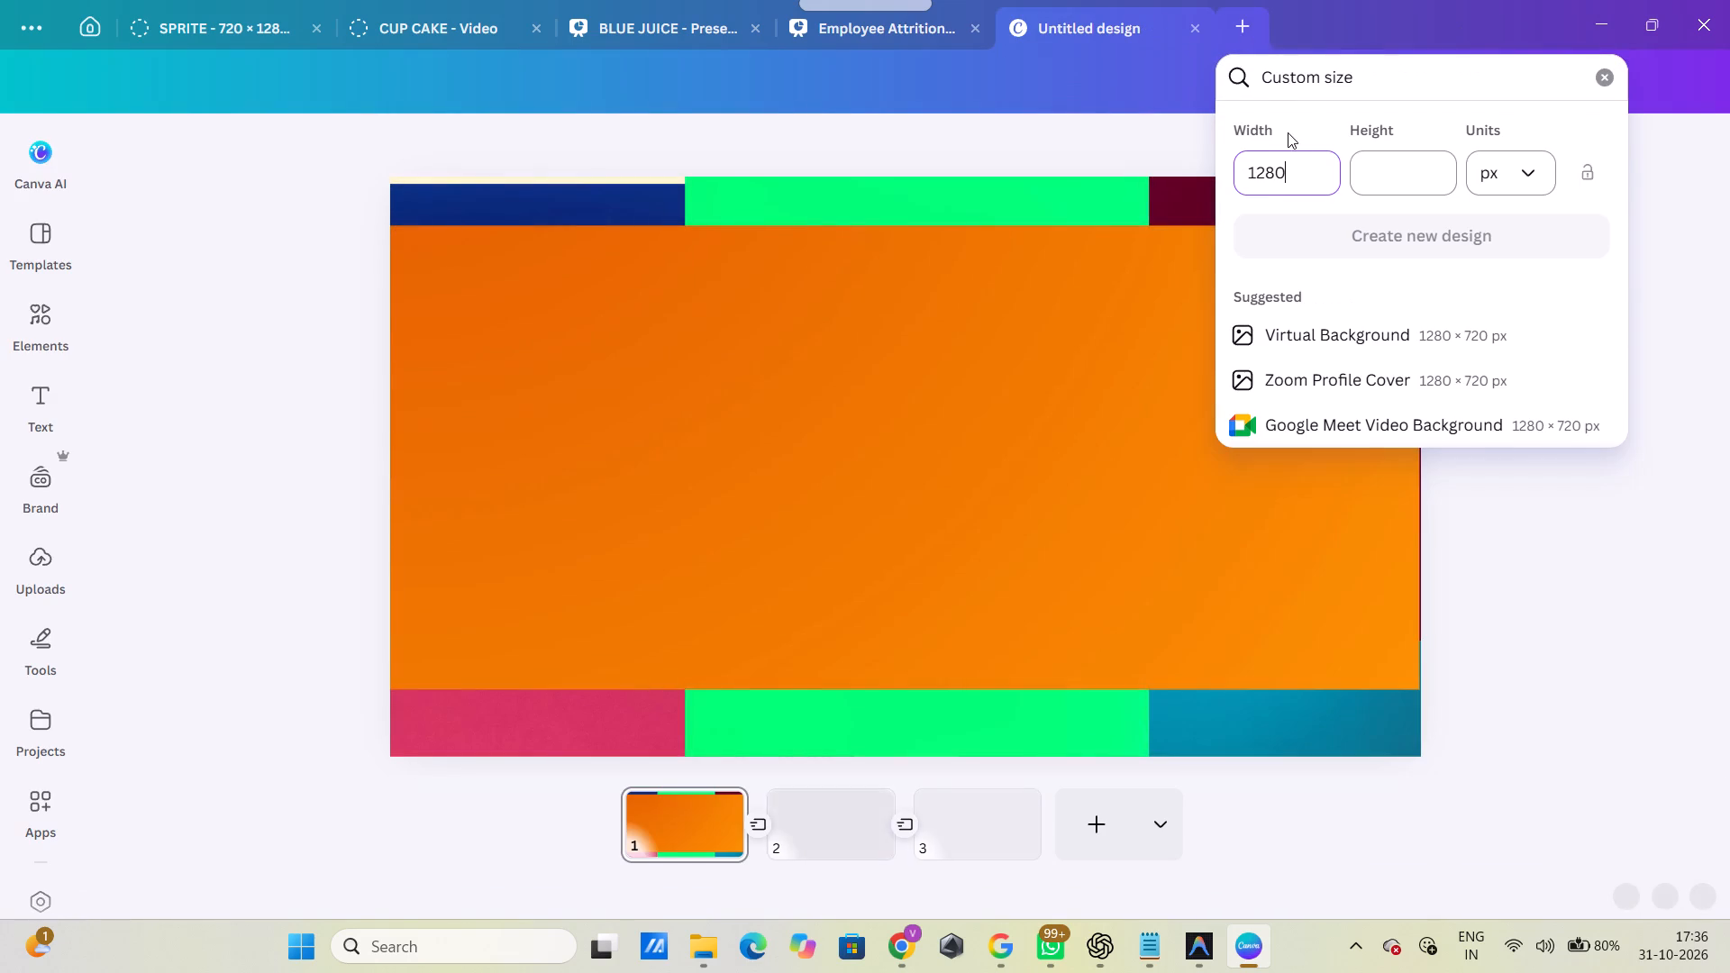
key(BackSpace)
key(BackSpace)
key(BackSpace)
key(BackSpace)
key(BackSpace)
key(BackSpace)
key(BackSpace)
key(BackSpace)
key(BackSpace)
key(BackSpace)
key(BackSpace)
key(BackSpace)
key(BackSpace)
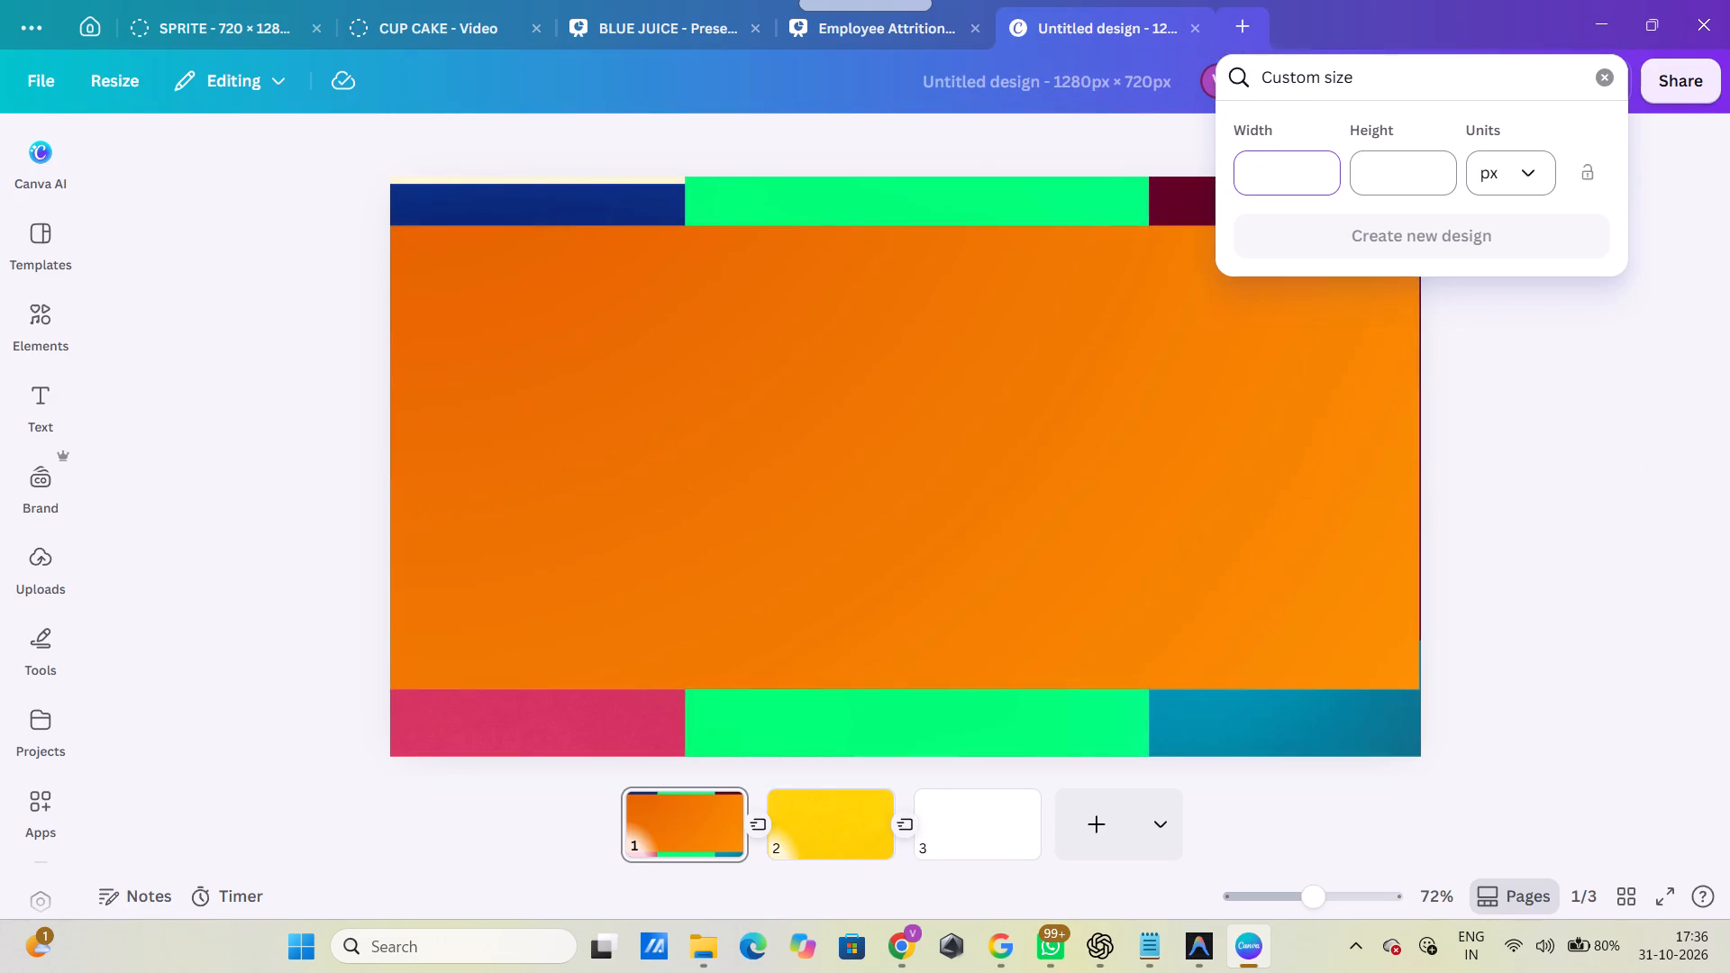
text(729)
key(BackSpace)
key(0)
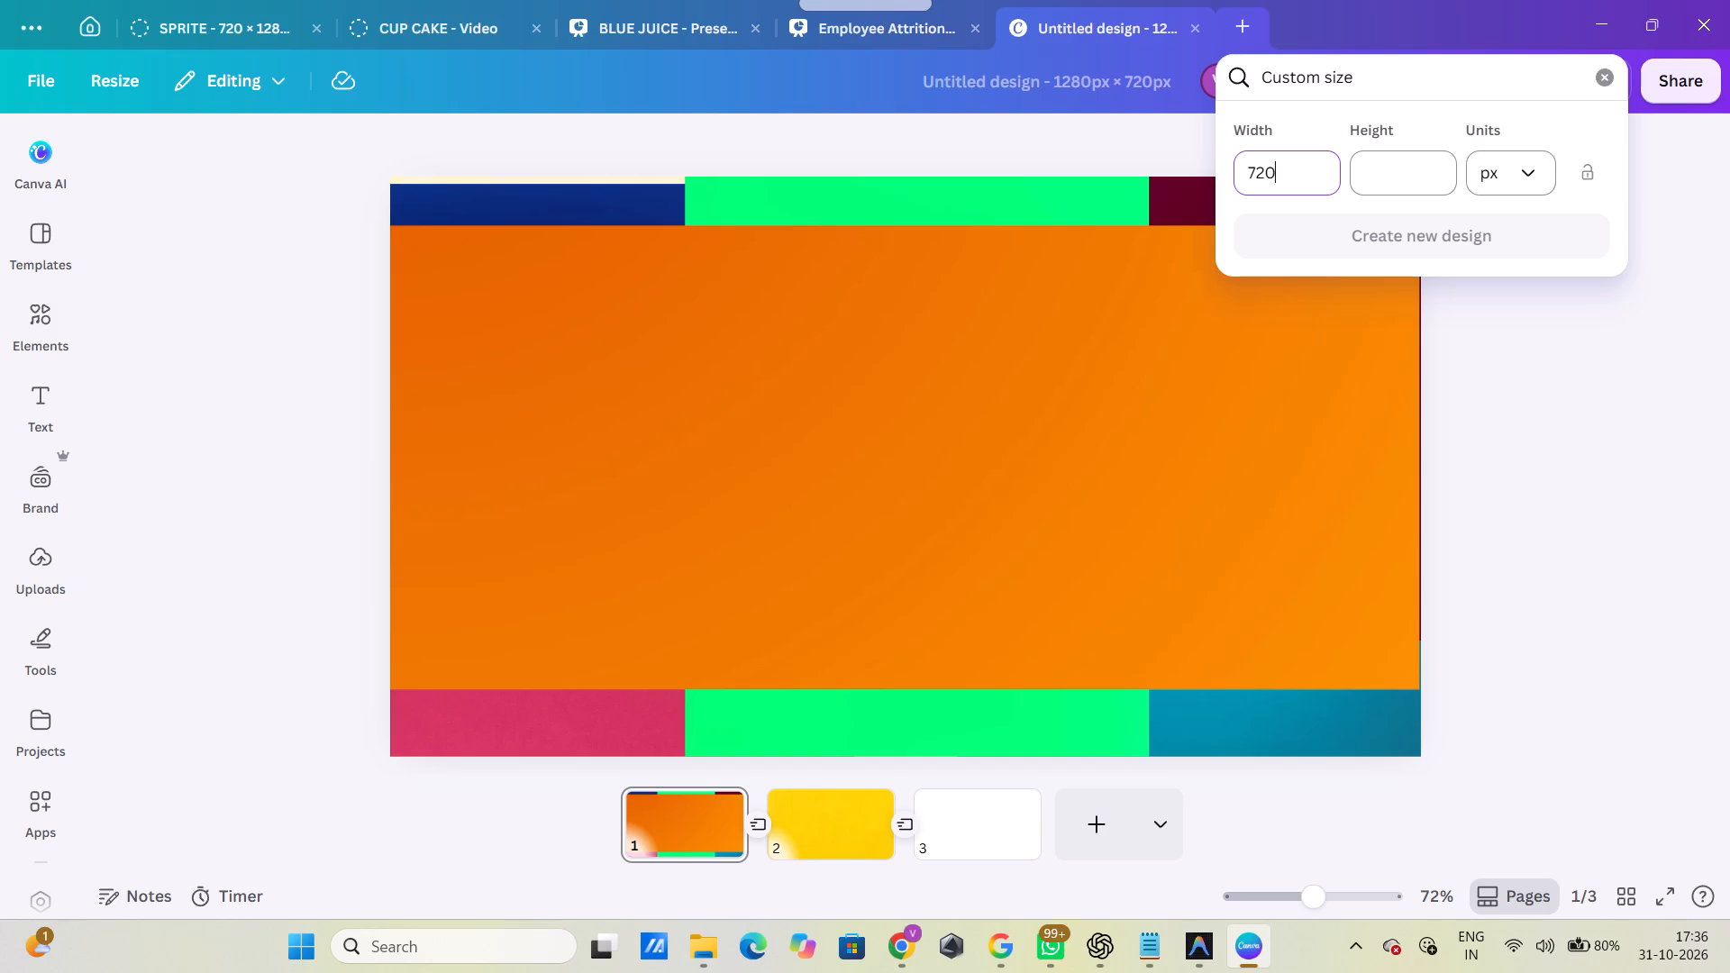
click(1366, 178)
text(12)
text(80)
key(Return)
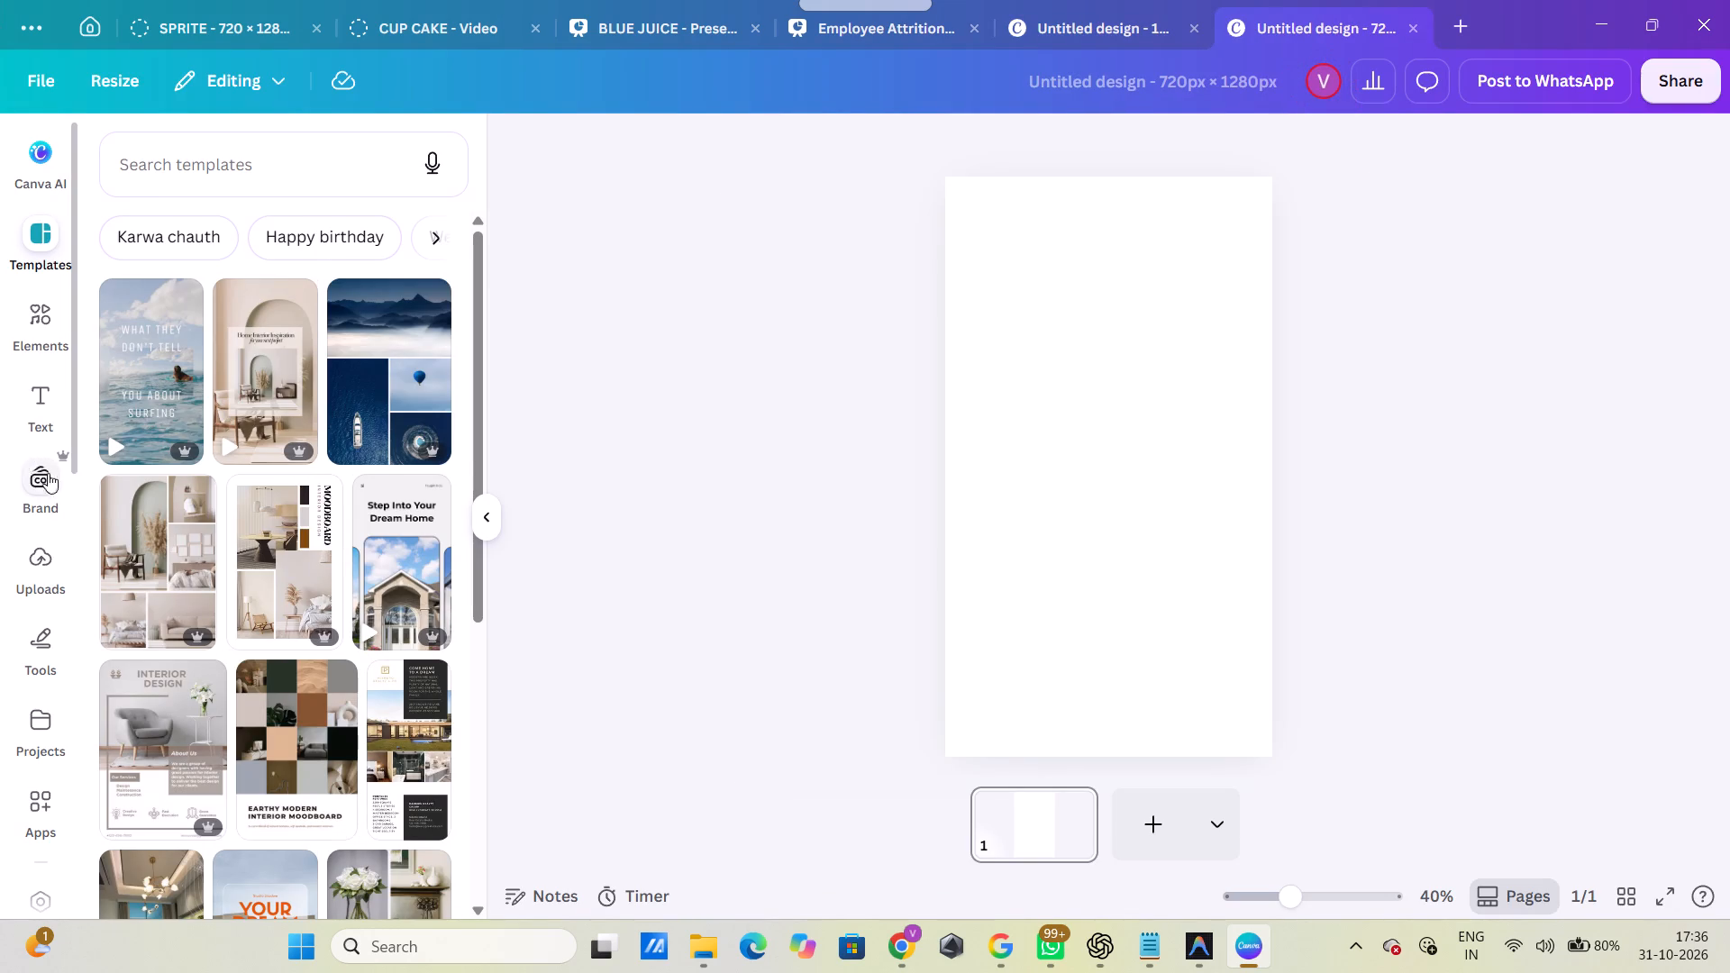
Add the uploaded green gradient image and stretch it to cover the whole page as the background.
click(10, 305)
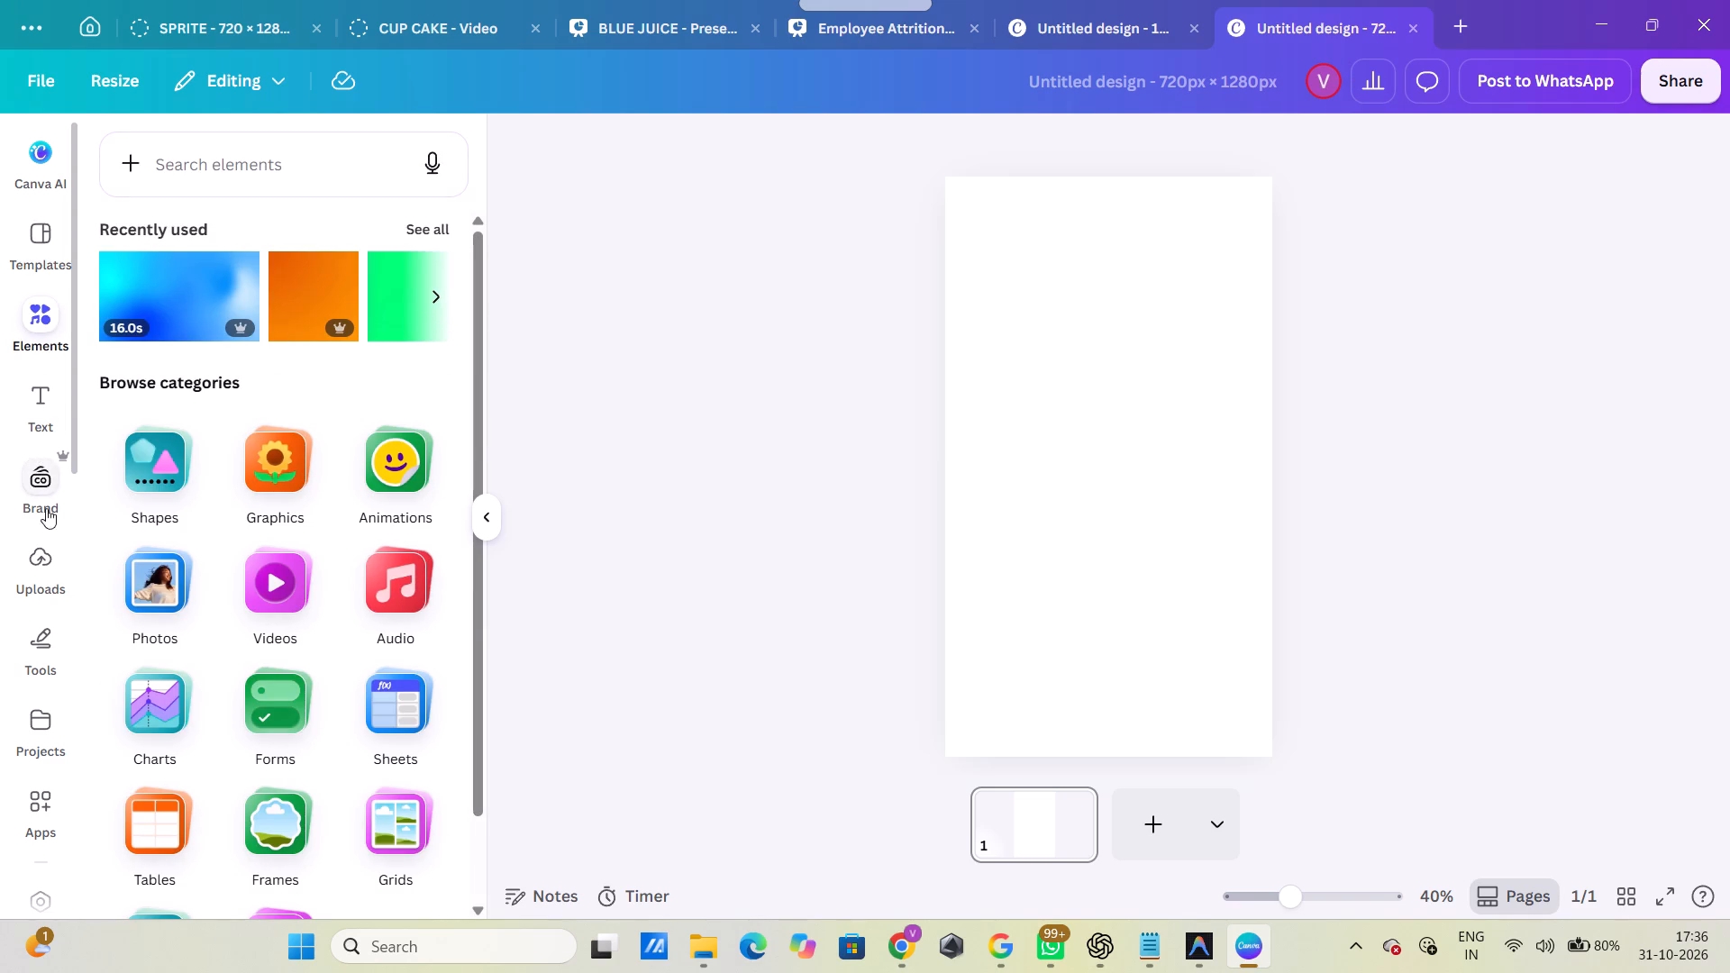
click(51, 562)
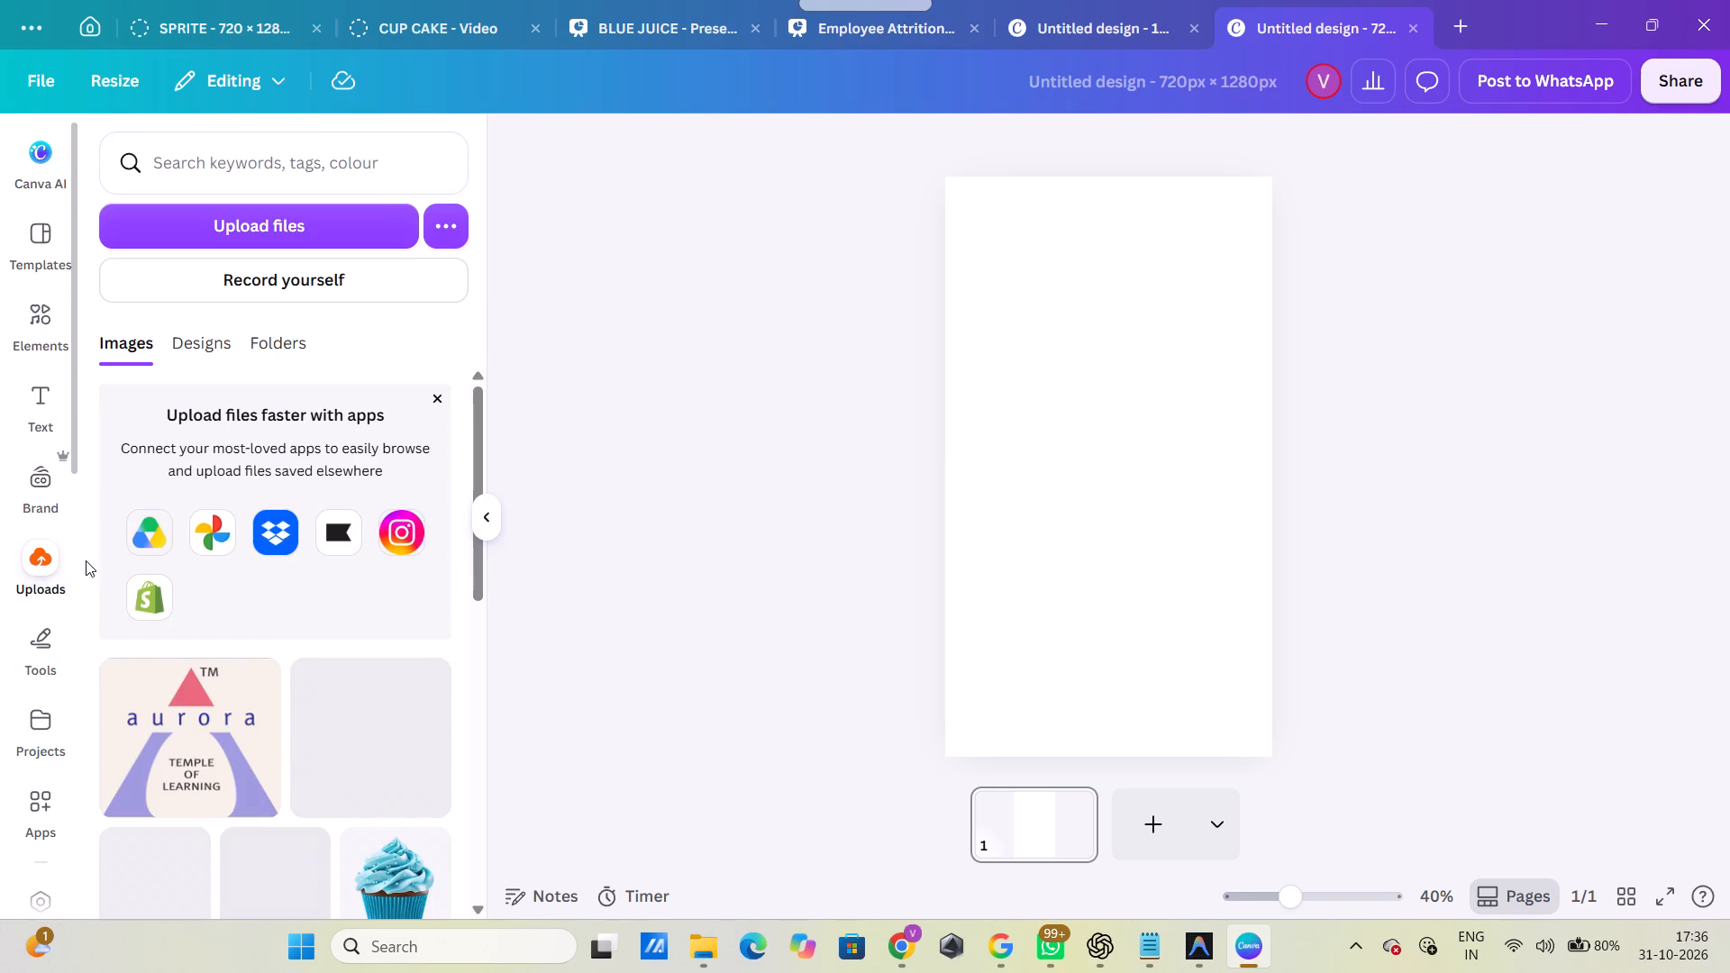
scroll(229, 582, down, 5)
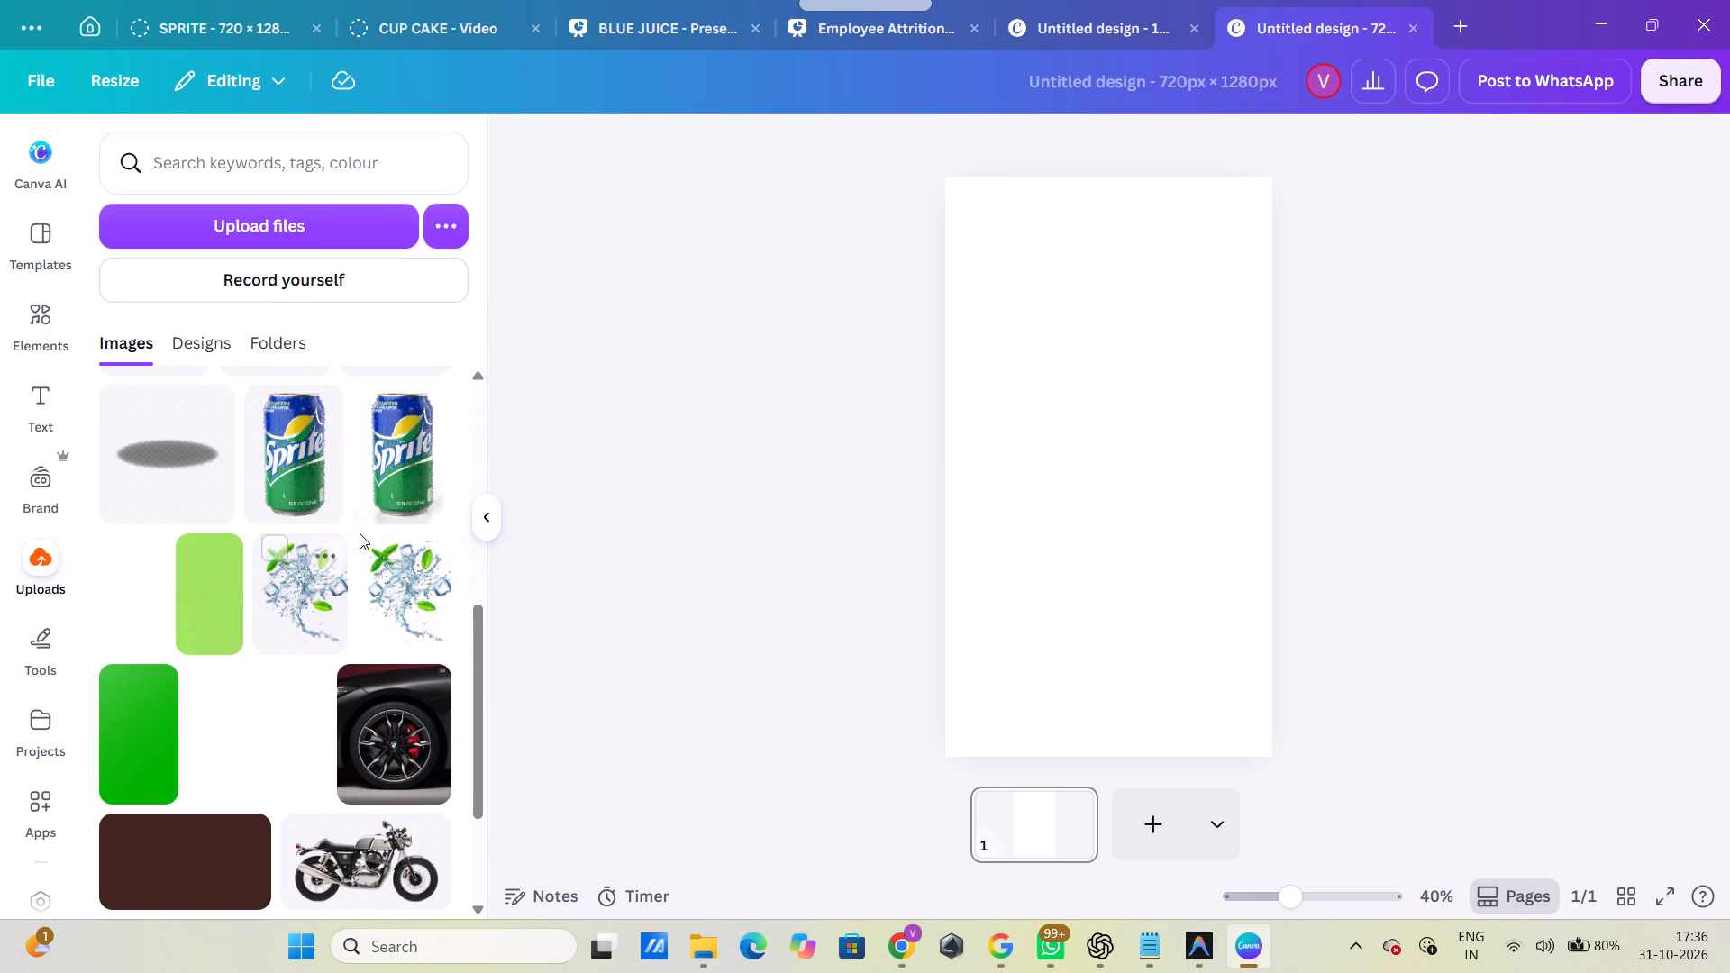
click(149, 741)
drag(1112, 275, 1096, 181)
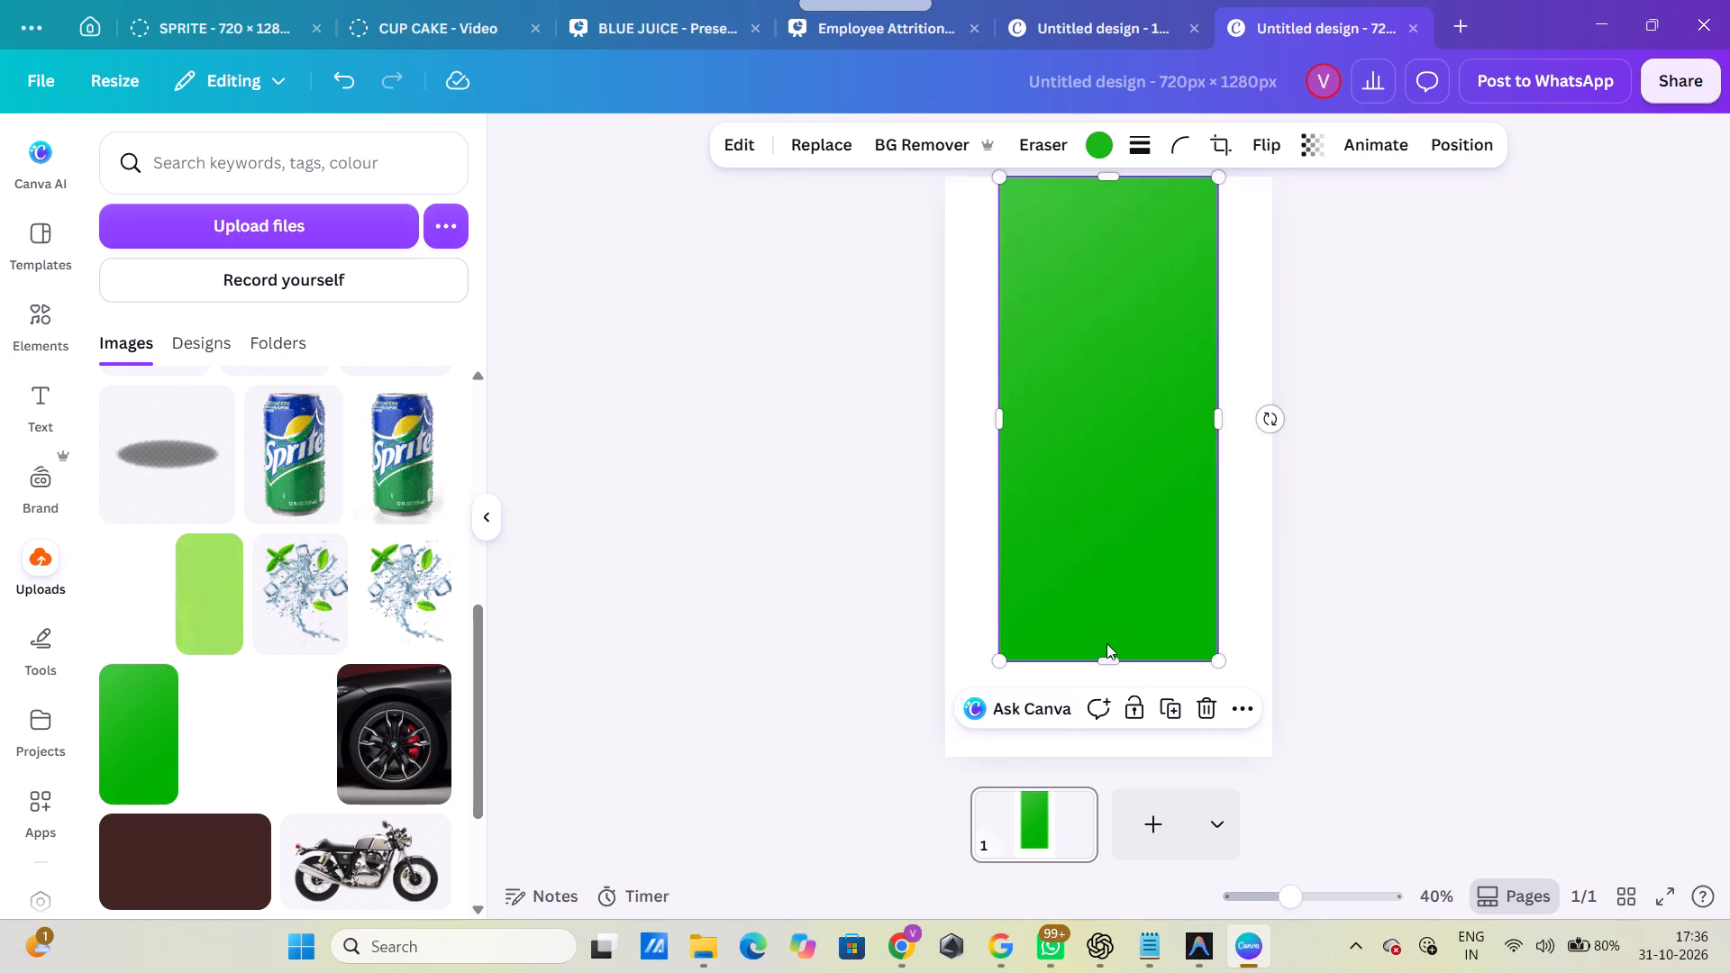
drag(1113, 659, 1144, 755)
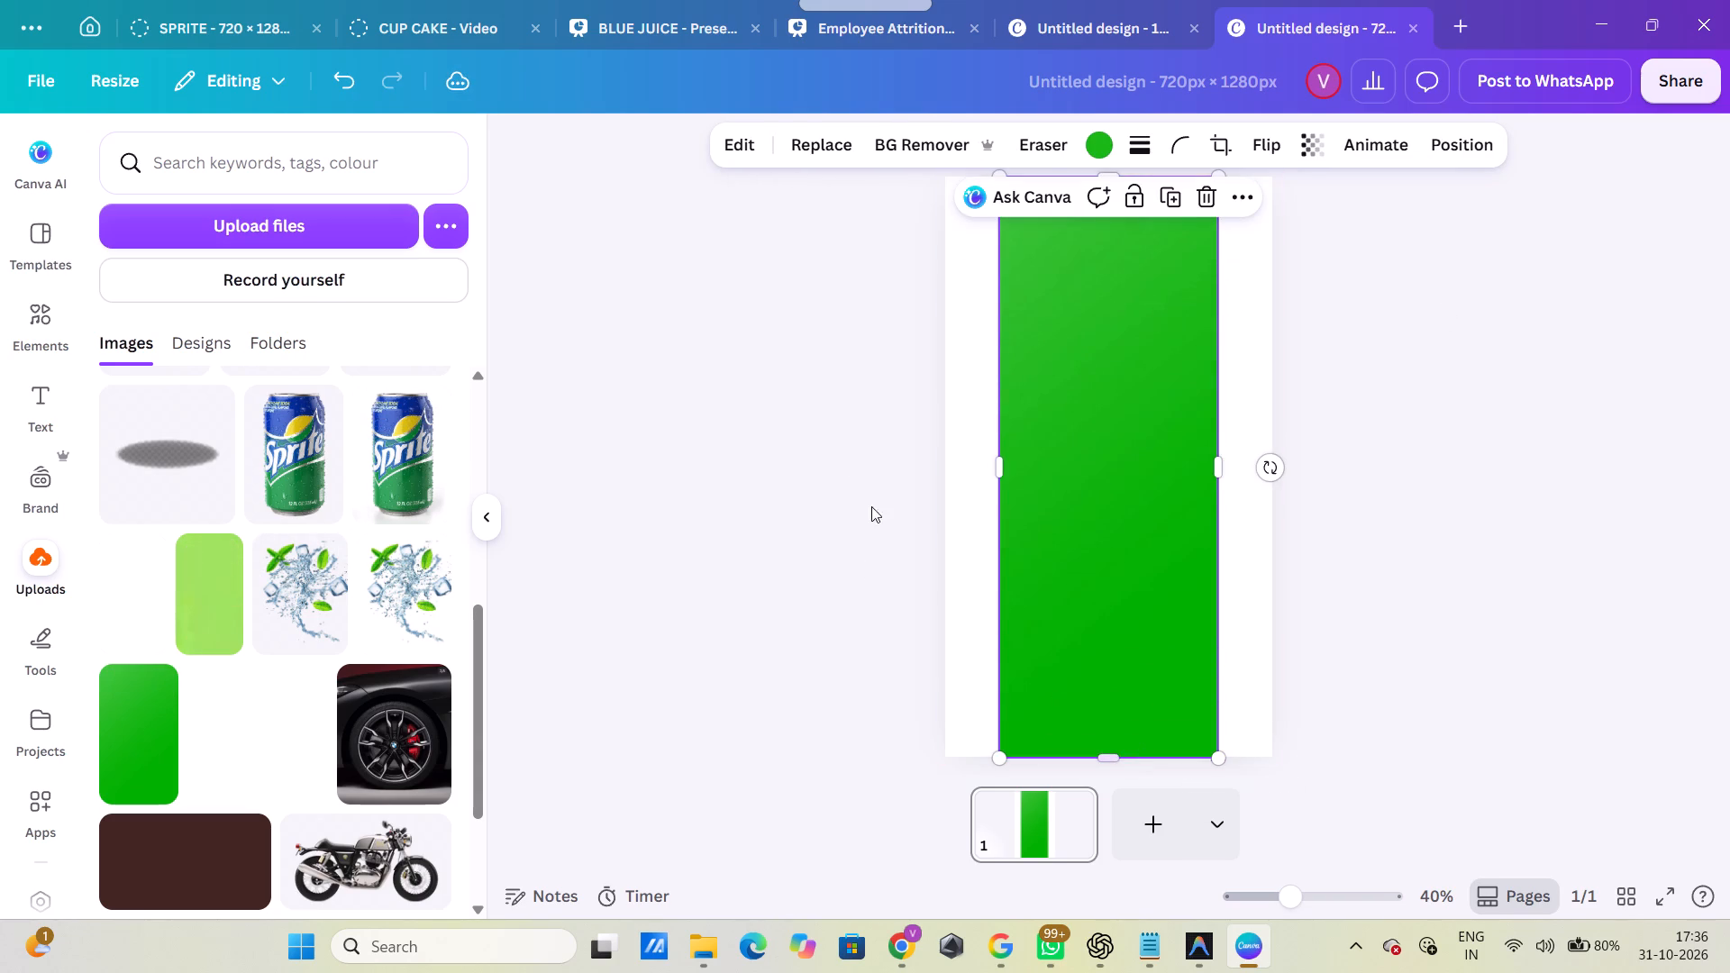
drag(996, 461, 948, 464)
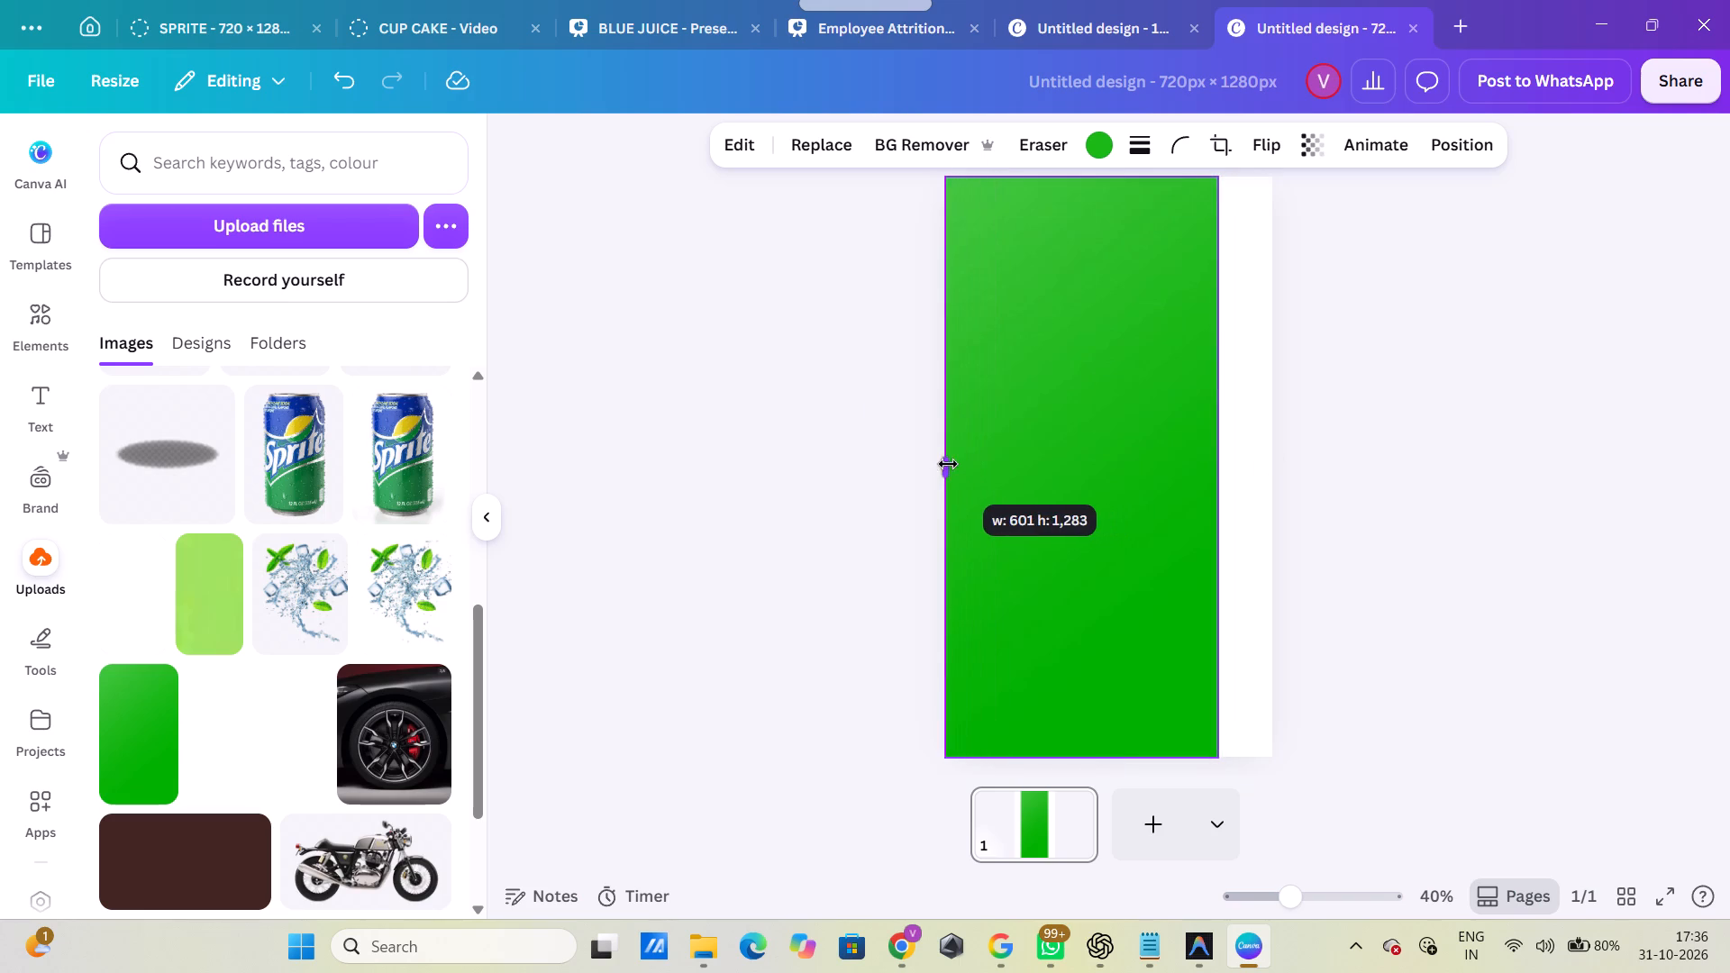
drag(948, 464, 942, 464)
drag(1216, 459, 1230, 462)
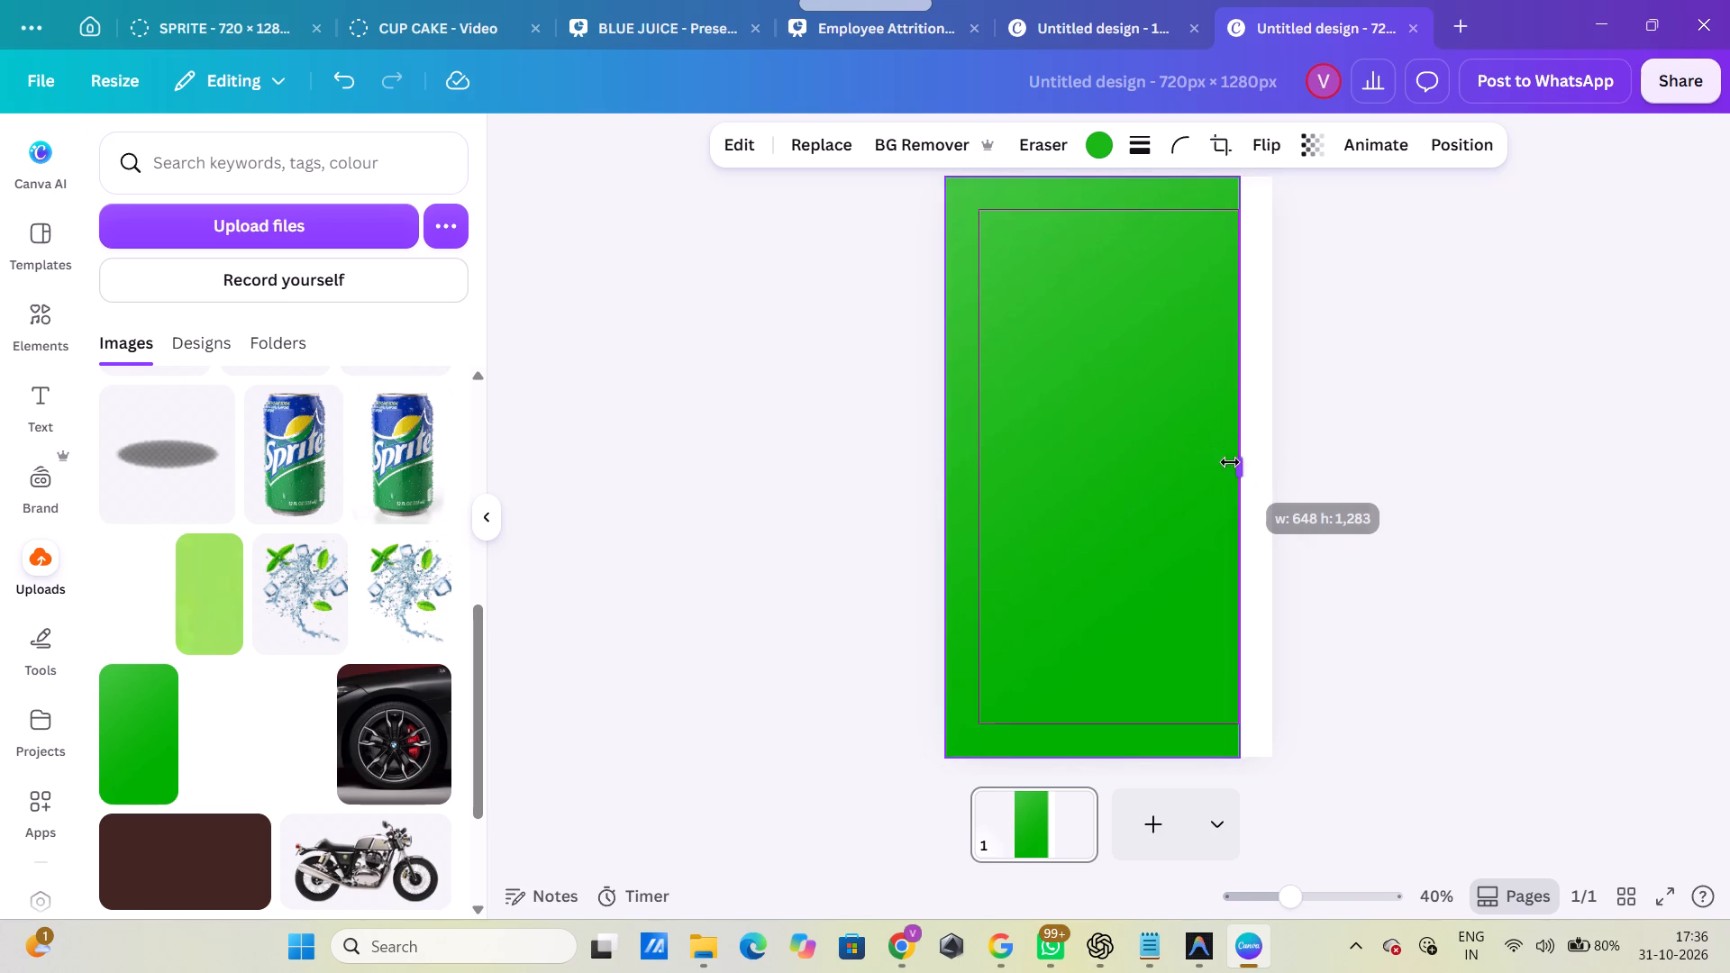
drag(1230, 462, 1269, 472)
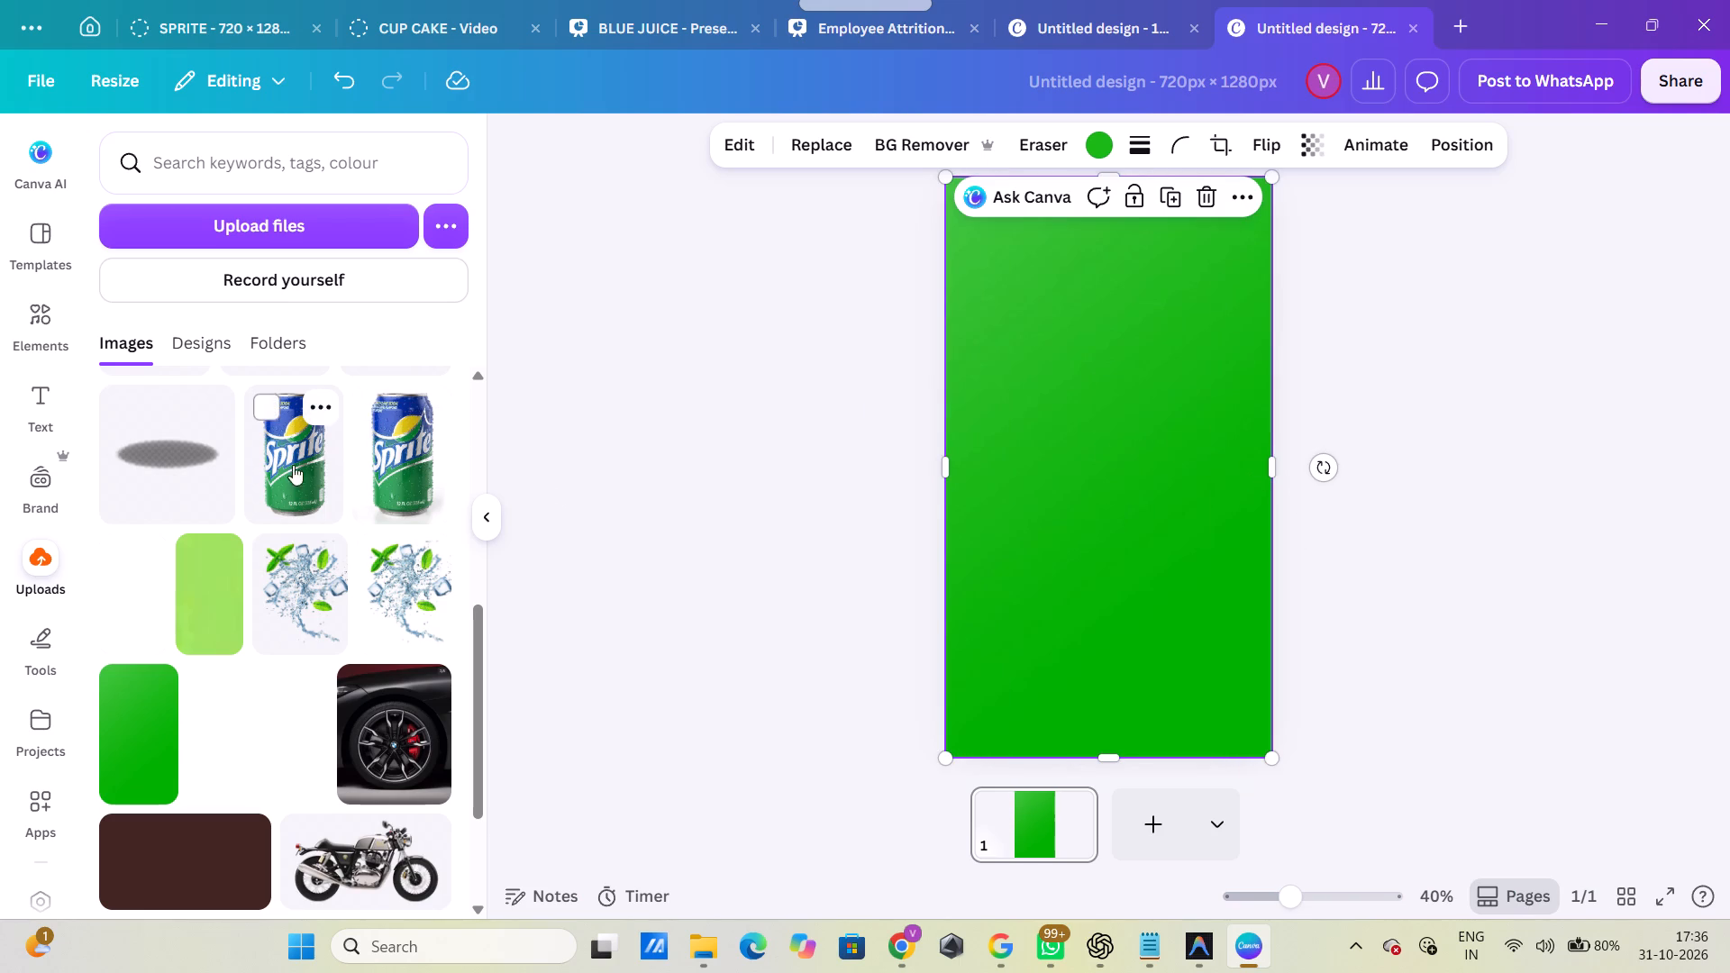
Place the uploaded Sprite can image, tilted clockwise and enlarged to nearly the page width, in the middle of the green background.
click(275, 468)
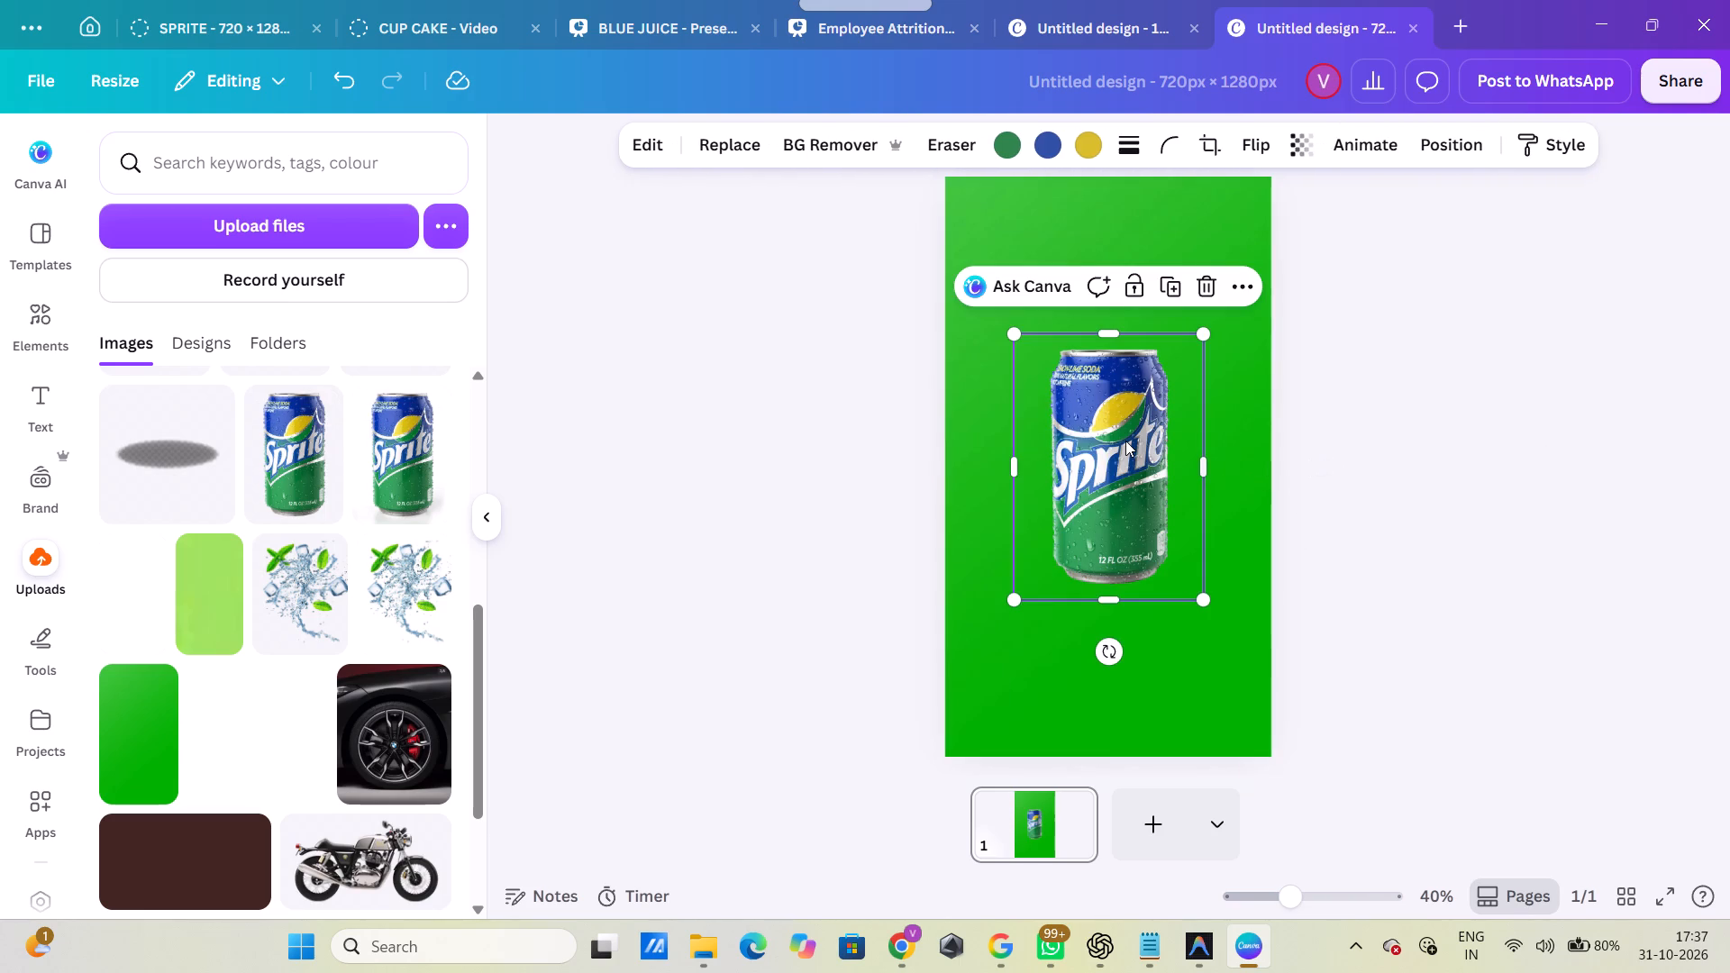
drag(1125, 441, 1129, 359)
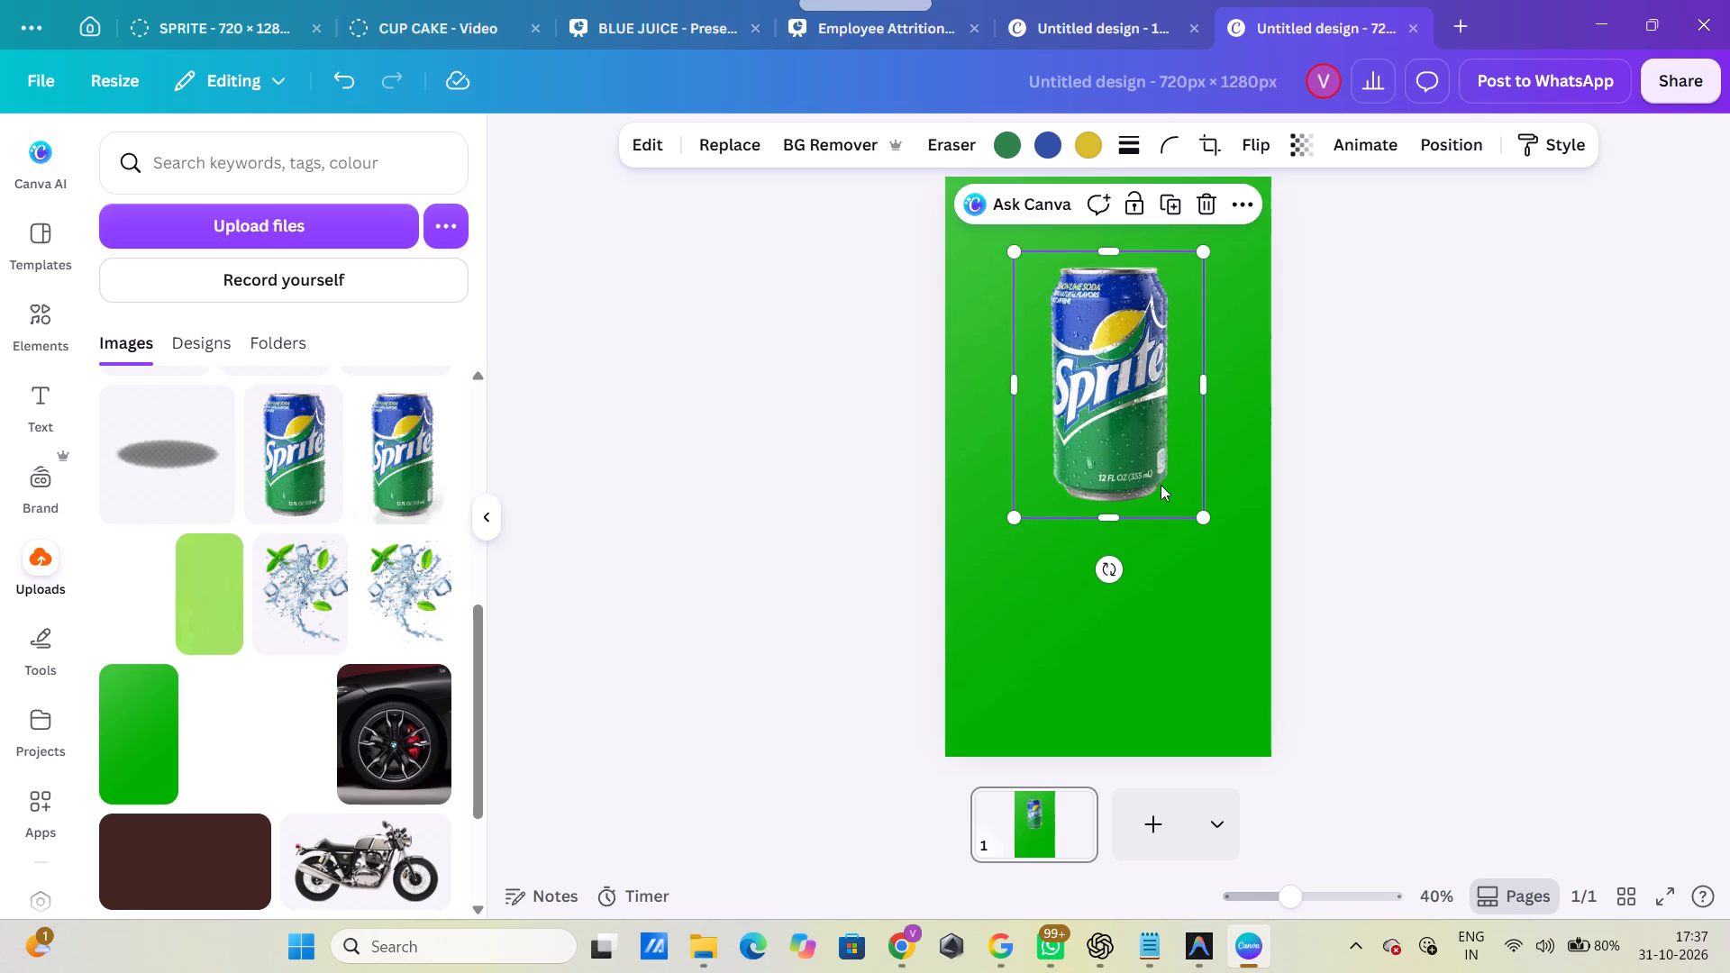
drag(1100, 568, 1015, 616)
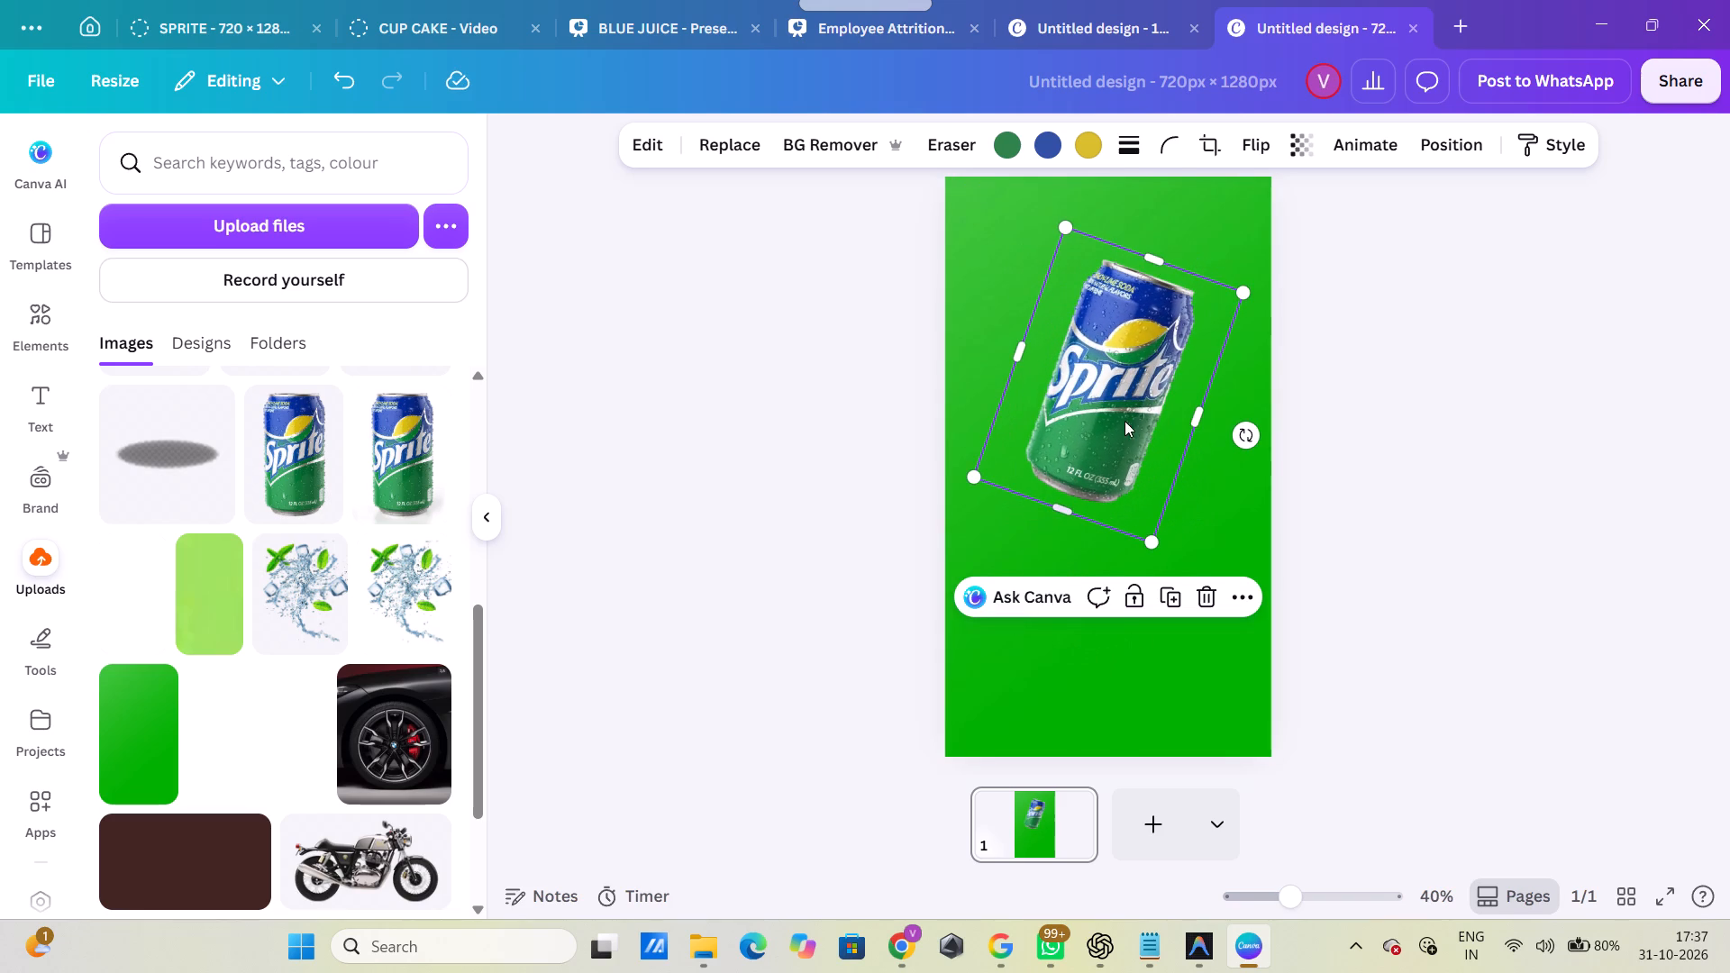
drag(1066, 507, 1044, 652)
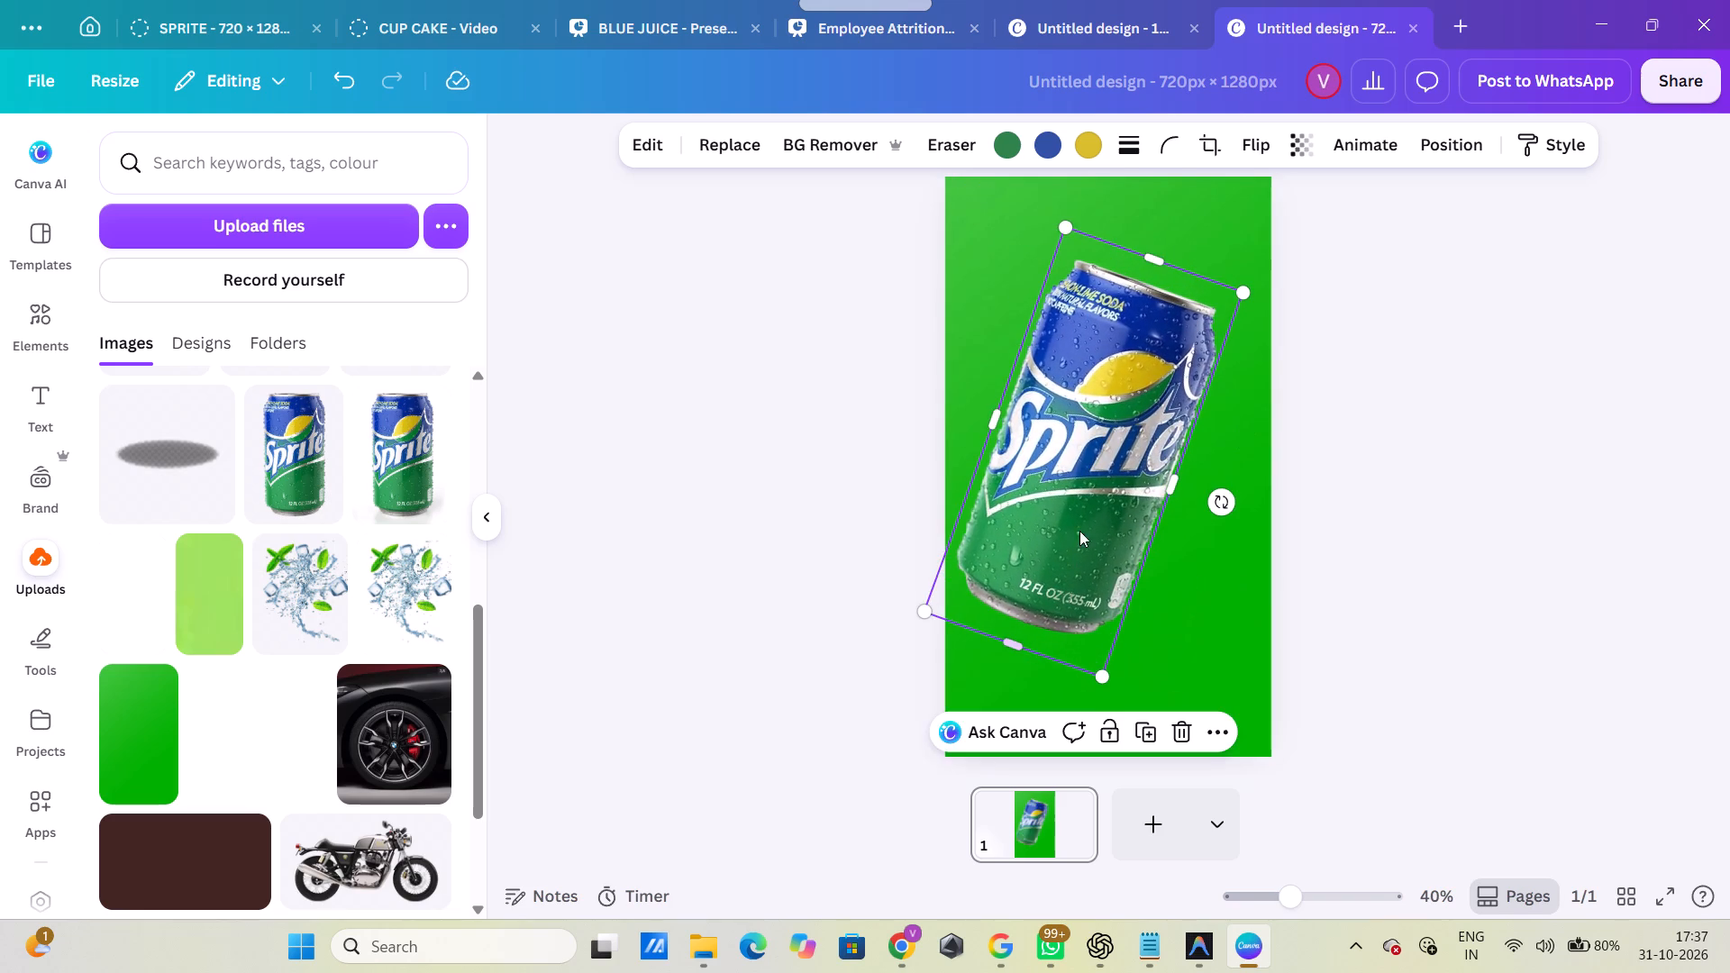
drag(1070, 494, 1097, 497)
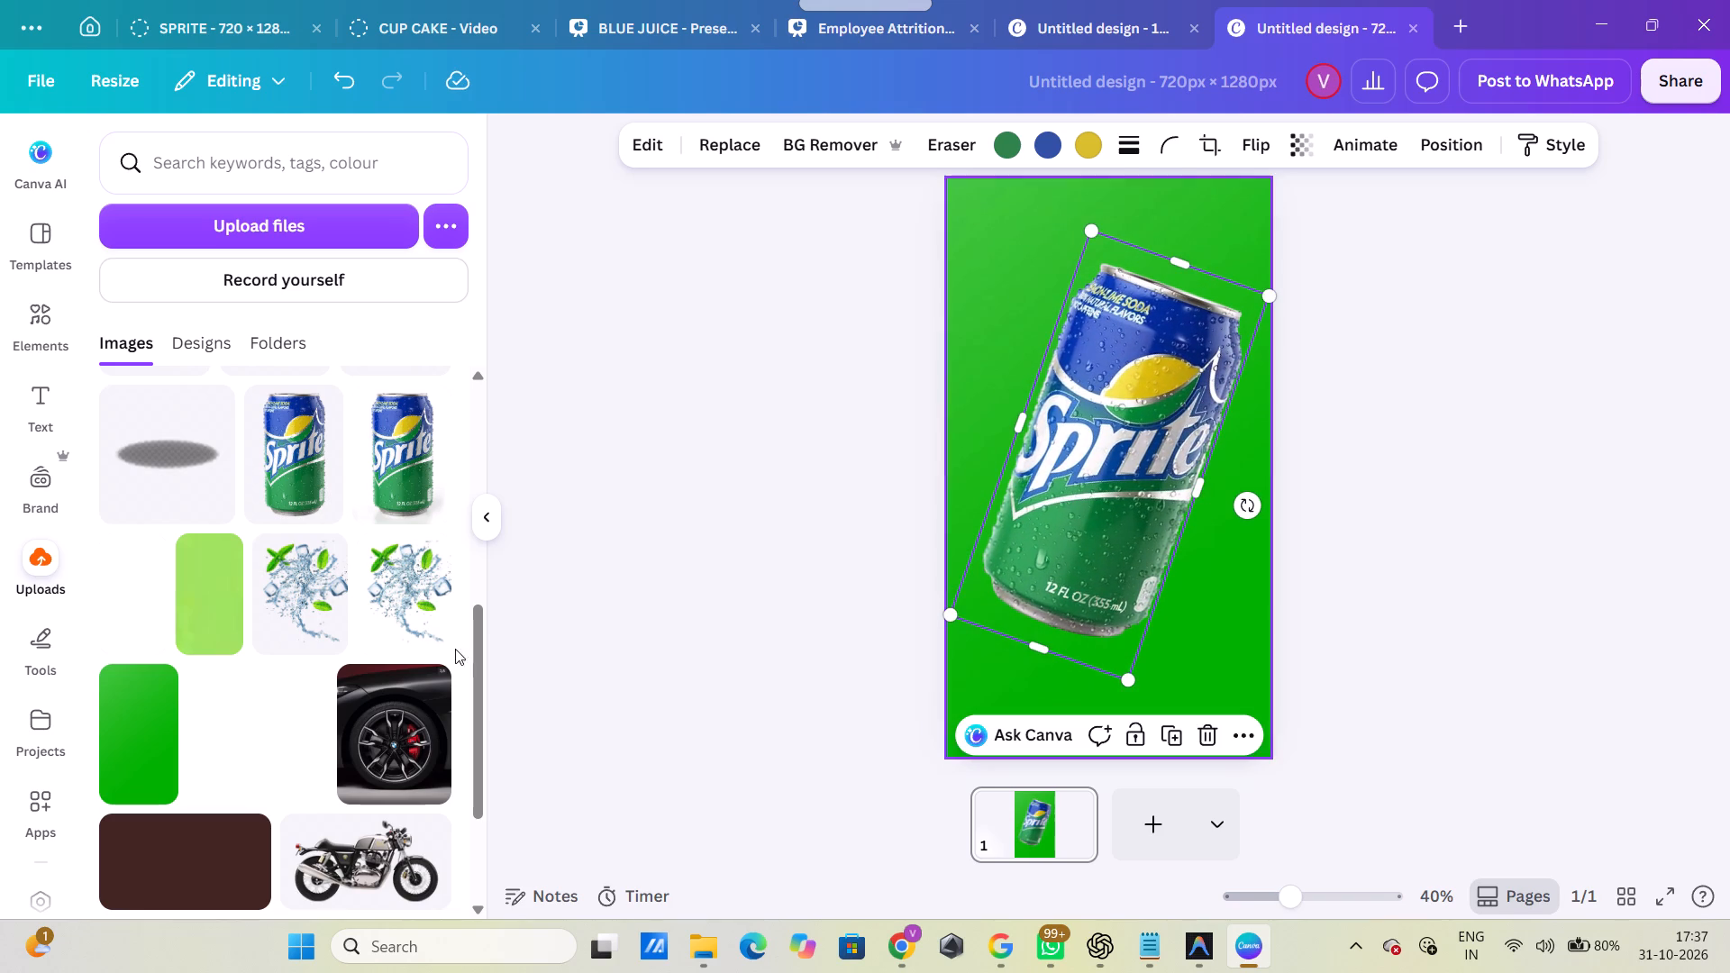
Search the elements for "shadow" and place the soft black oval shadow graphic just beneath the can.
click(36, 305)
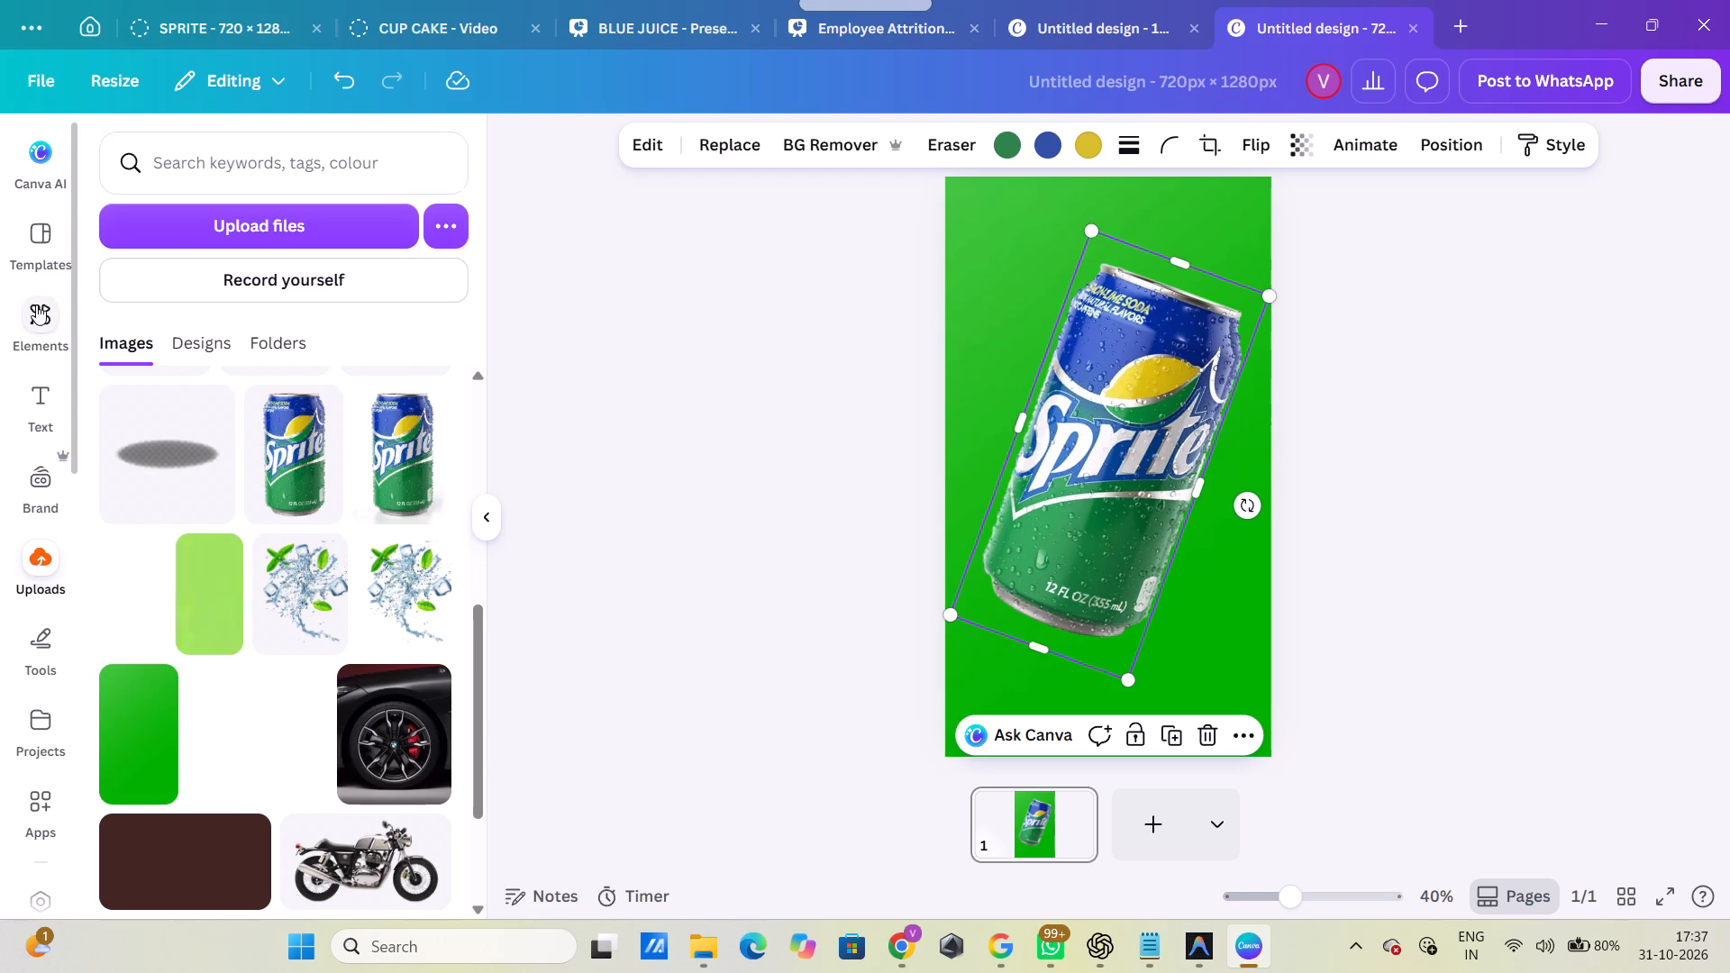
click(318, 177)
text(shadow)
key(Return)
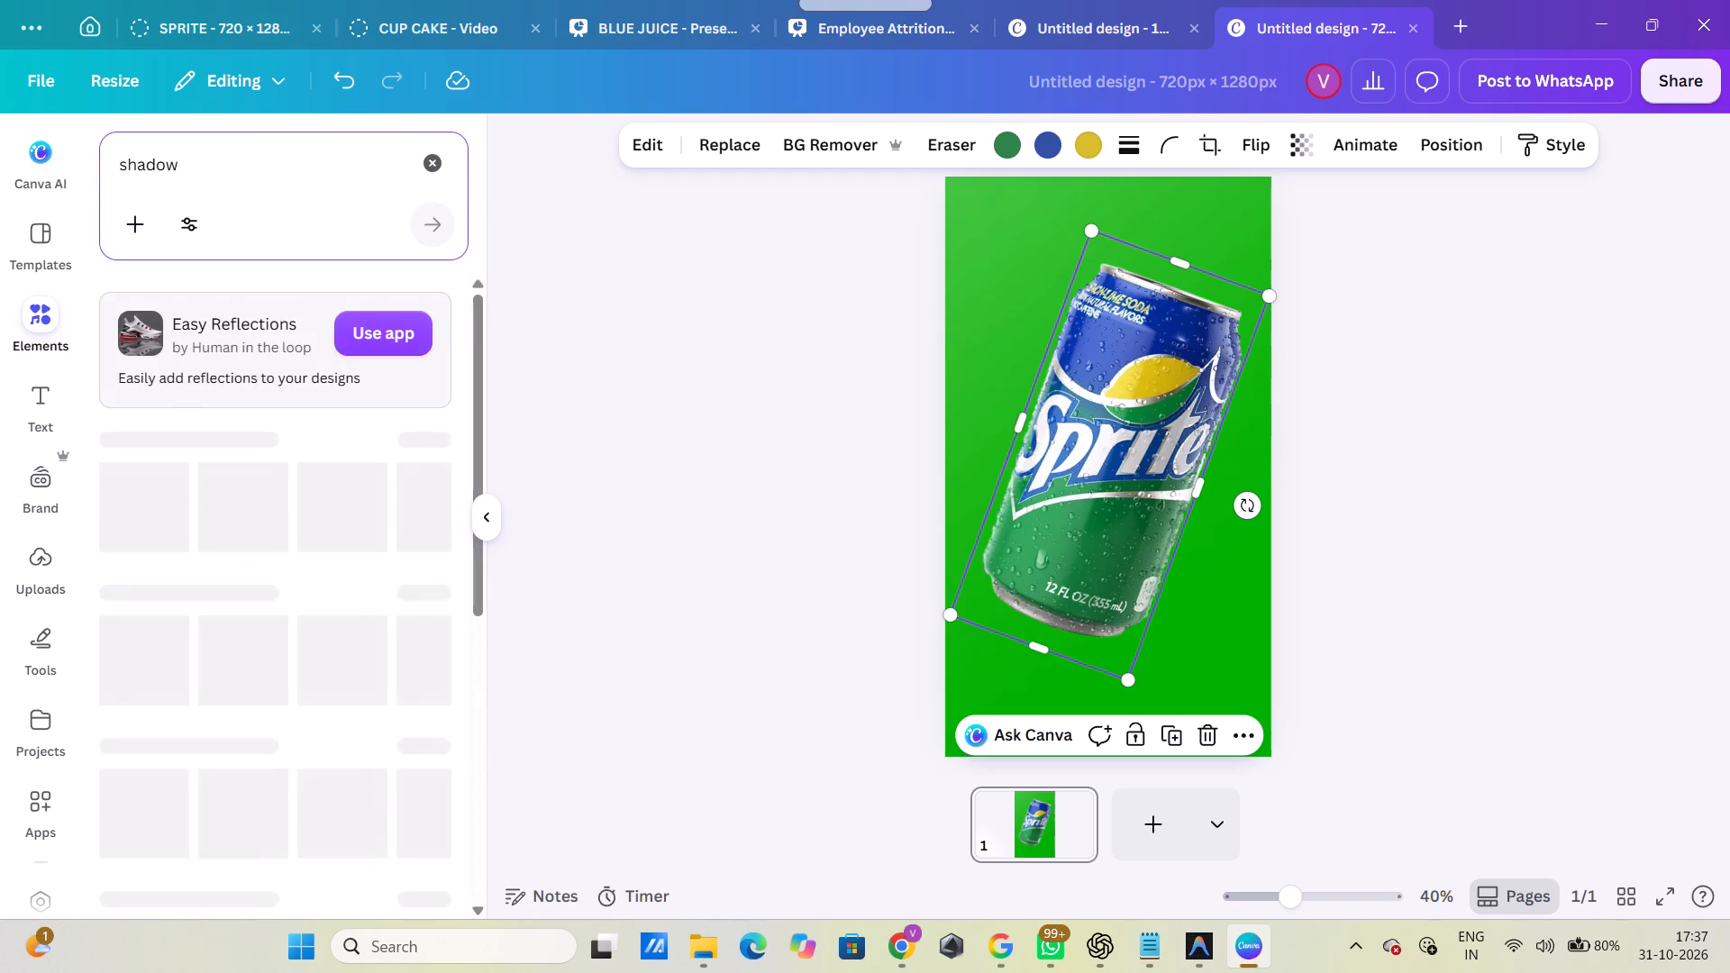
click(231, 559)
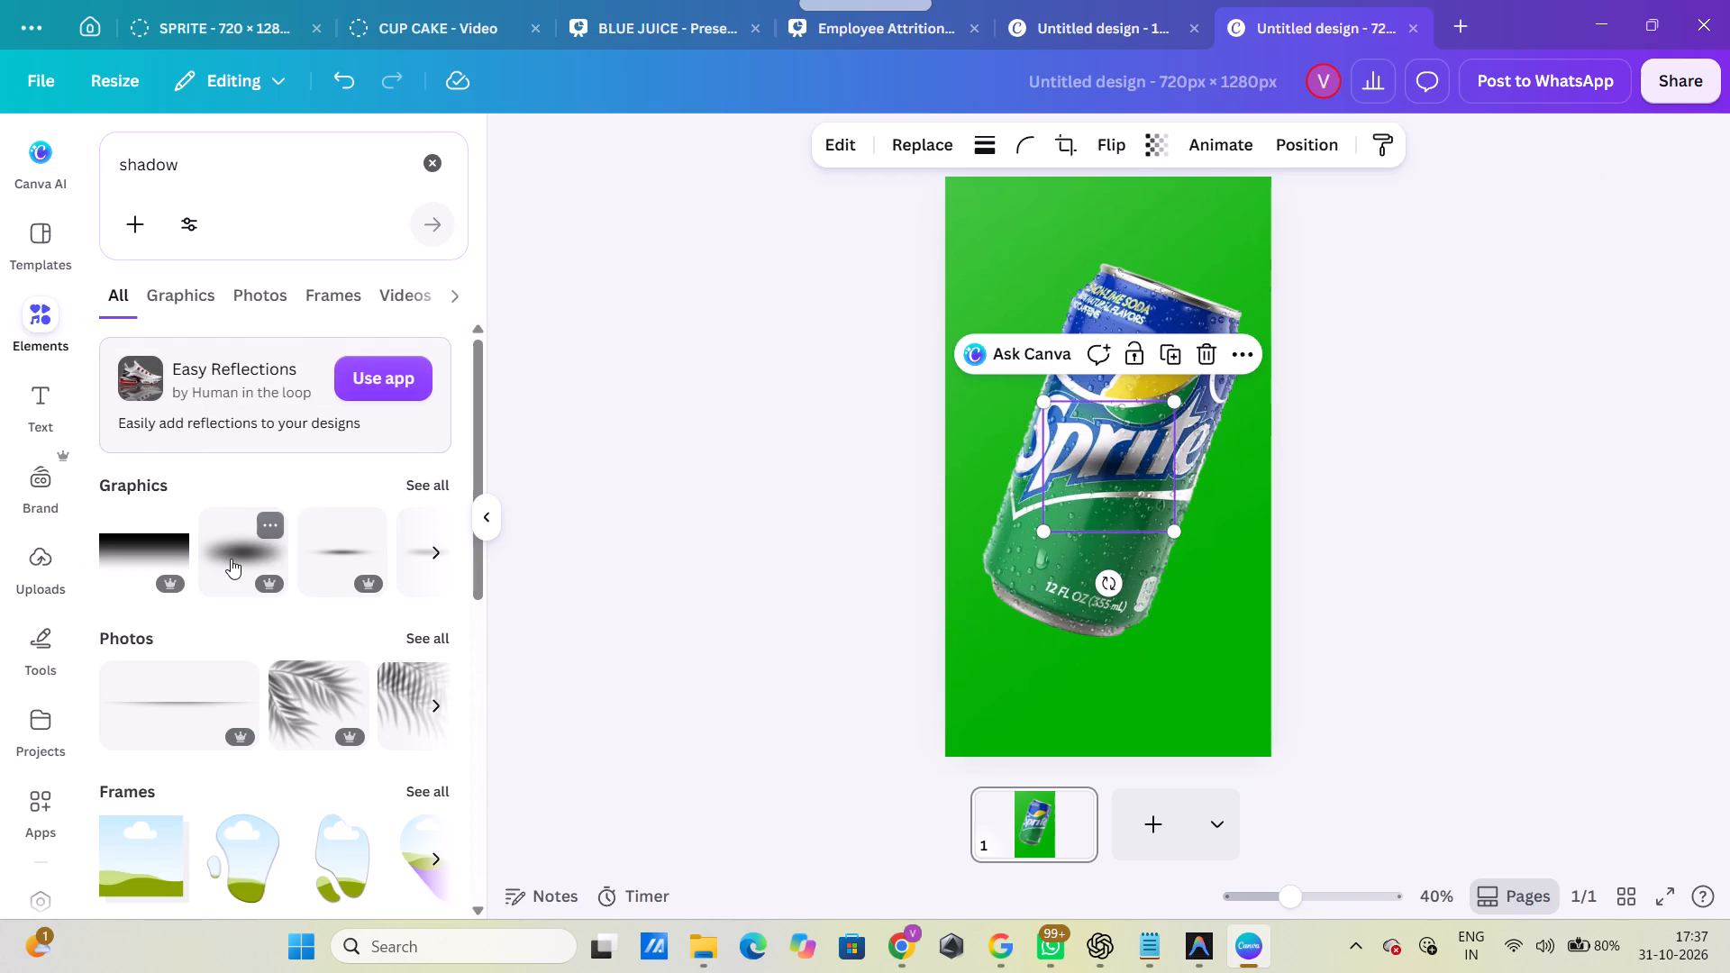
drag(1126, 481, 1062, 670)
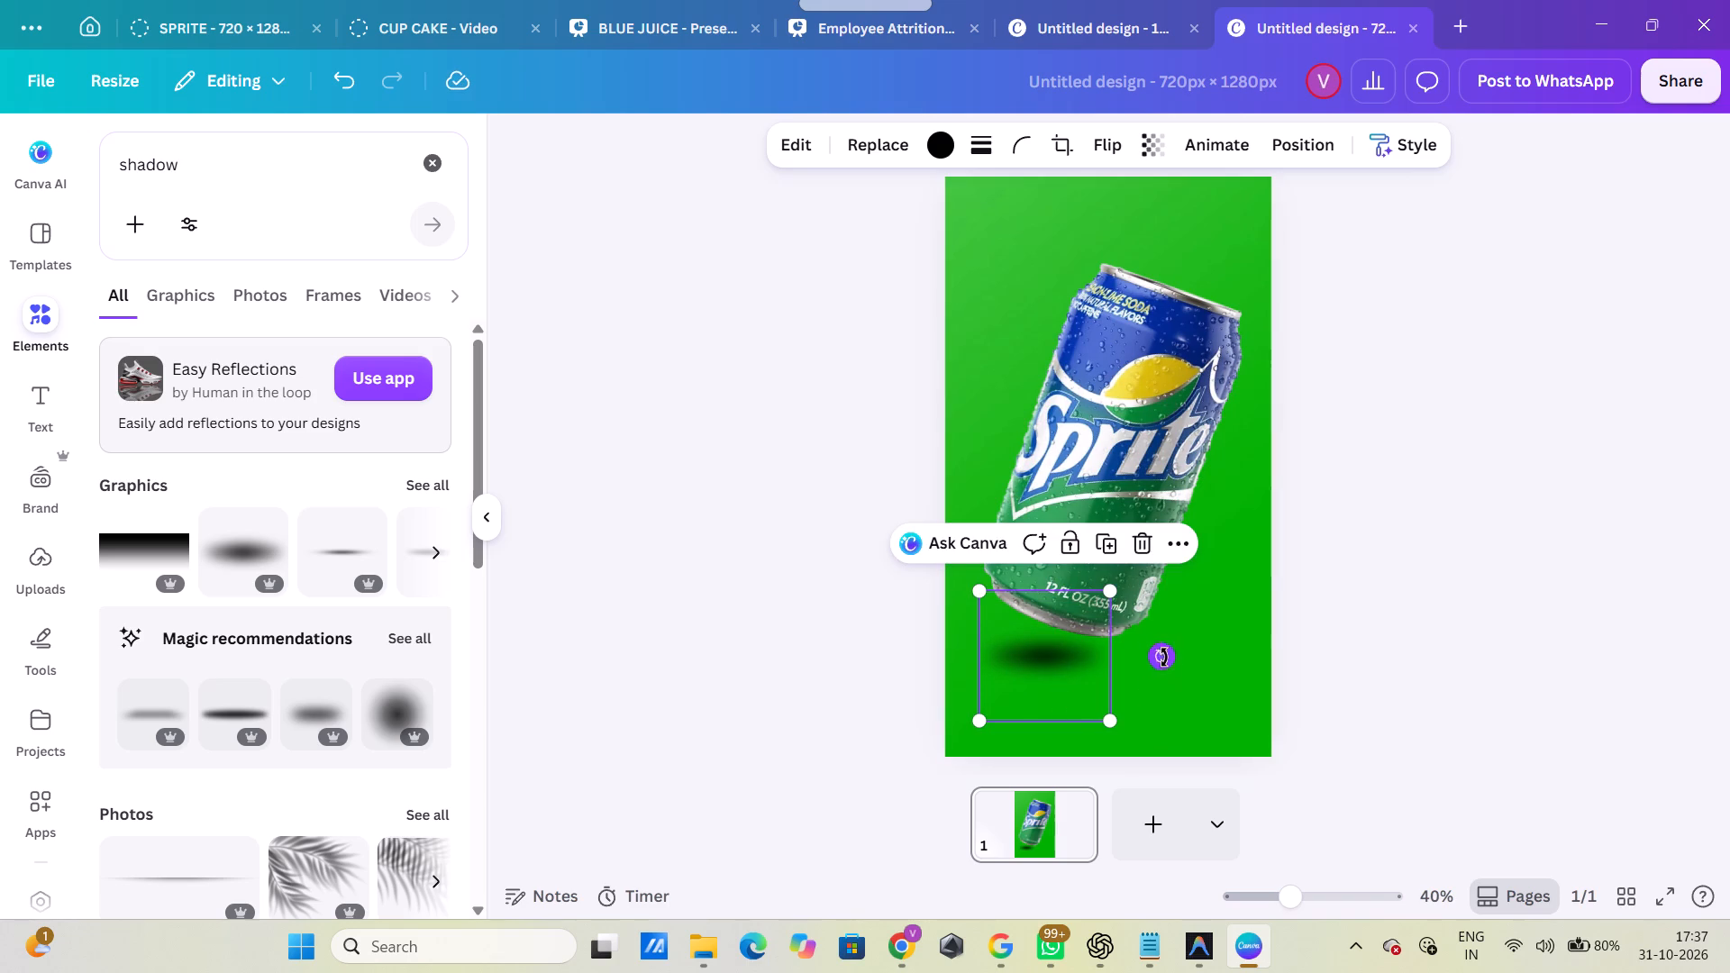
drag(1060, 691, 1086, 692)
click(1454, 535)
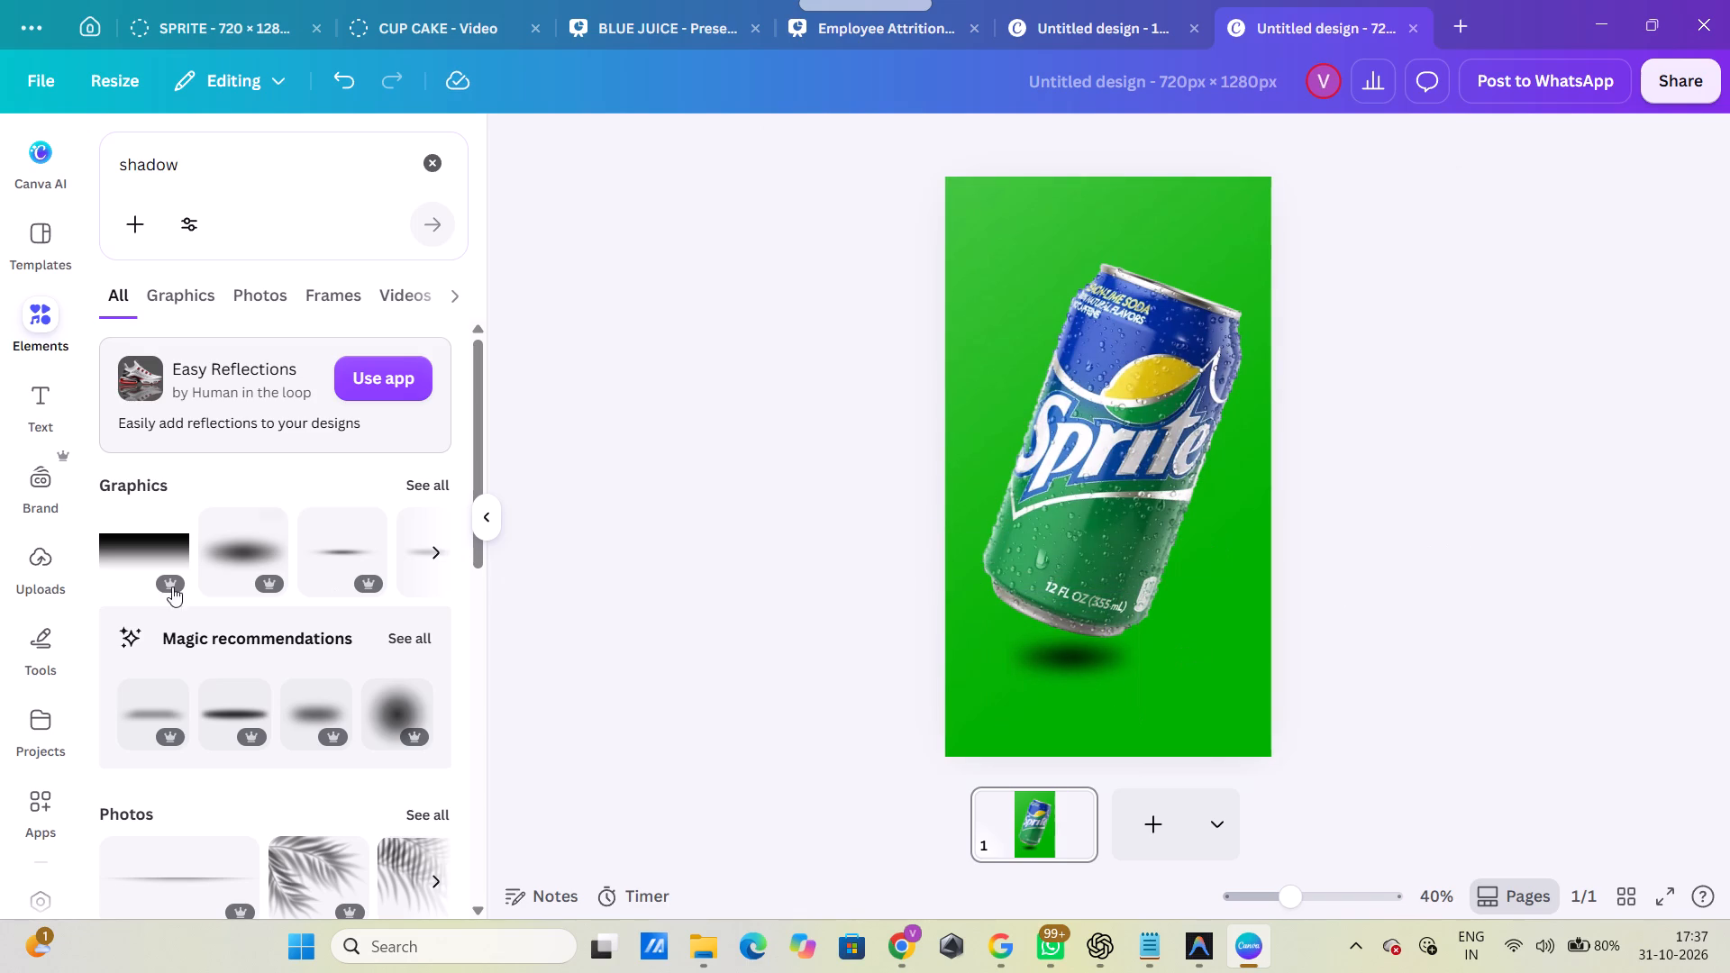
Add the uploaded mint-leaf splash image, enlarge it, and position it around the can, partly beyond the page's left edge.
click(44, 550)
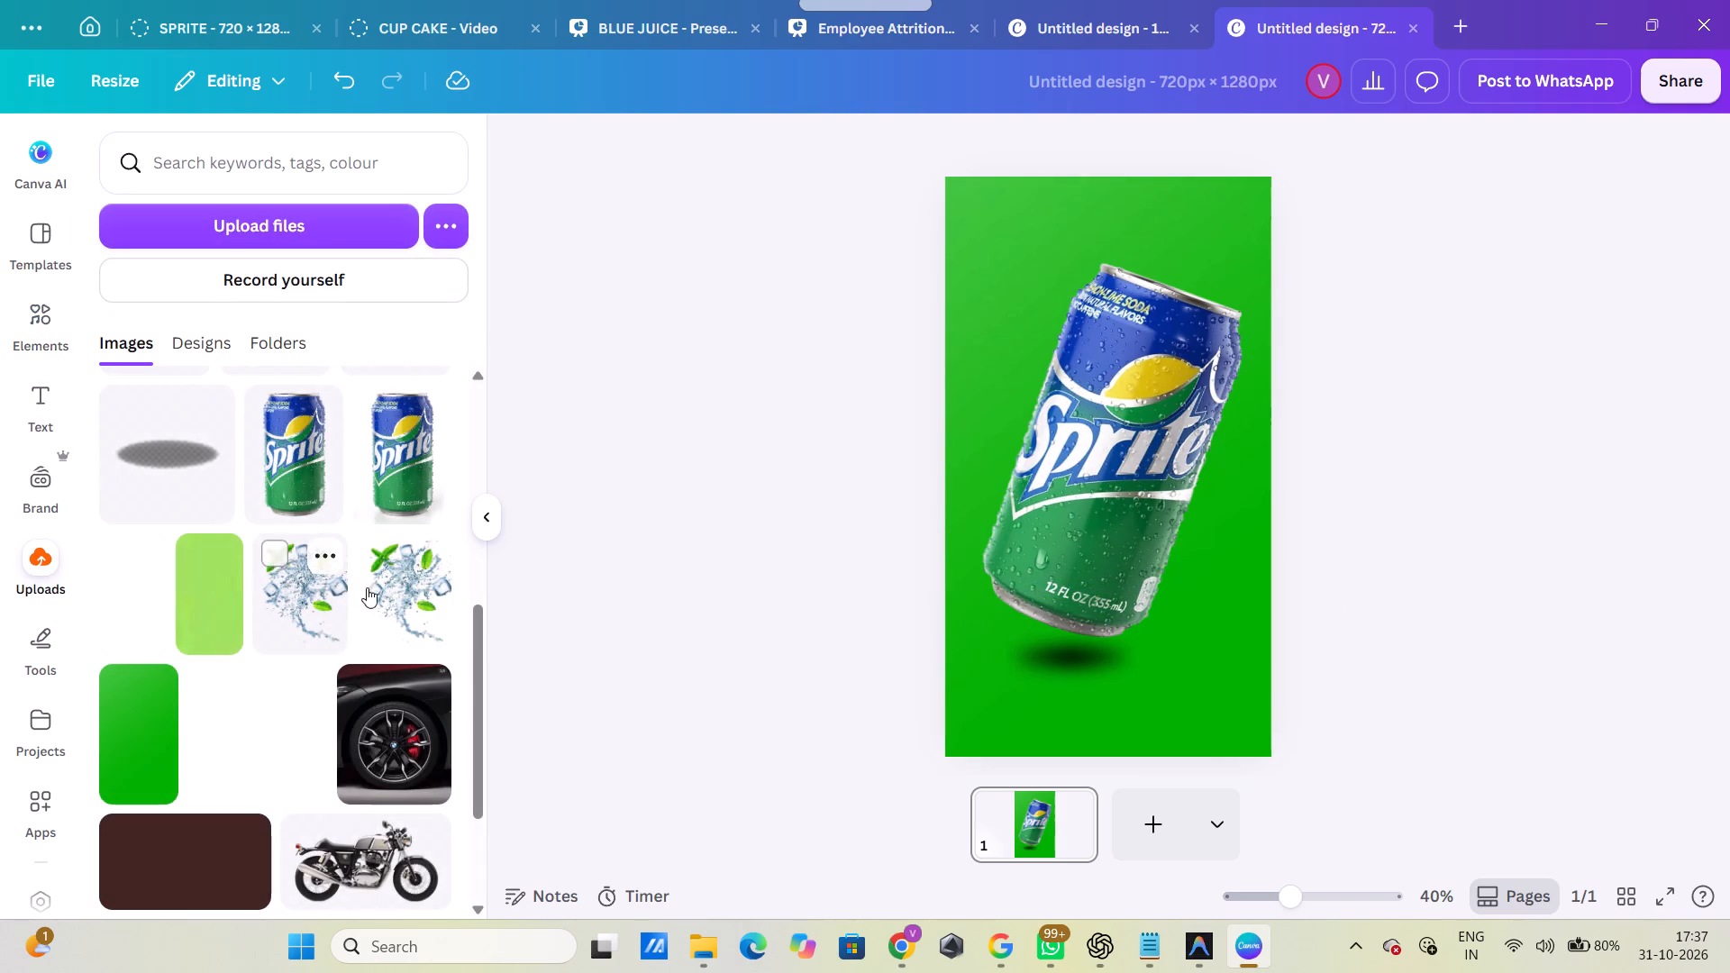
scroll(268, 666, down, 6)
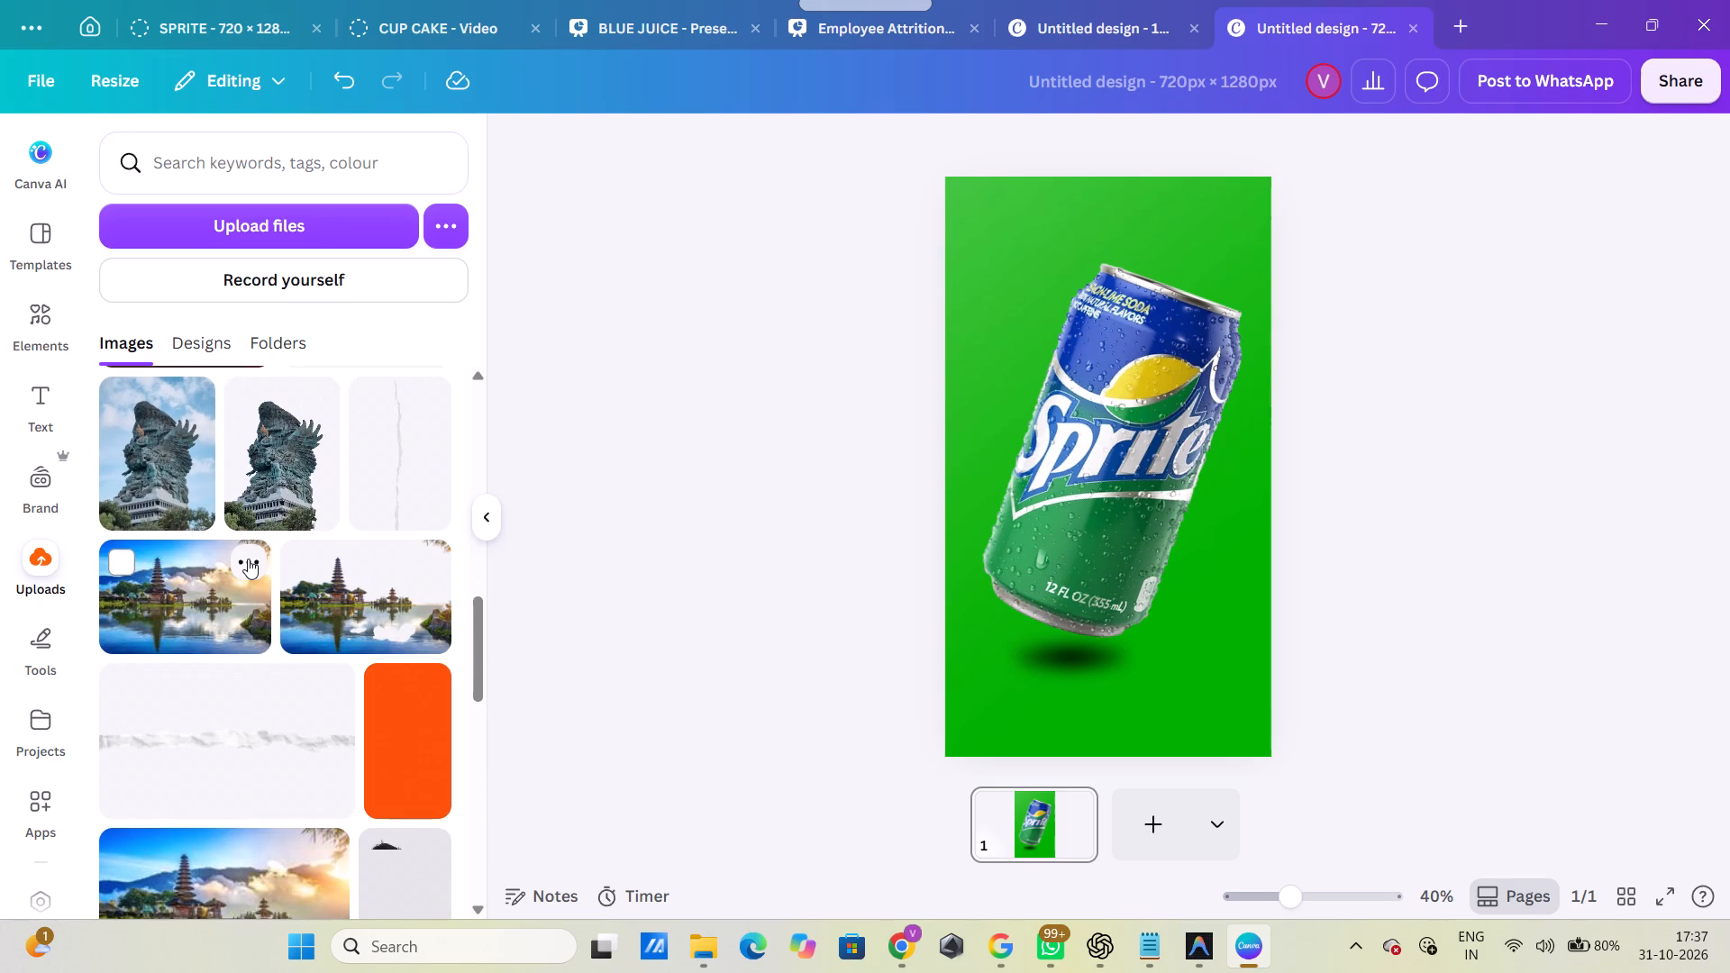
scroll(248, 559, down, 5)
click(172, 666)
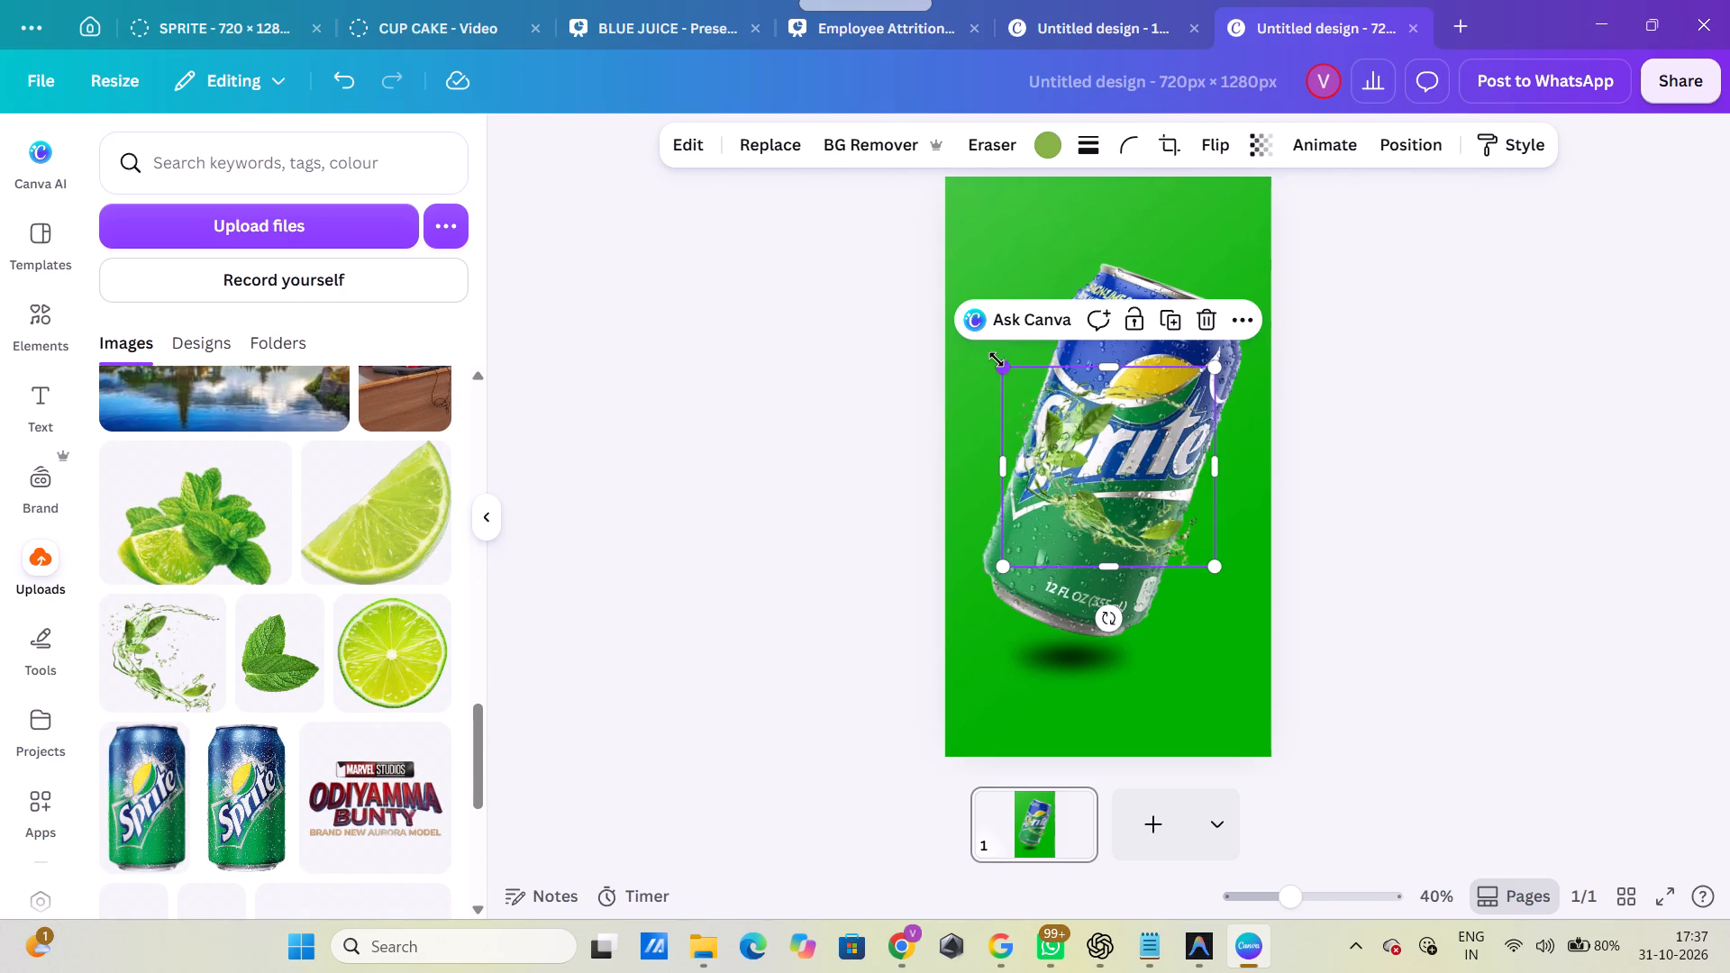
drag(1009, 362, 910, 194)
drag(1053, 377, 1056, 376)
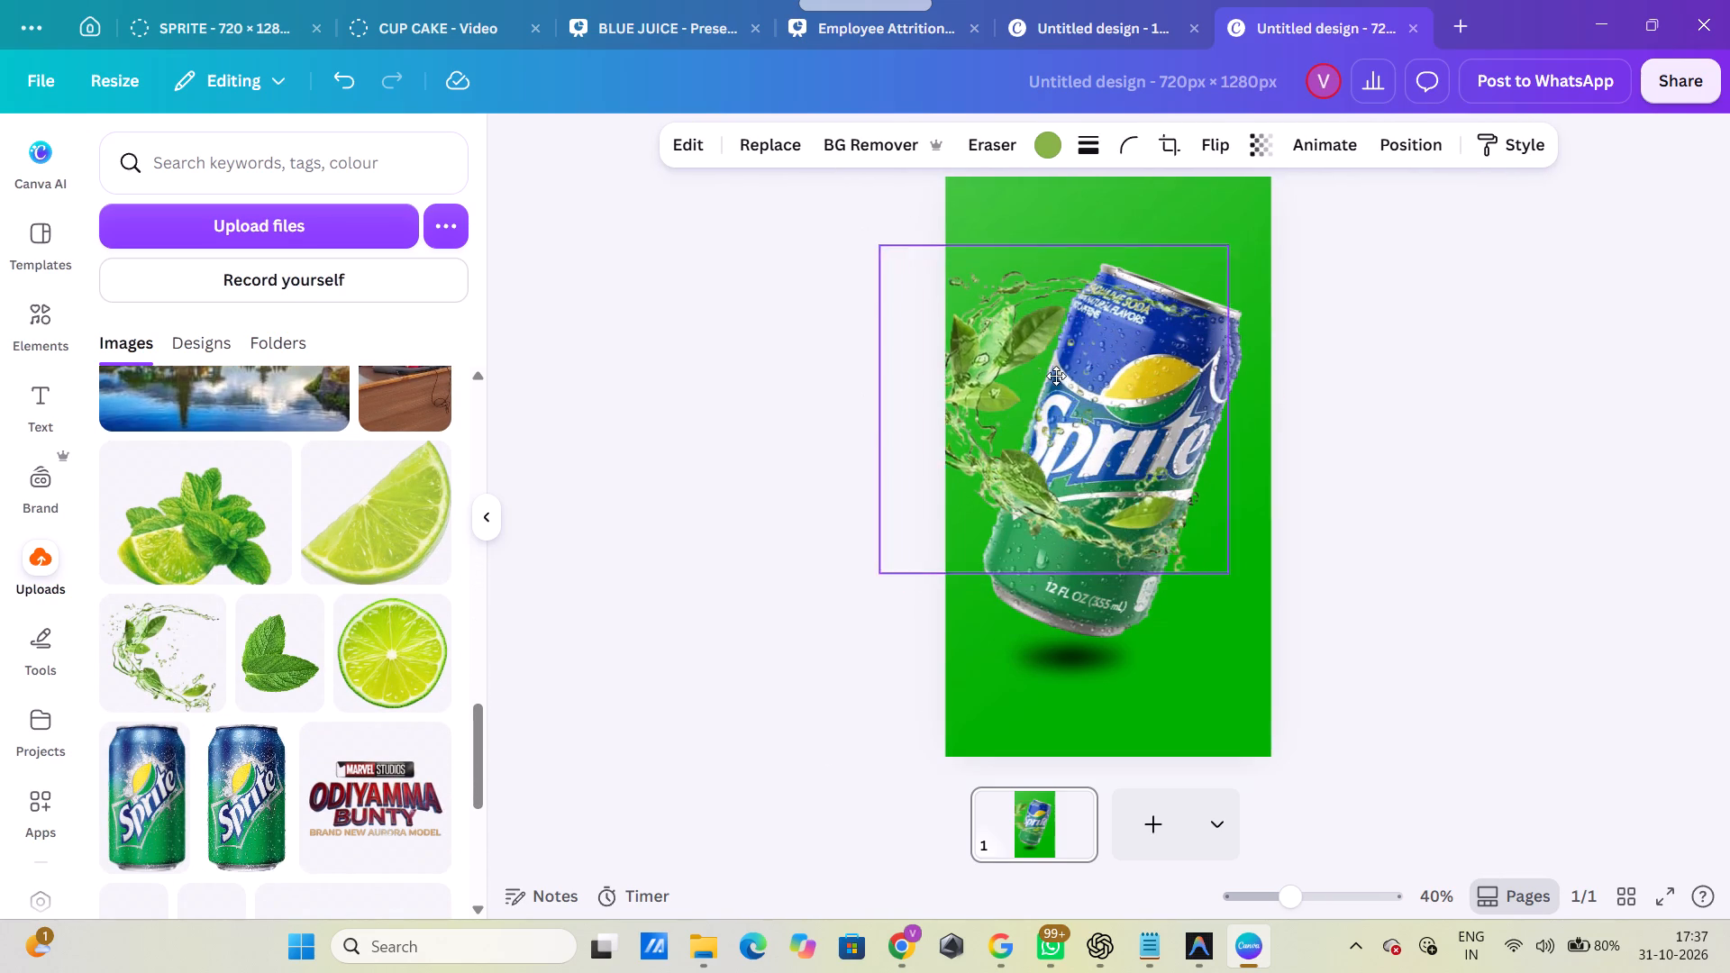
drag(1056, 376, 1062, 370)
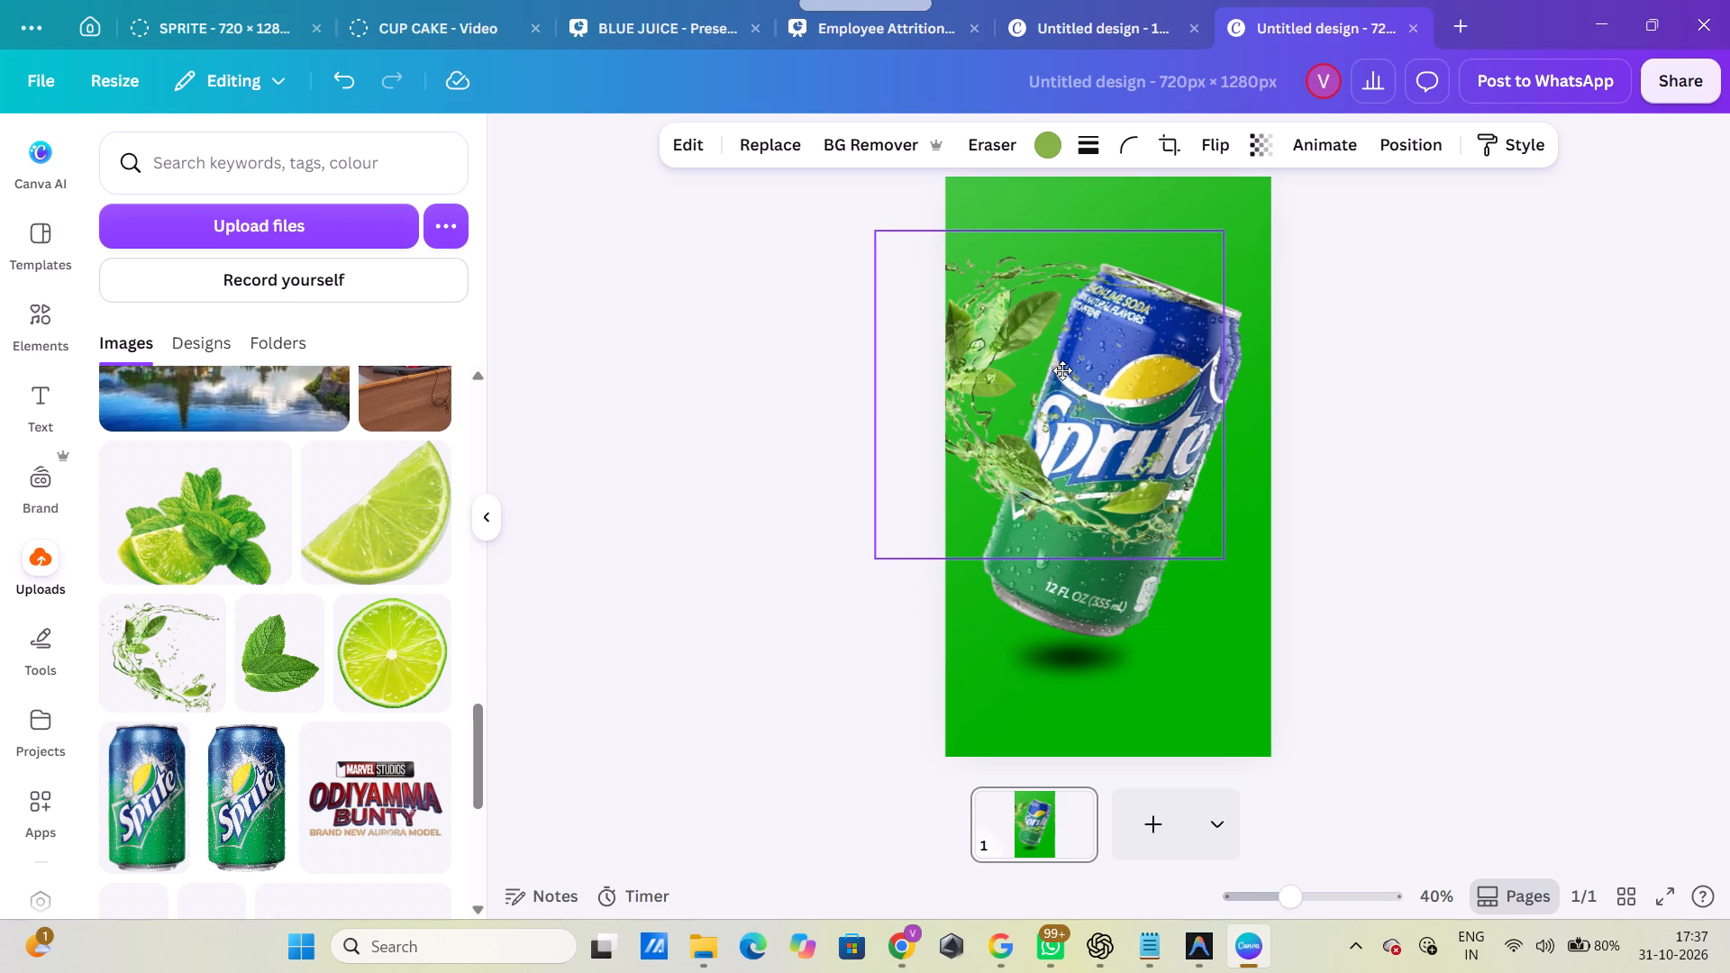
drag(1062, 370, 1077, 377)
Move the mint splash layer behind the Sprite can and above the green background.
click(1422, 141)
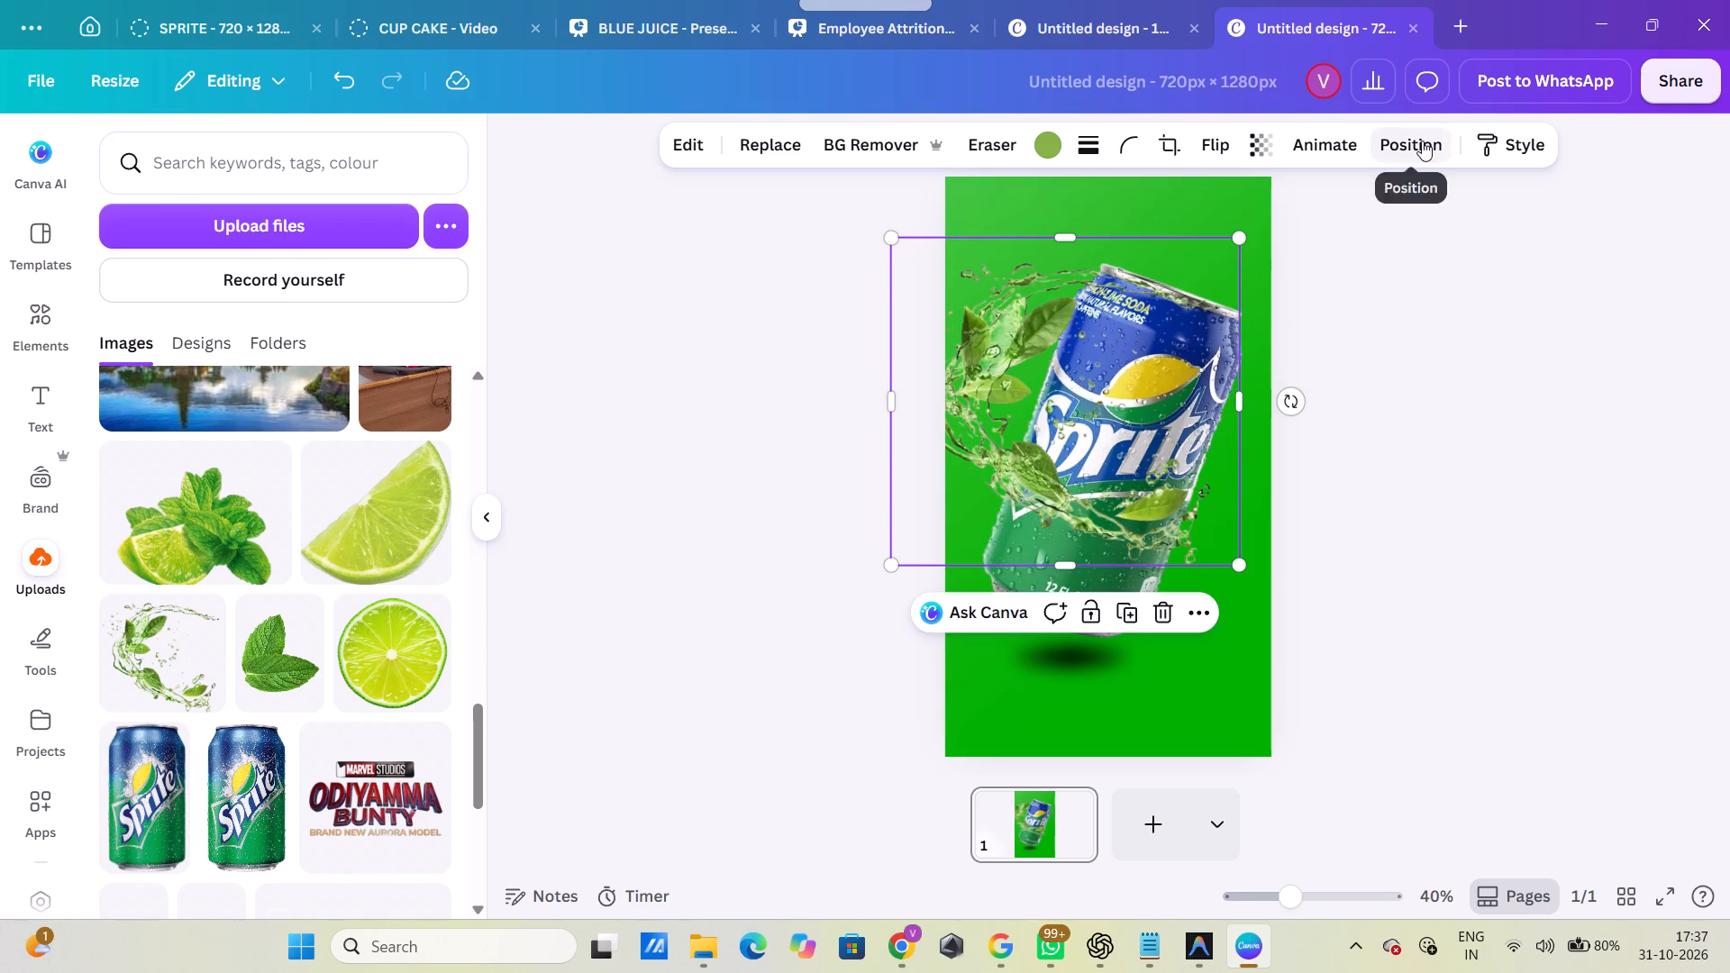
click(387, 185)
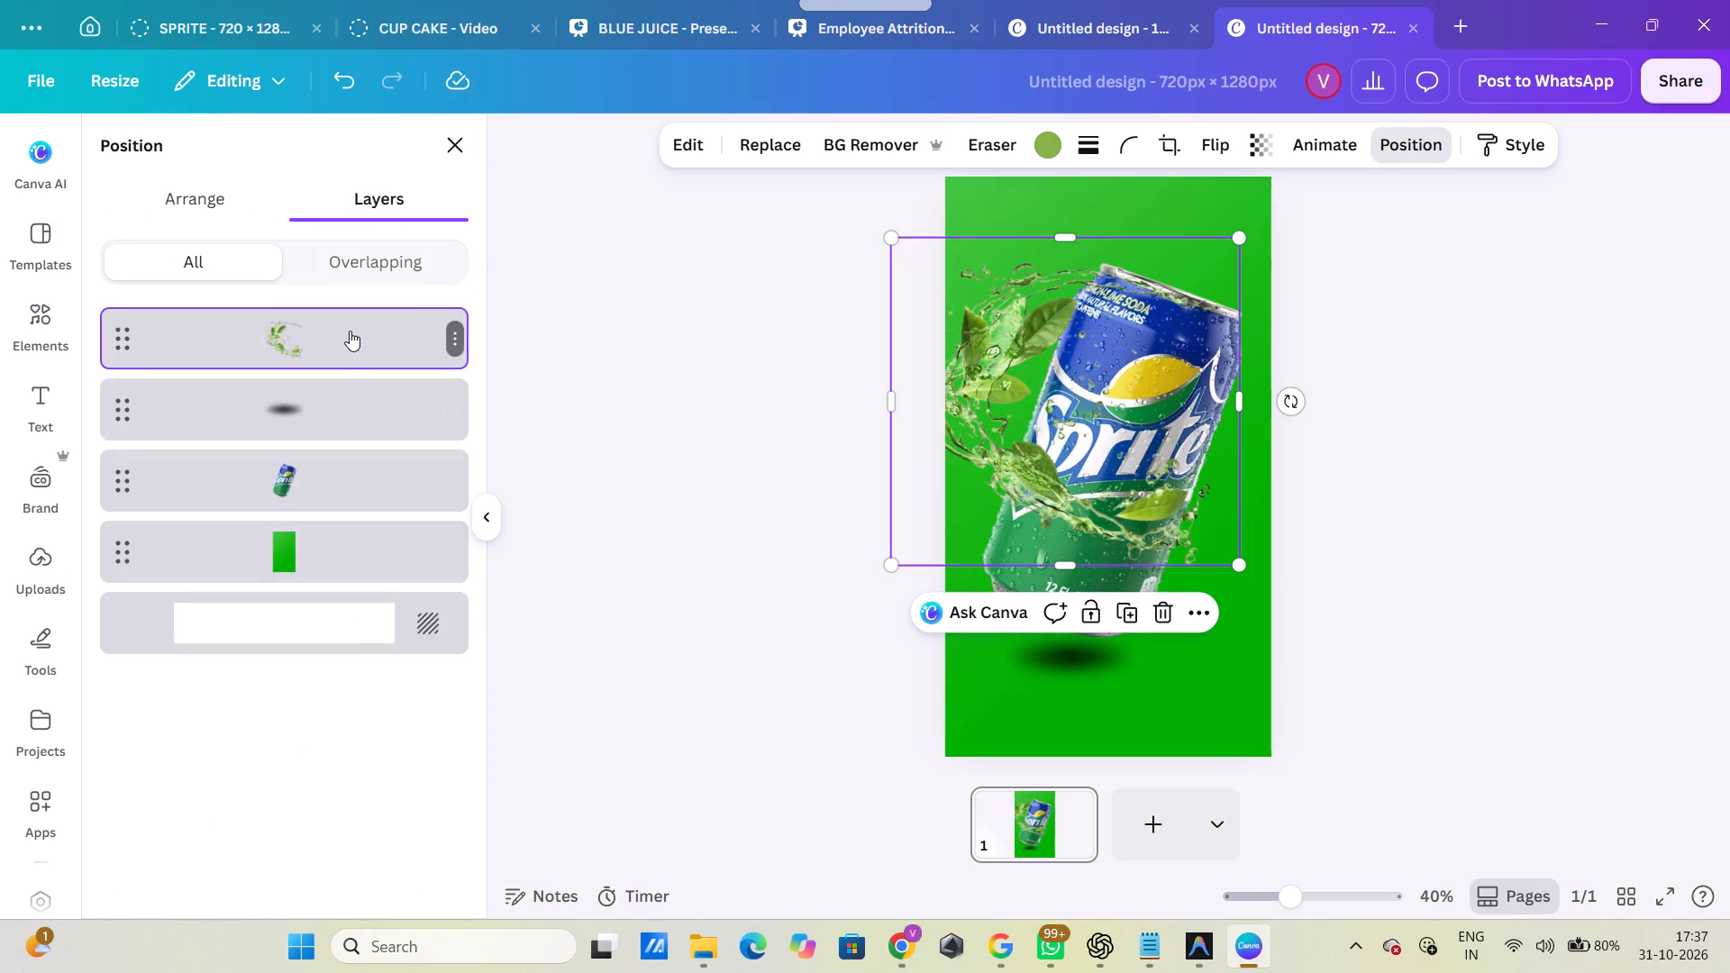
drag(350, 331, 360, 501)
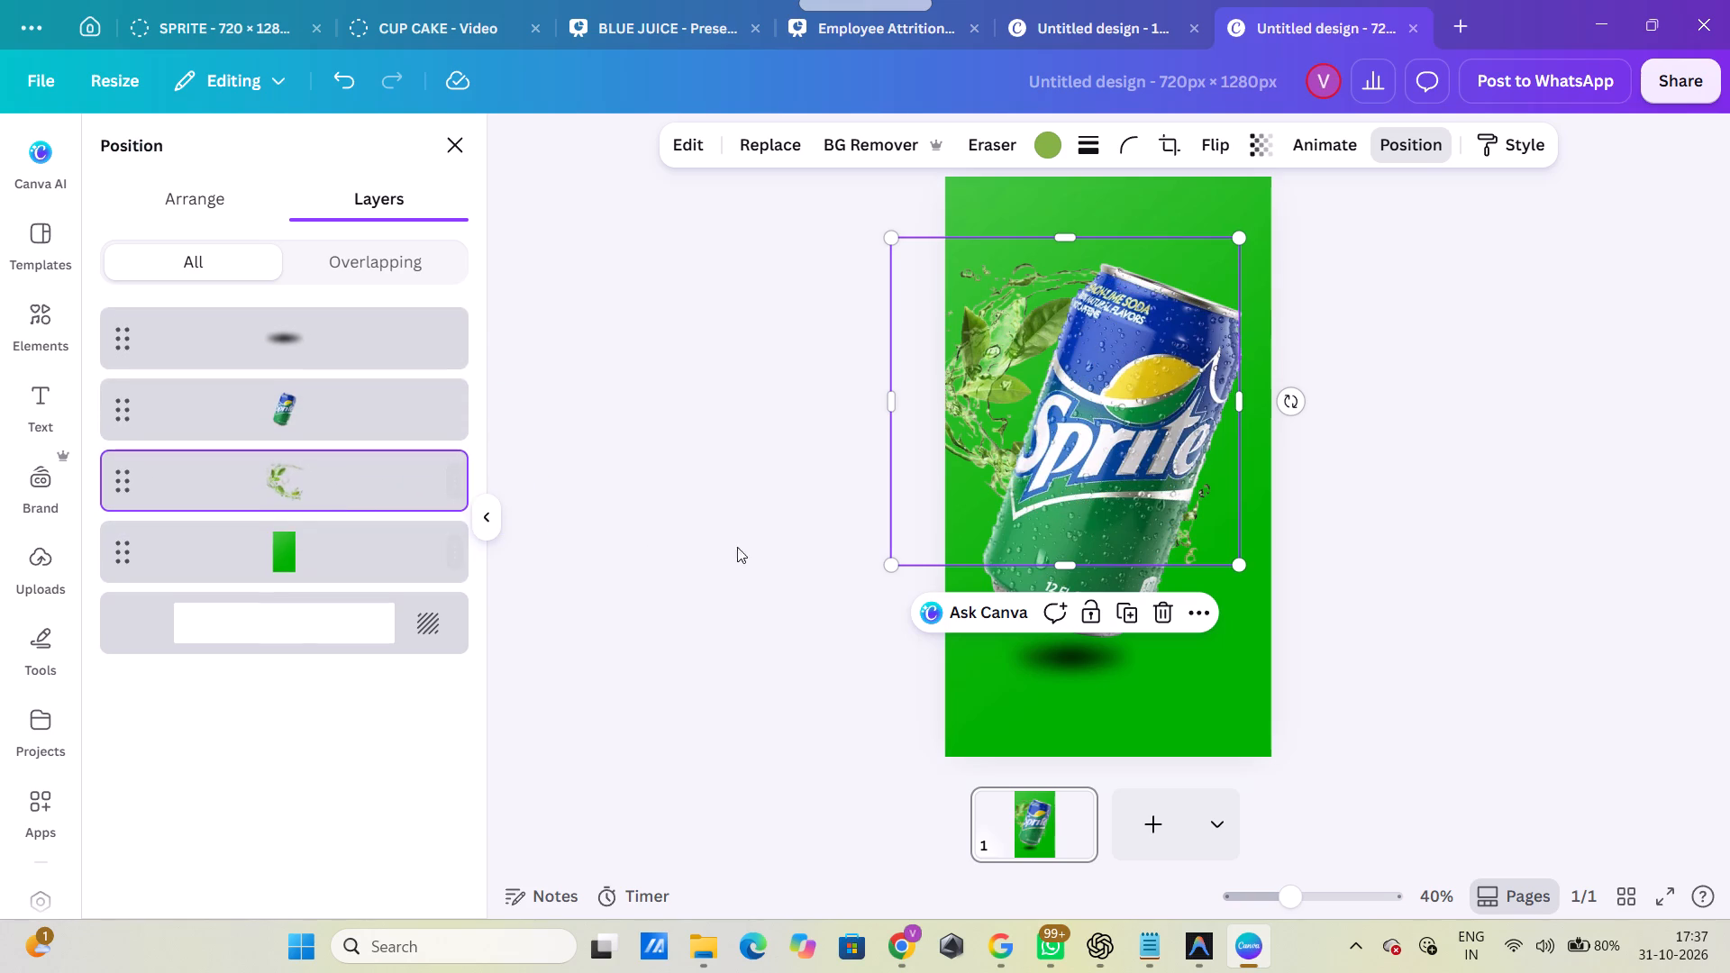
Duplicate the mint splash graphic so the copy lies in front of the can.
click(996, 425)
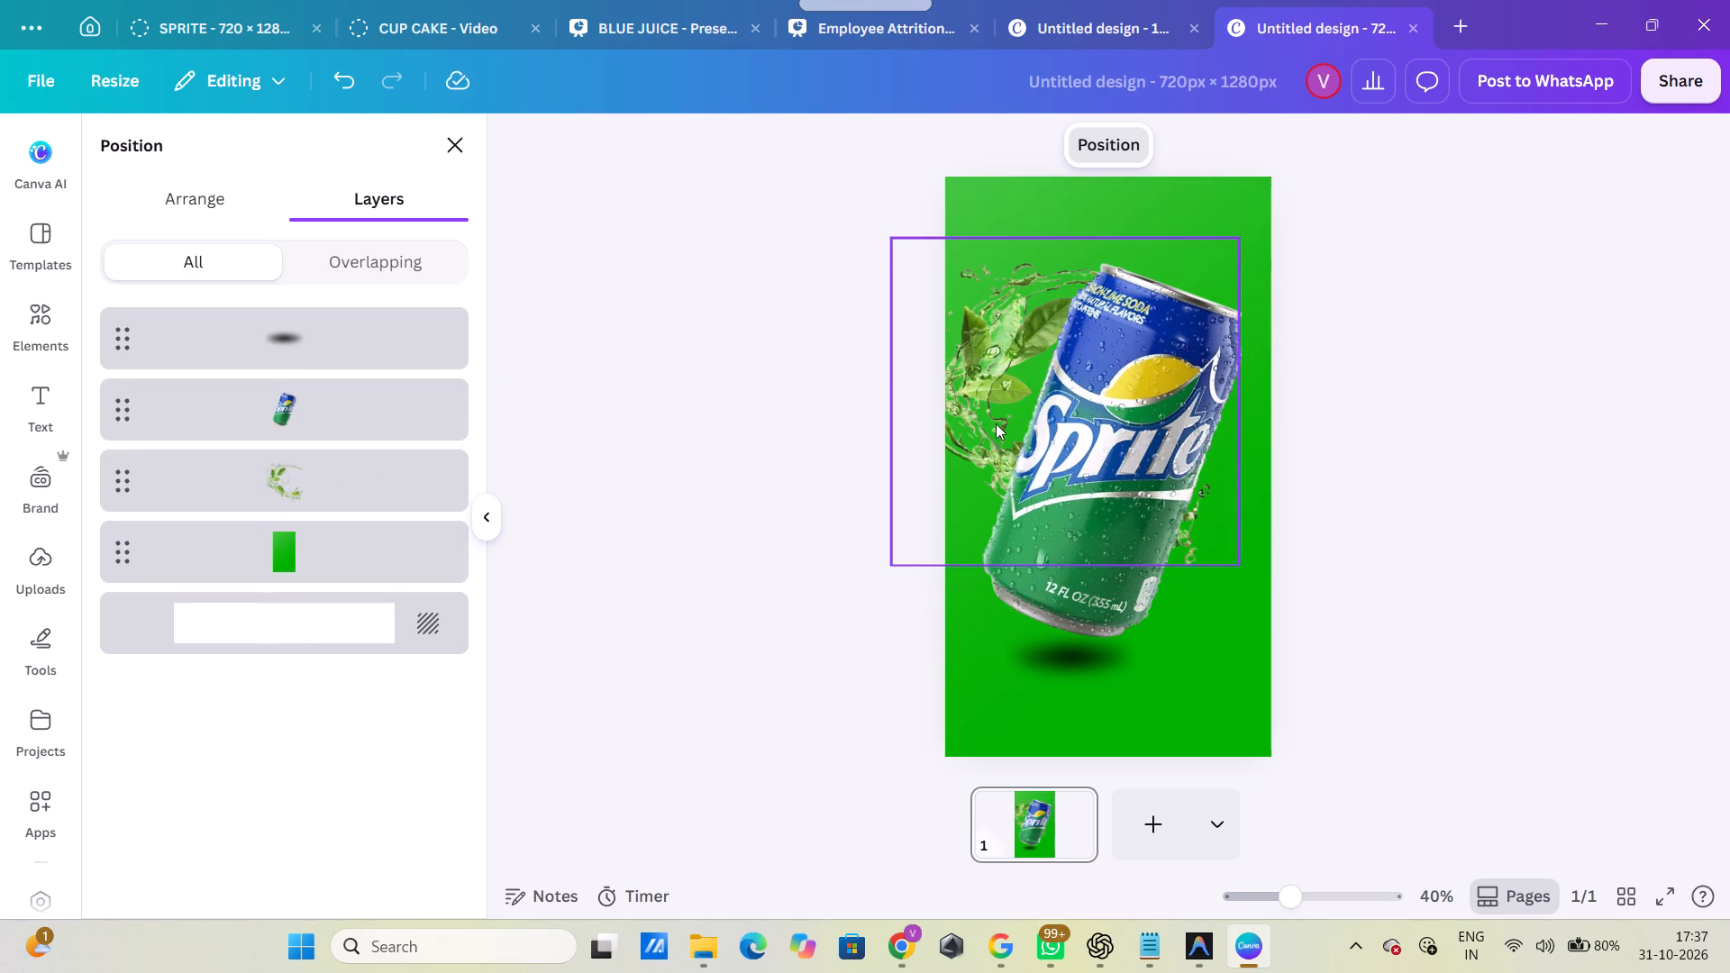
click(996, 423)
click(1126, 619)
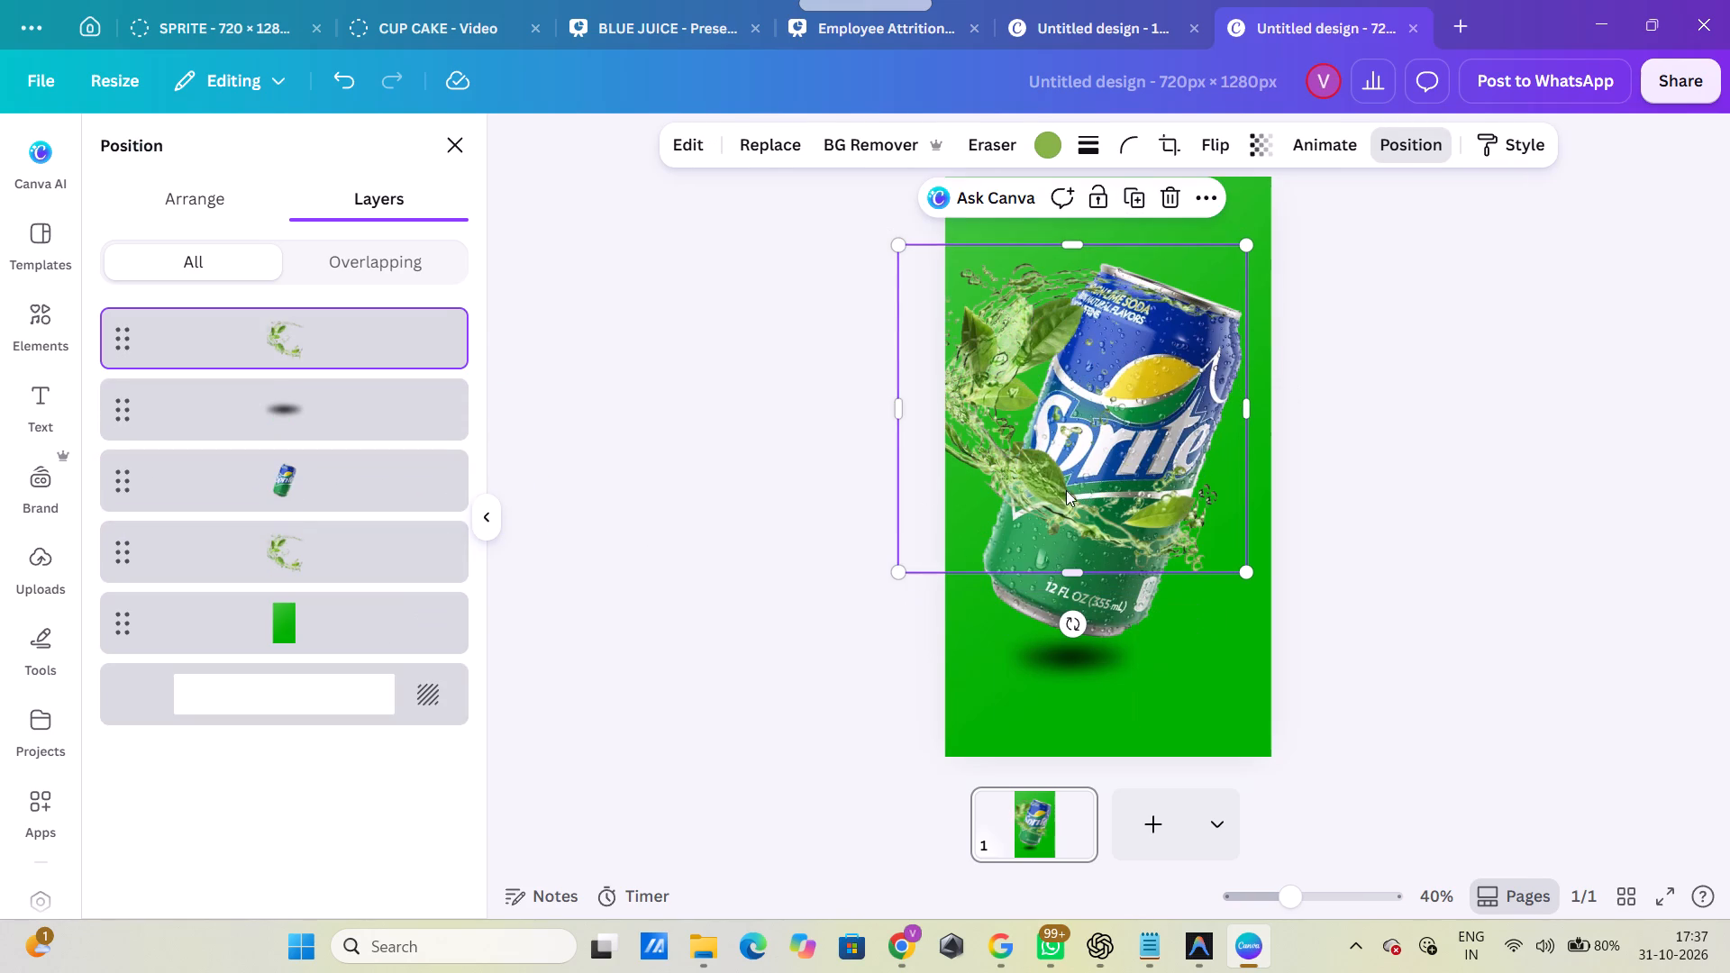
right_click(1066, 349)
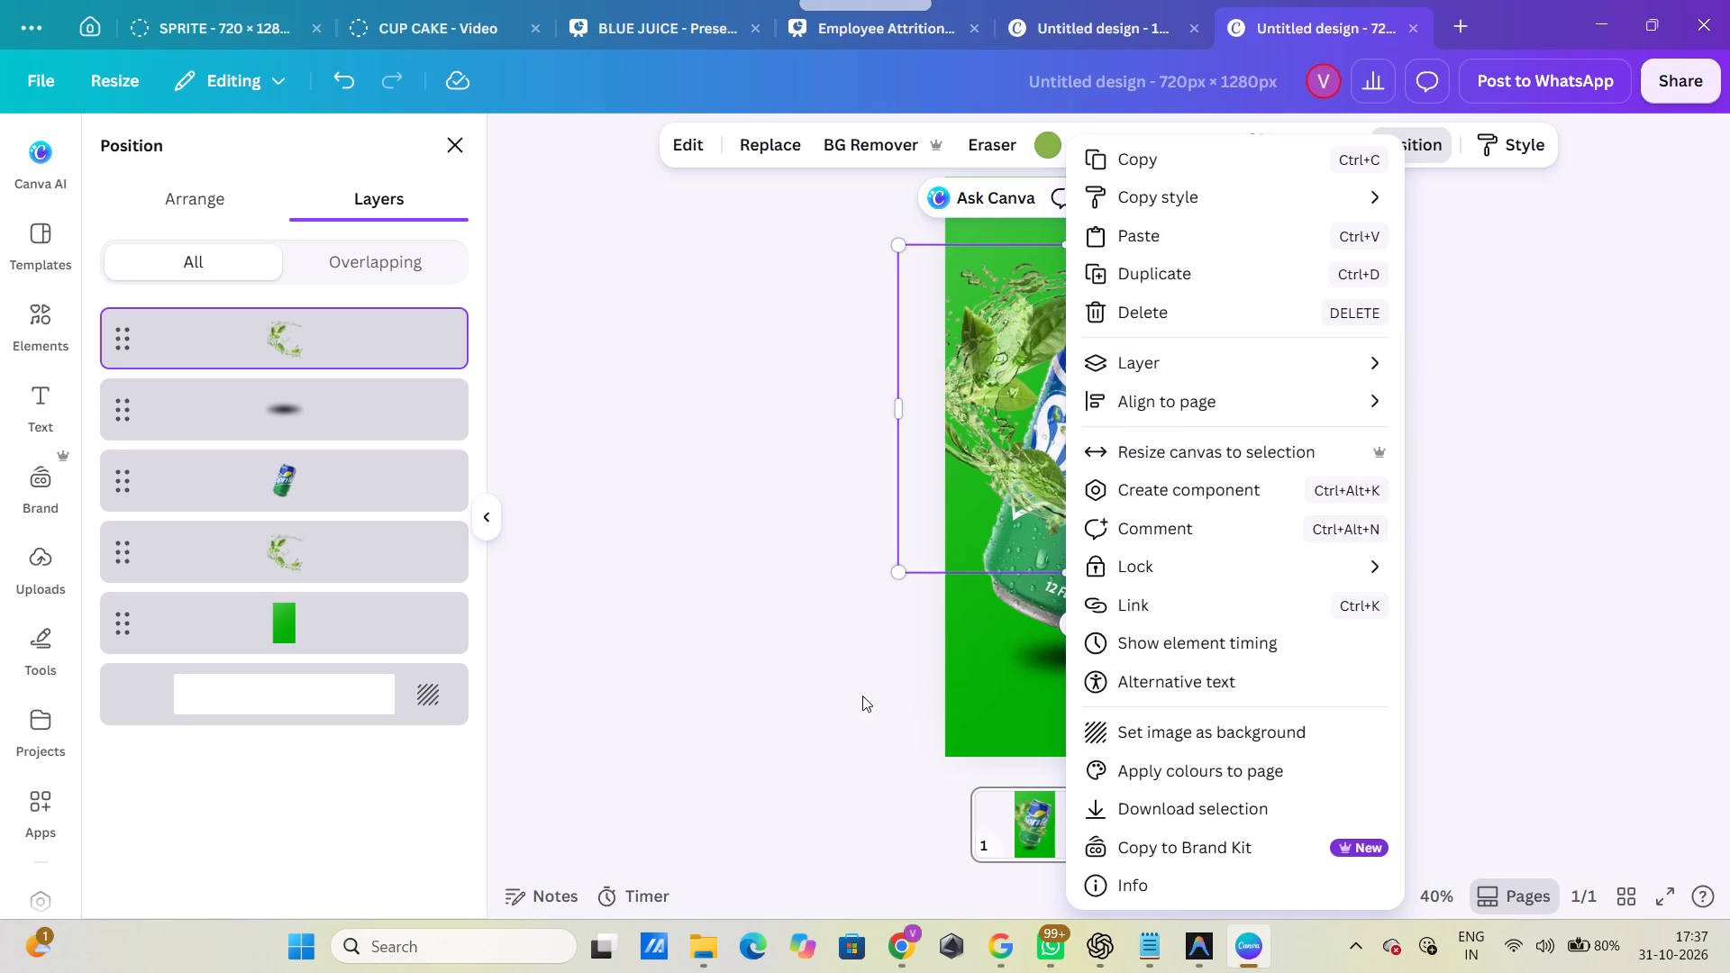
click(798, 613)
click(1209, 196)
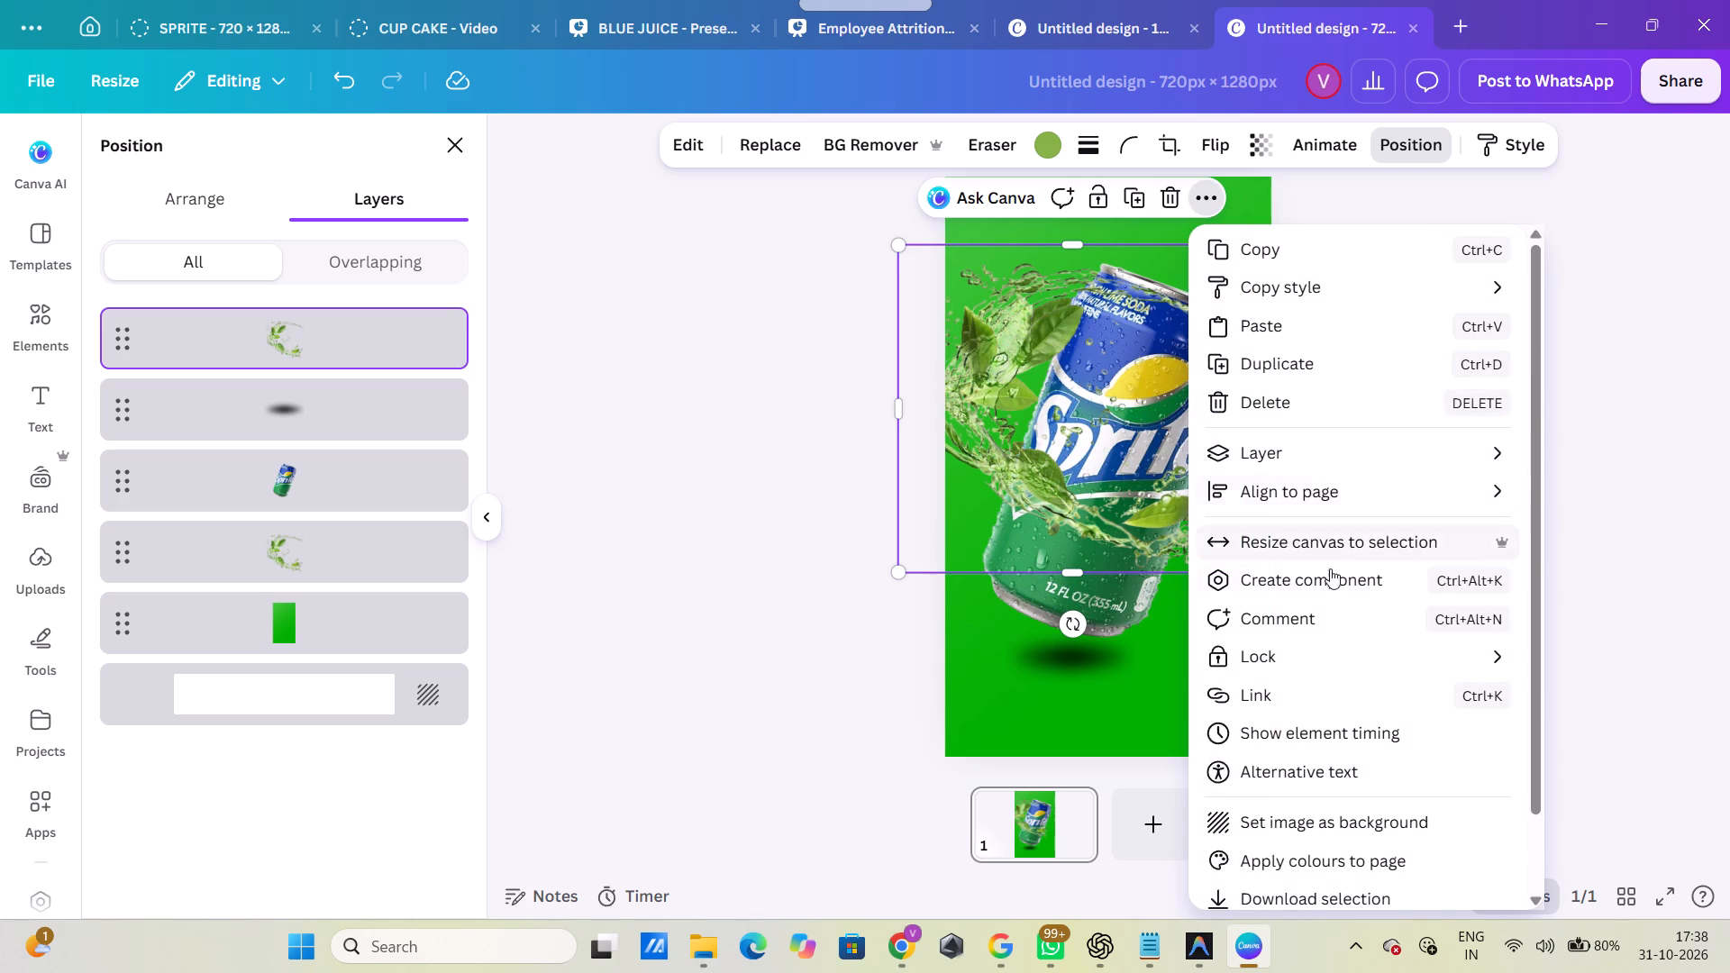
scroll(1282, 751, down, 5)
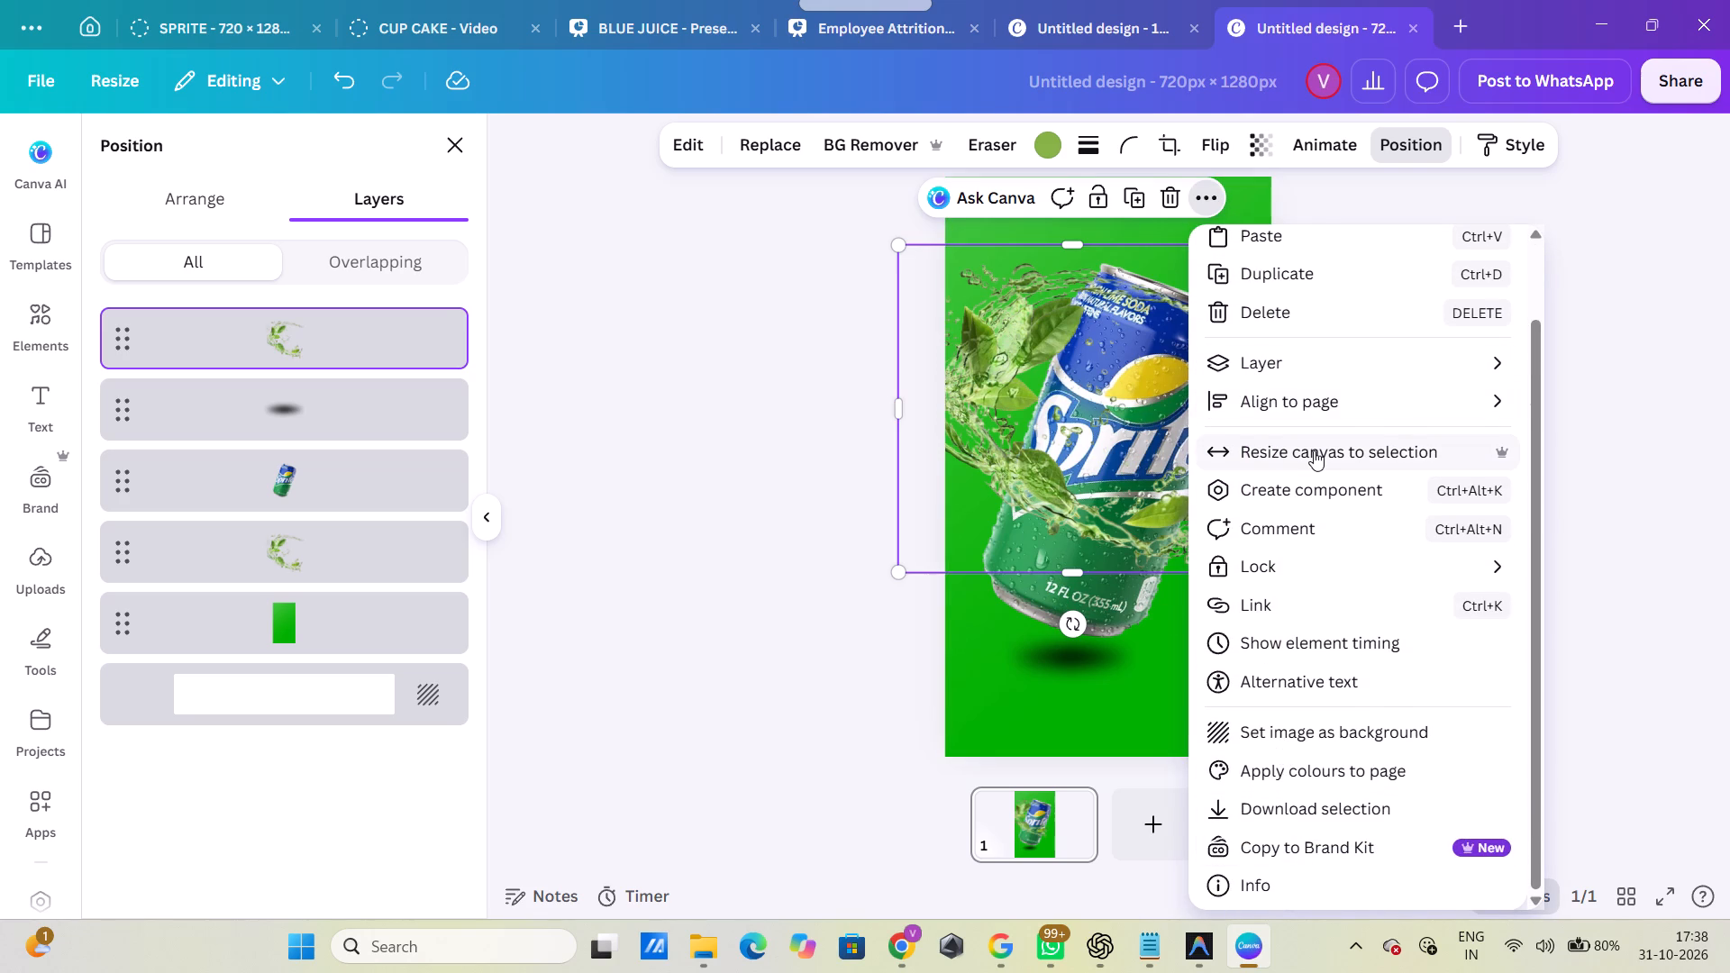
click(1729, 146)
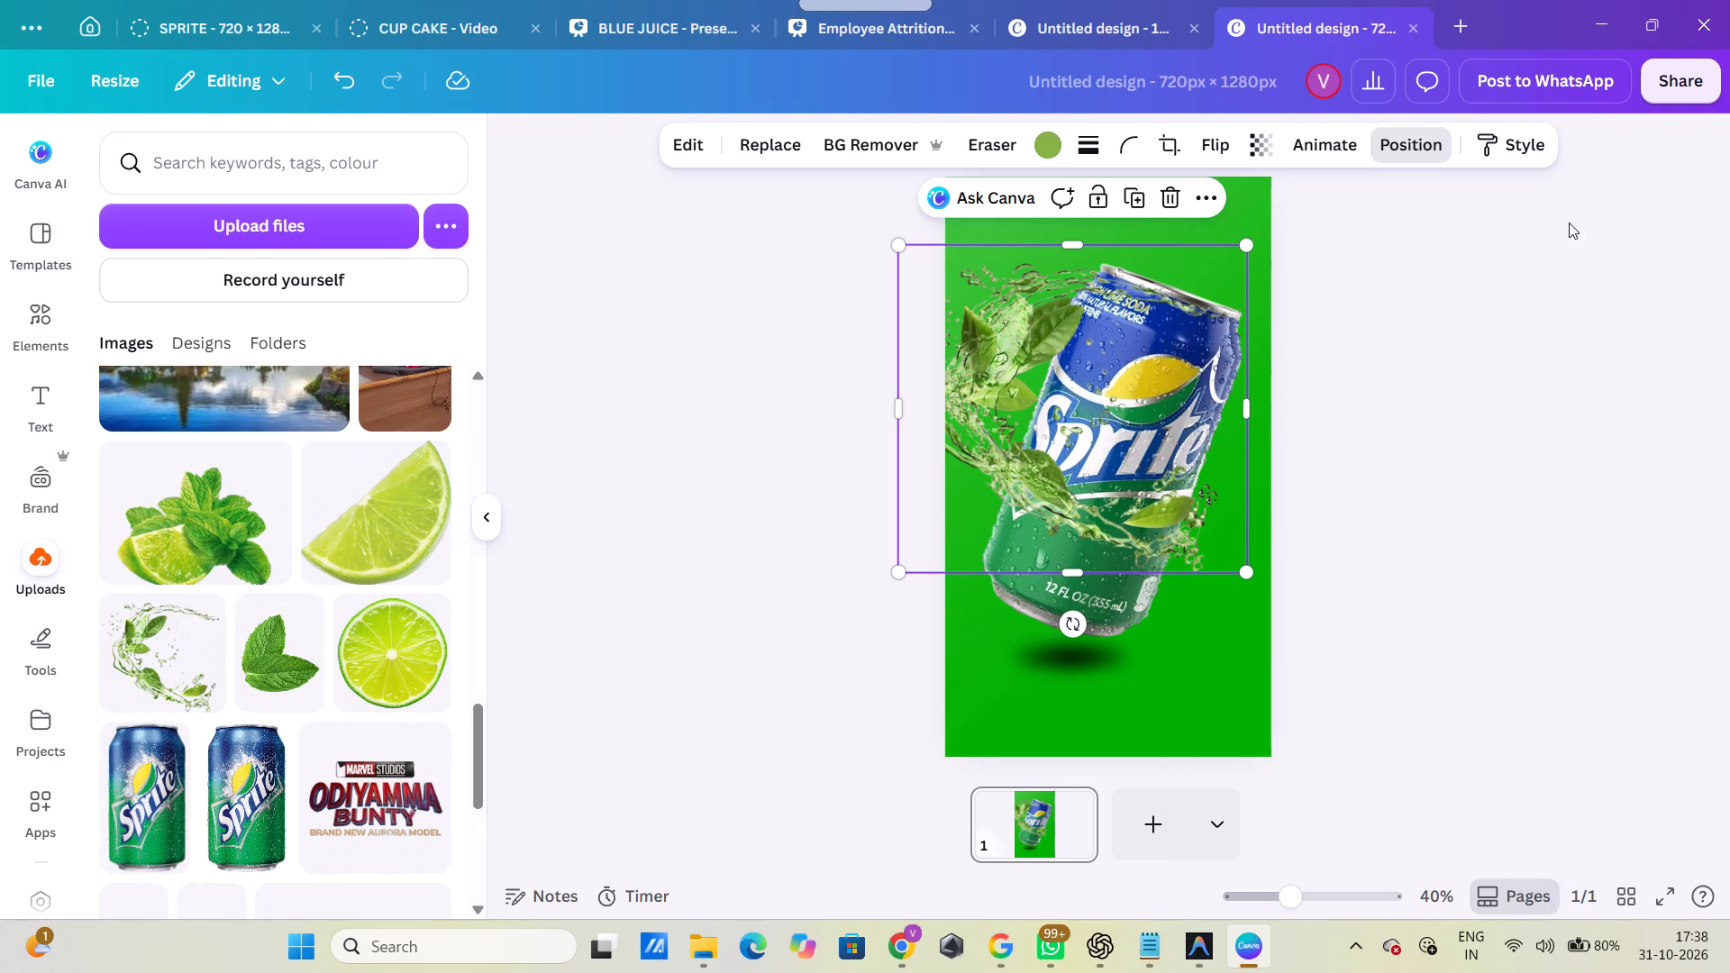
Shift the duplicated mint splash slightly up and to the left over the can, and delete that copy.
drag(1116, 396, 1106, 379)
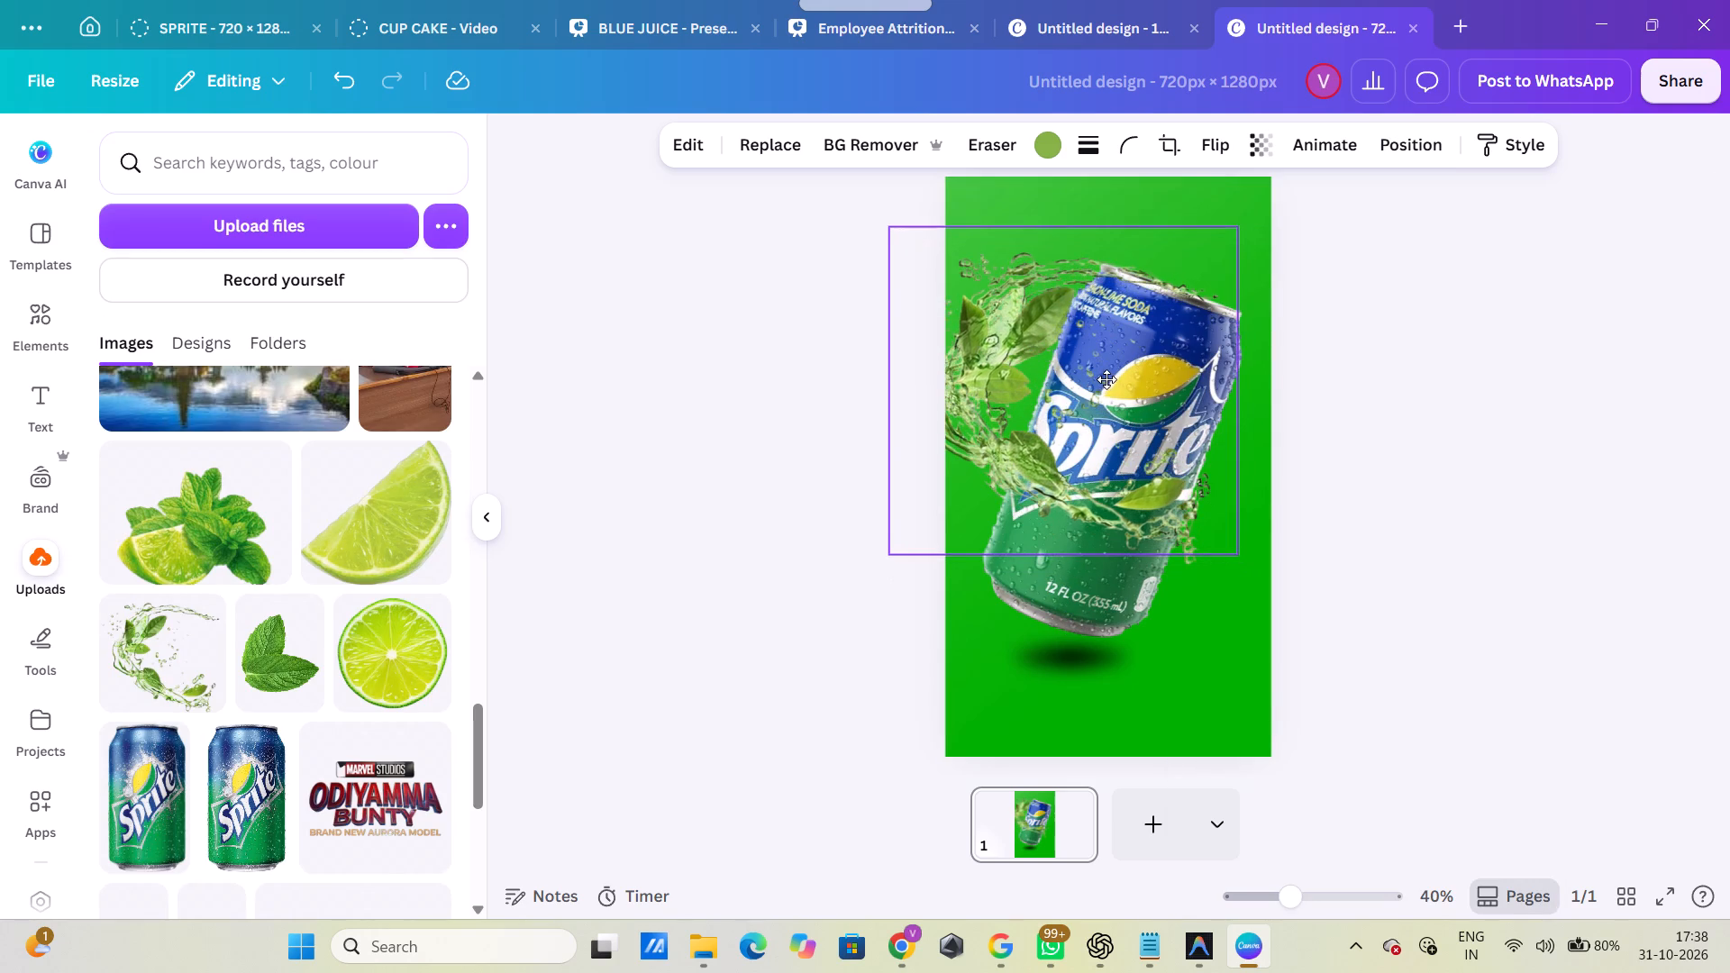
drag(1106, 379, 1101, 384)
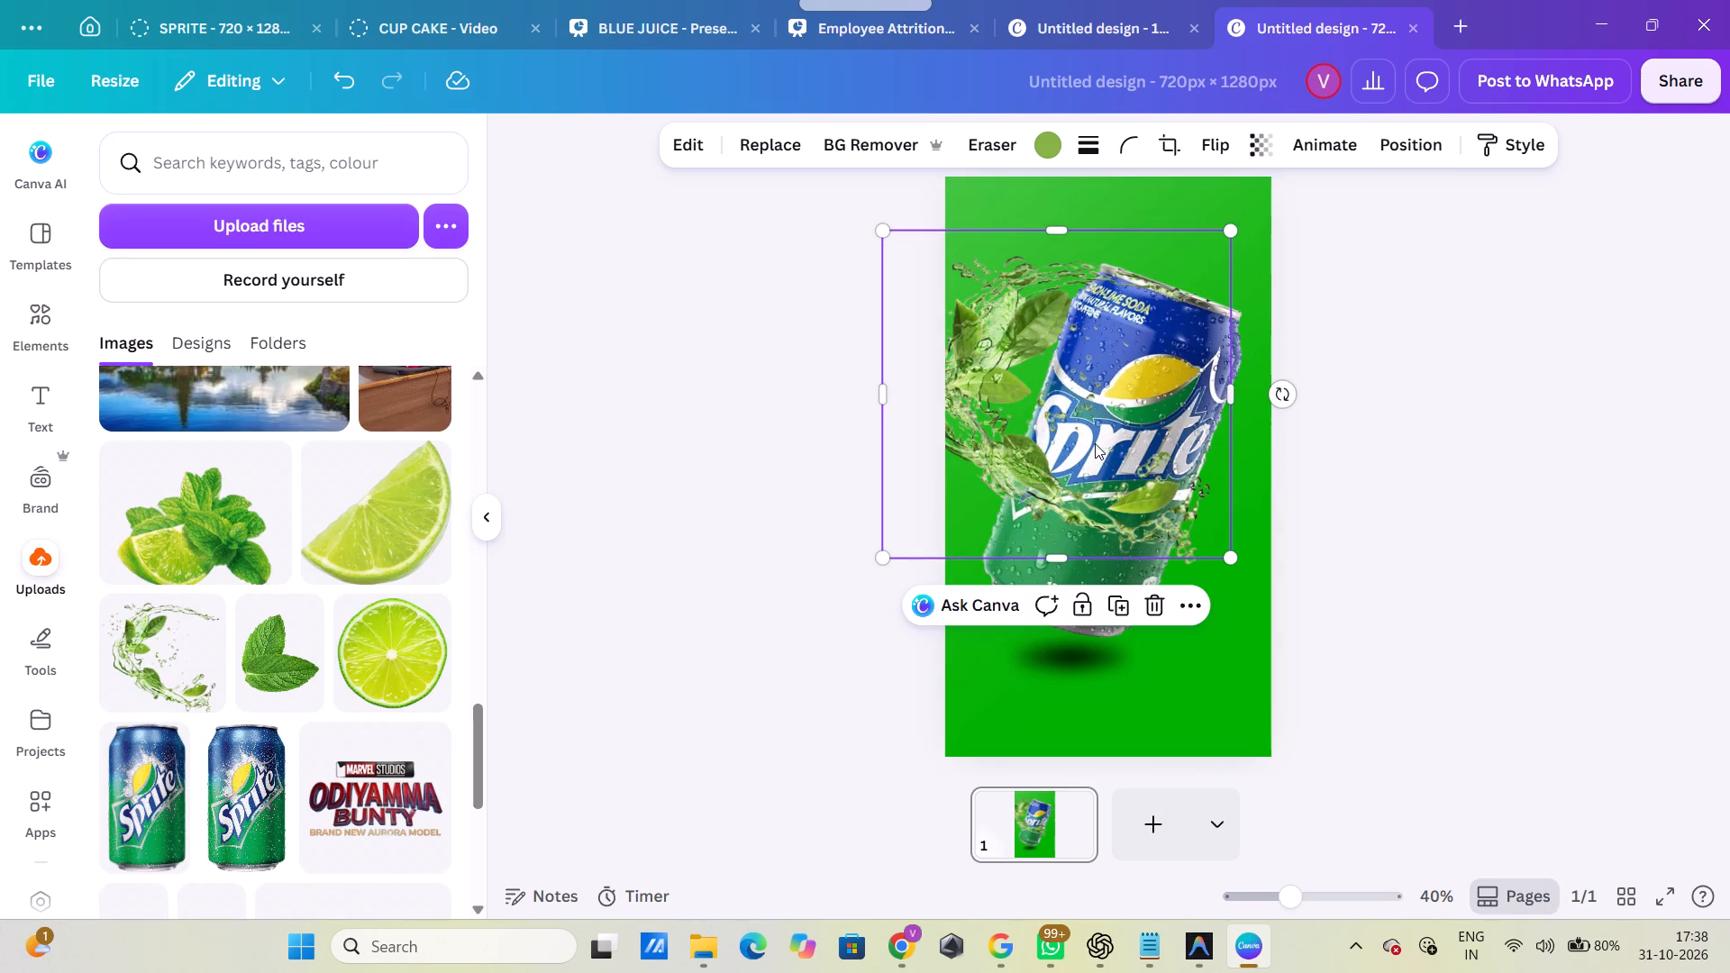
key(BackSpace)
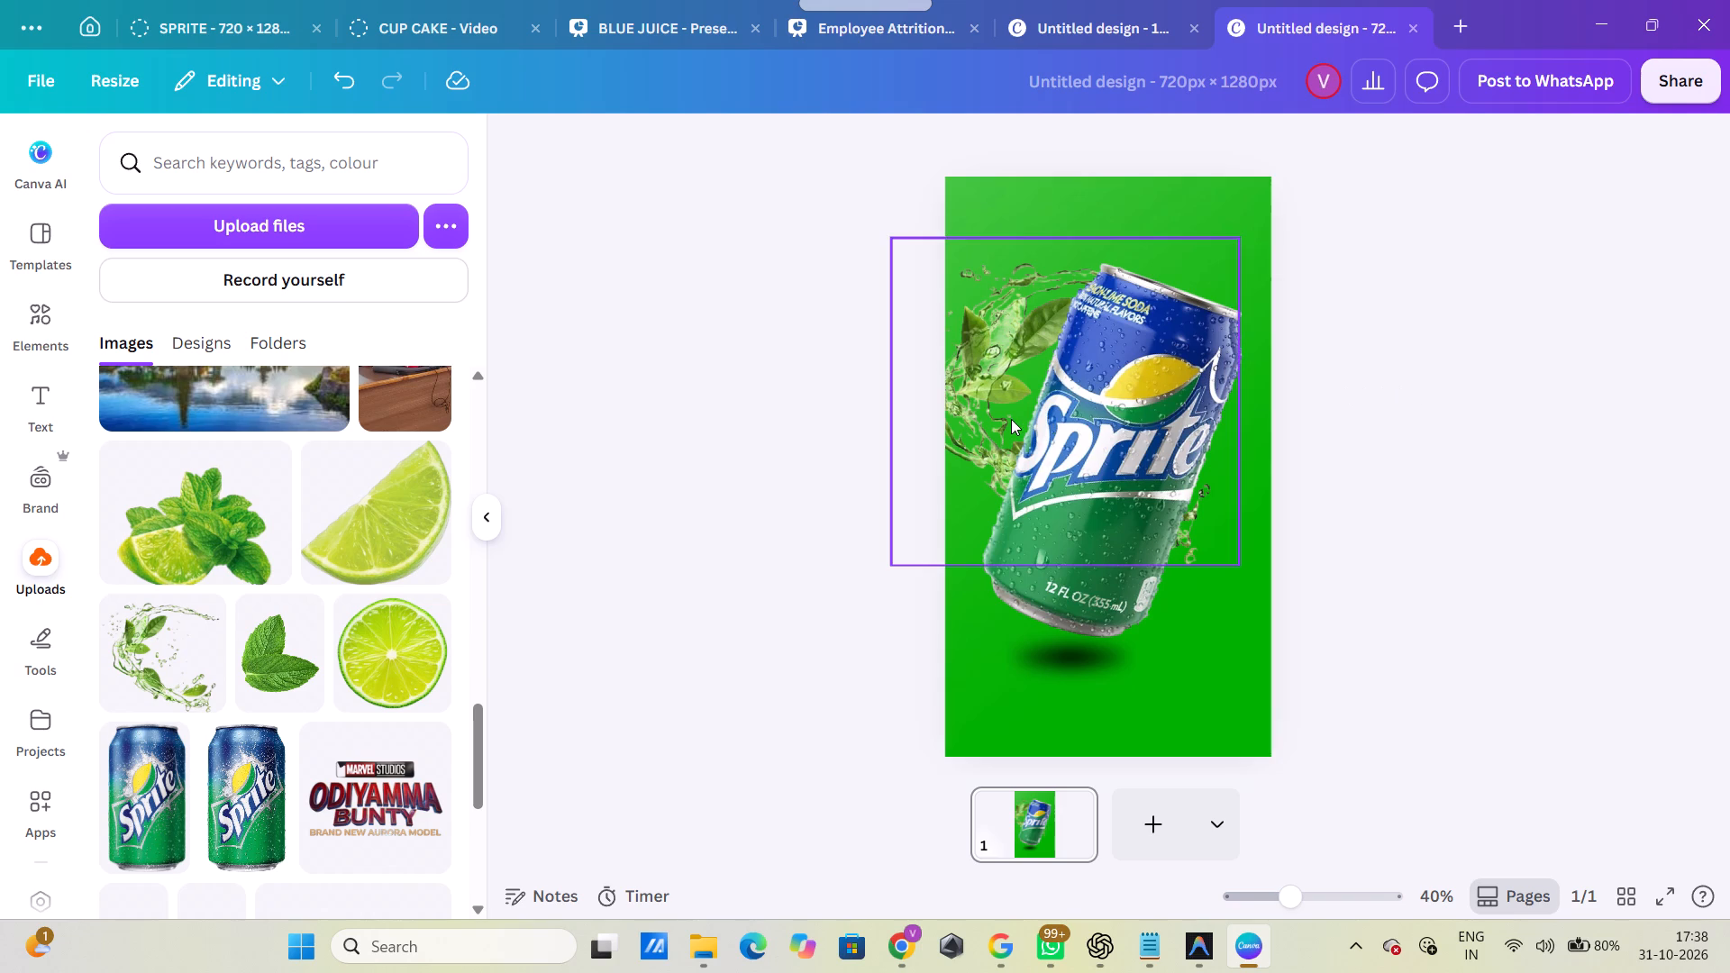
Search the elements for "water splash" and look through the offered graphics.
scroll(205, 634, up, 5)
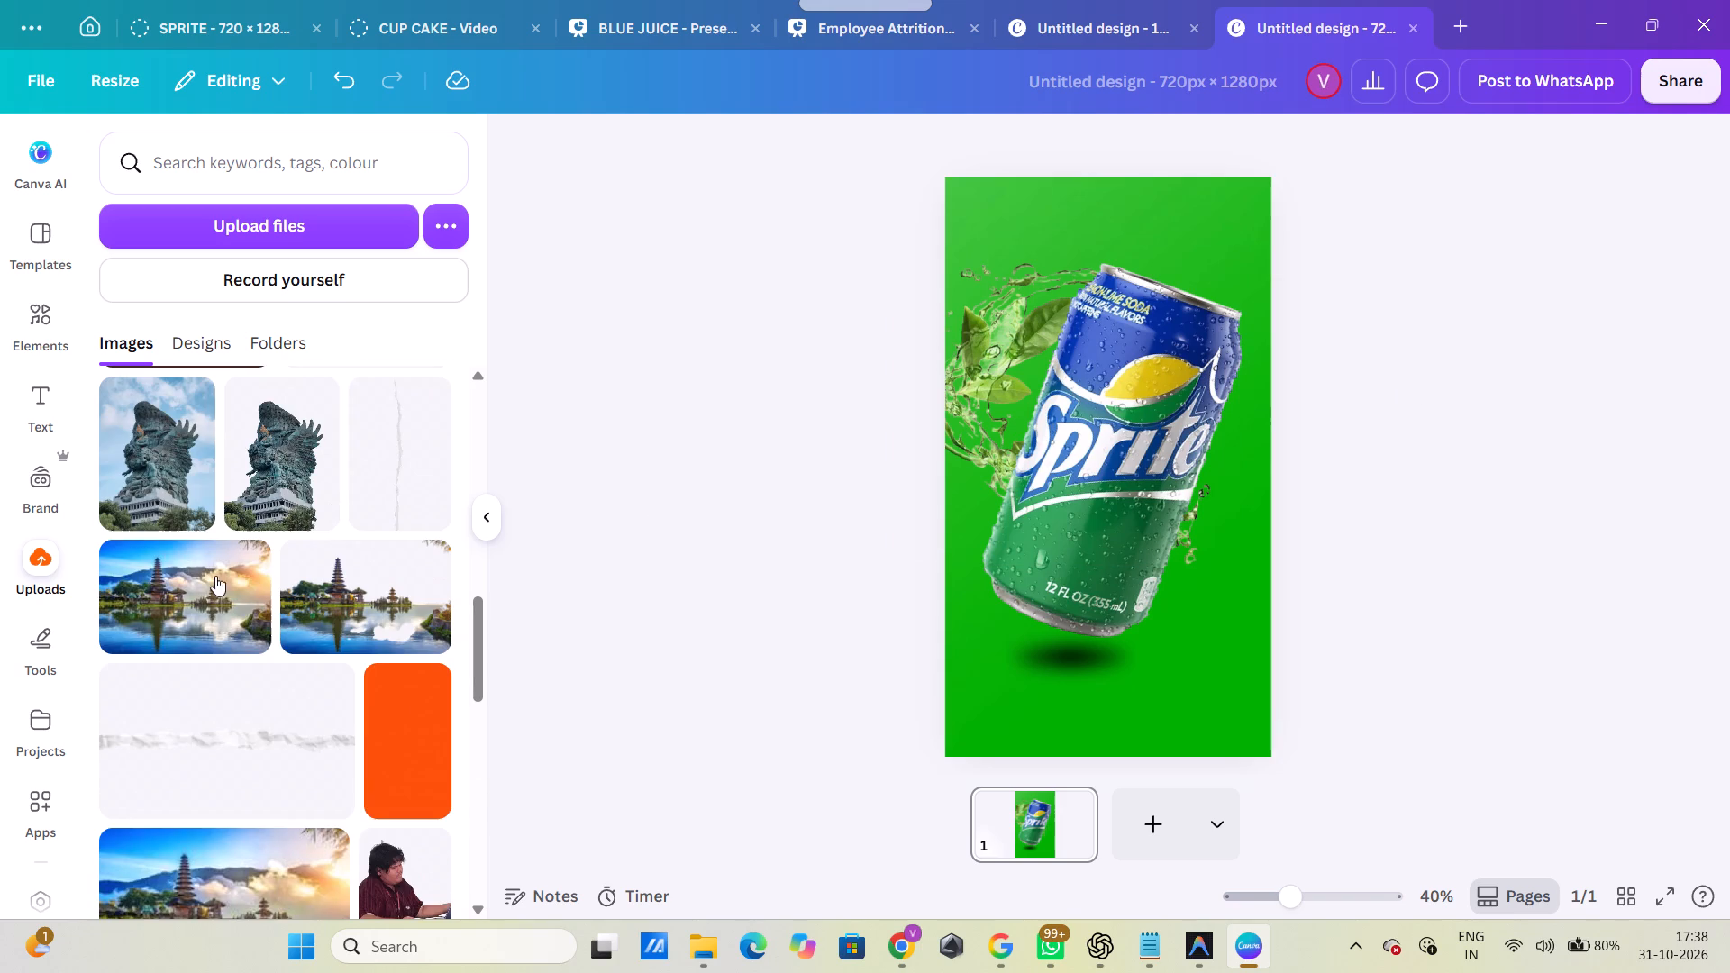
click(23, 342)
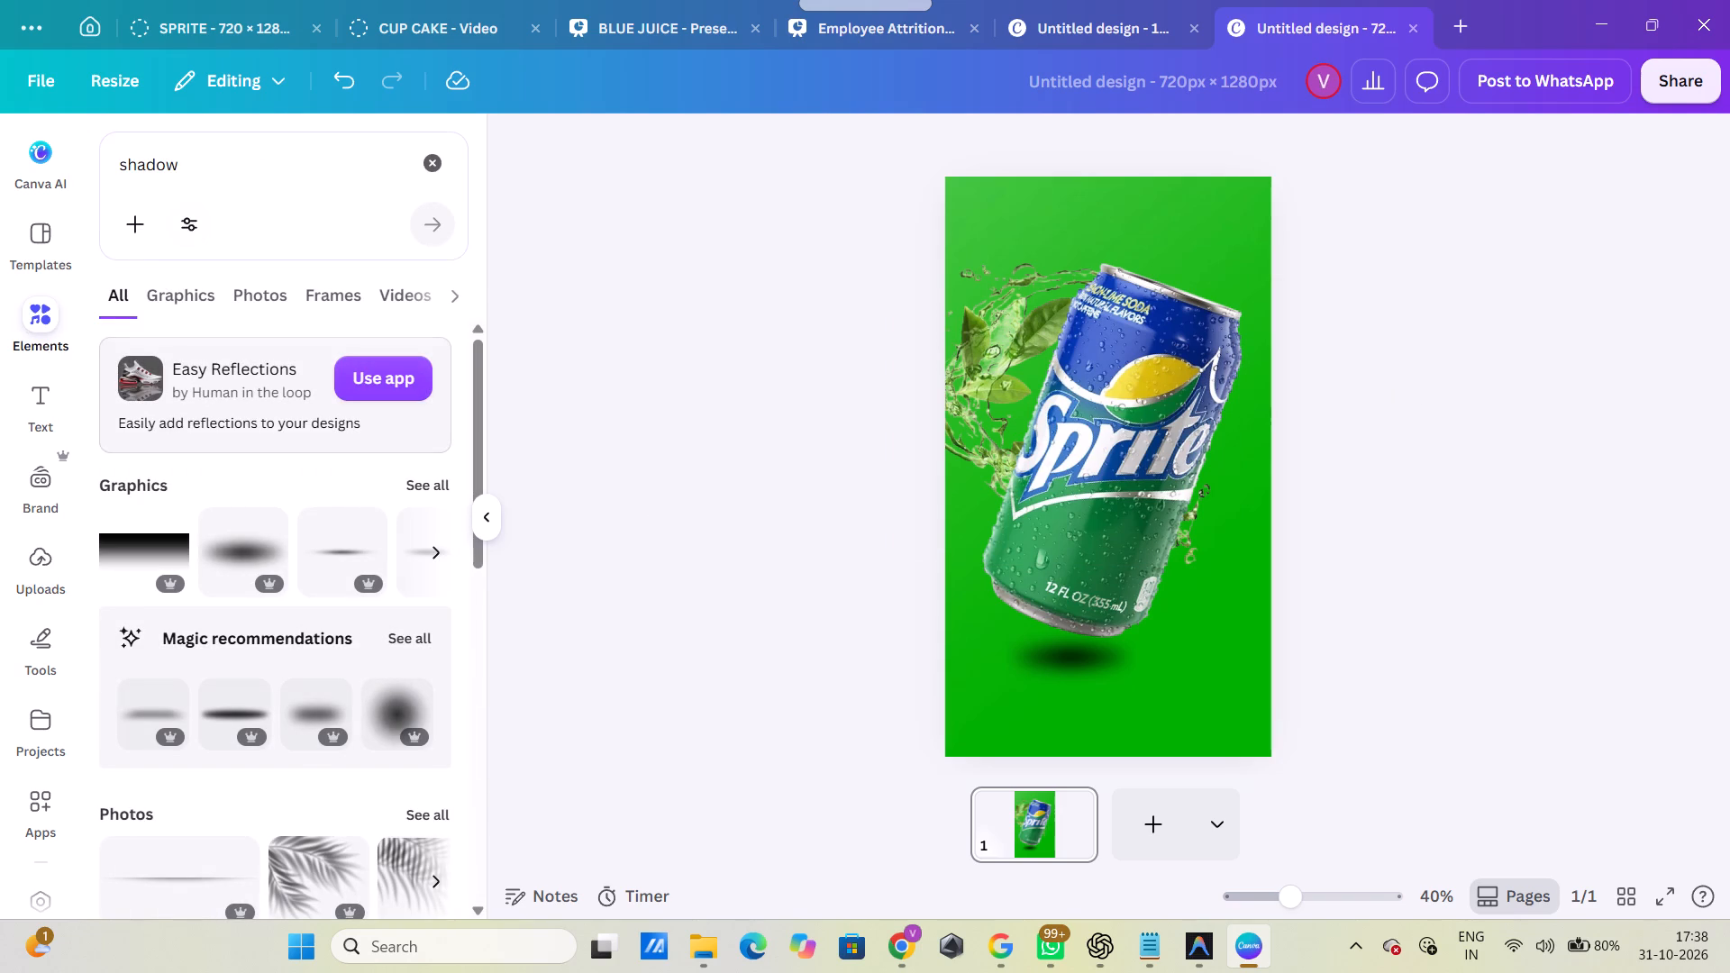
drag(312, 148, 90, 165)
drag(230, 166, 0, 187)
text(water)
key(space)
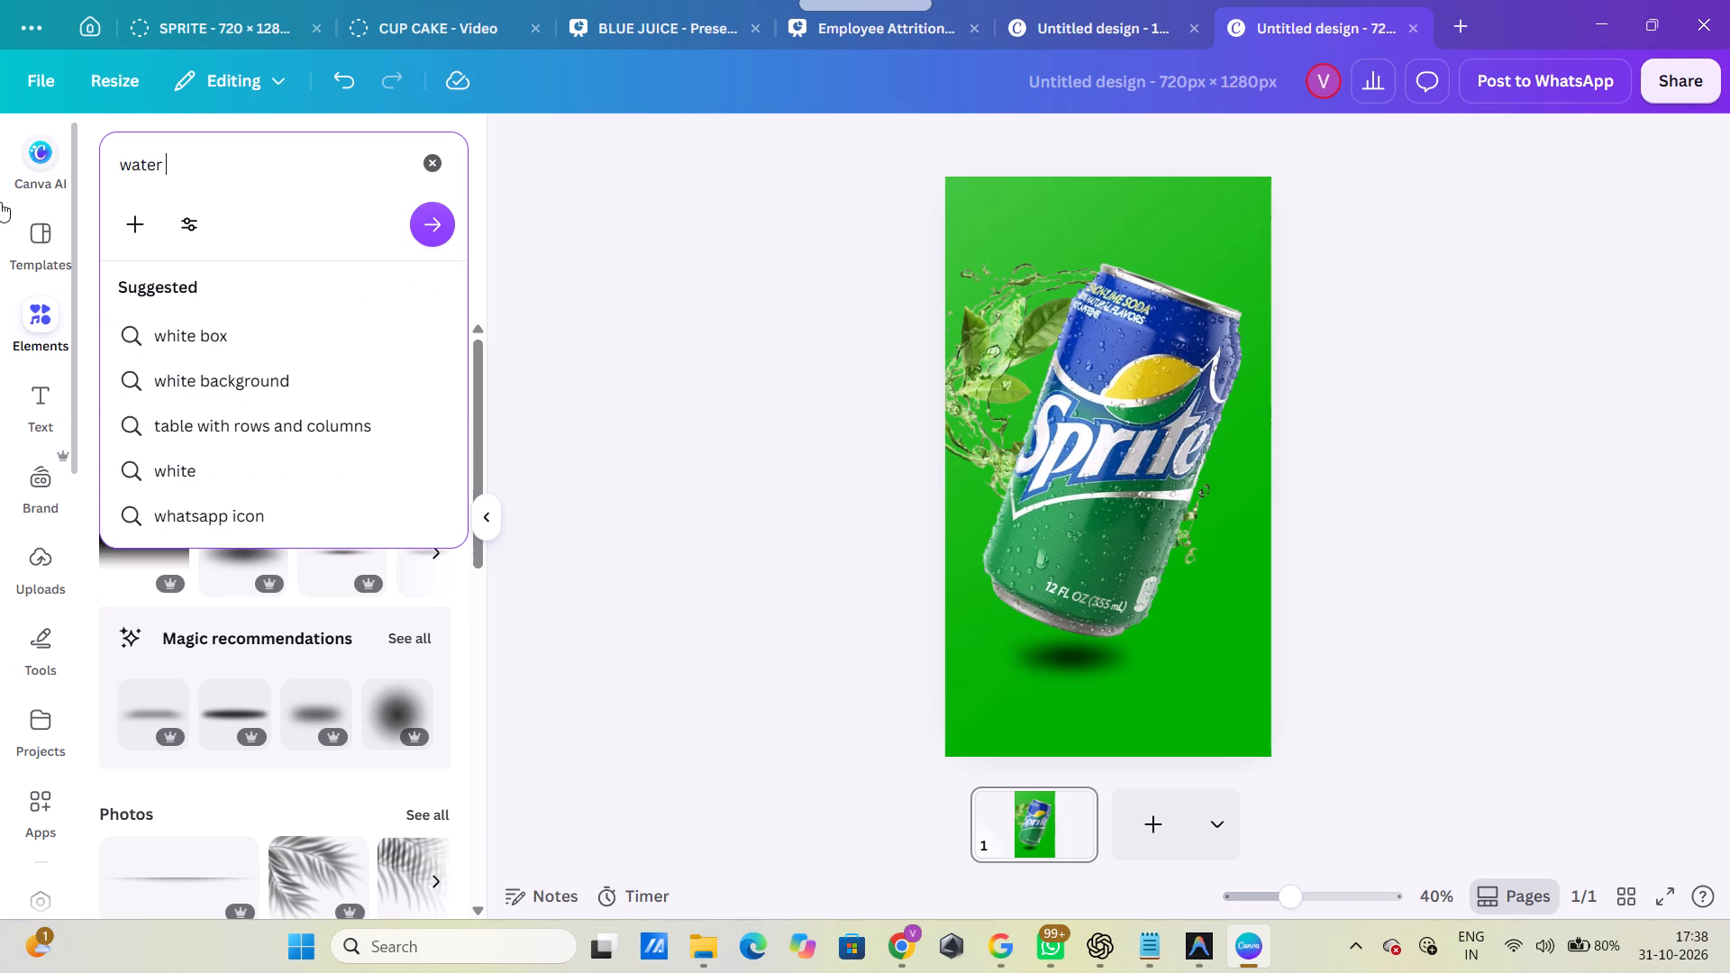
text(splash)
key(Return)
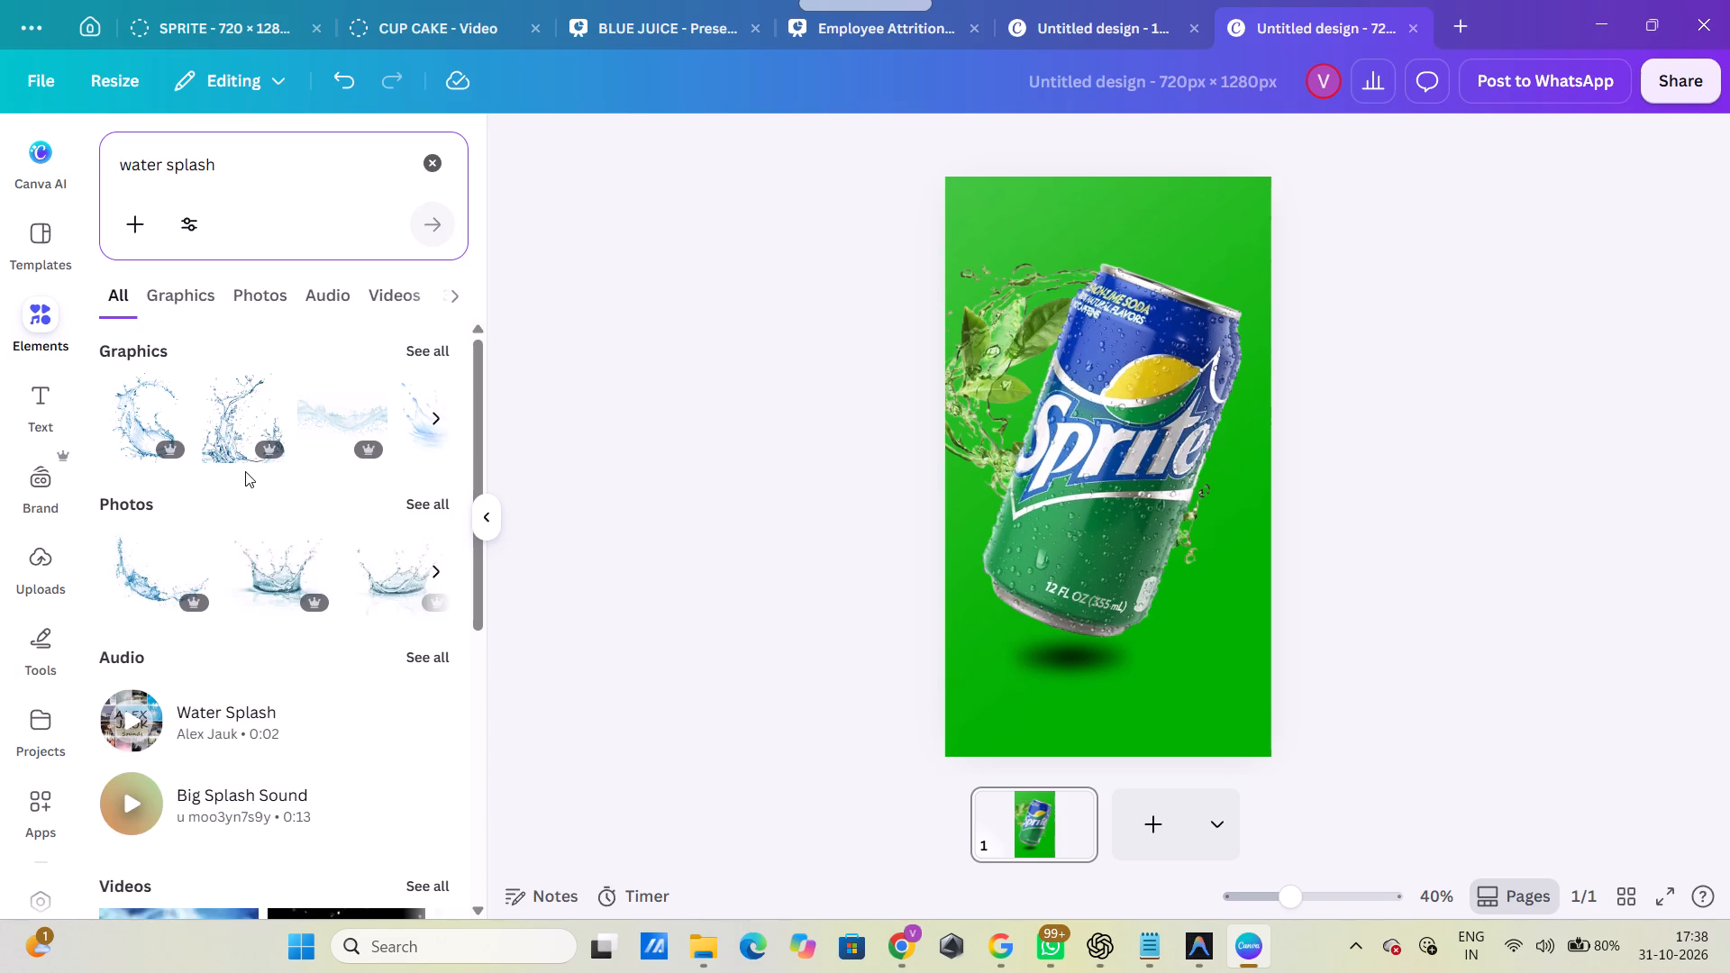
scroll(245, 471, down, 6)
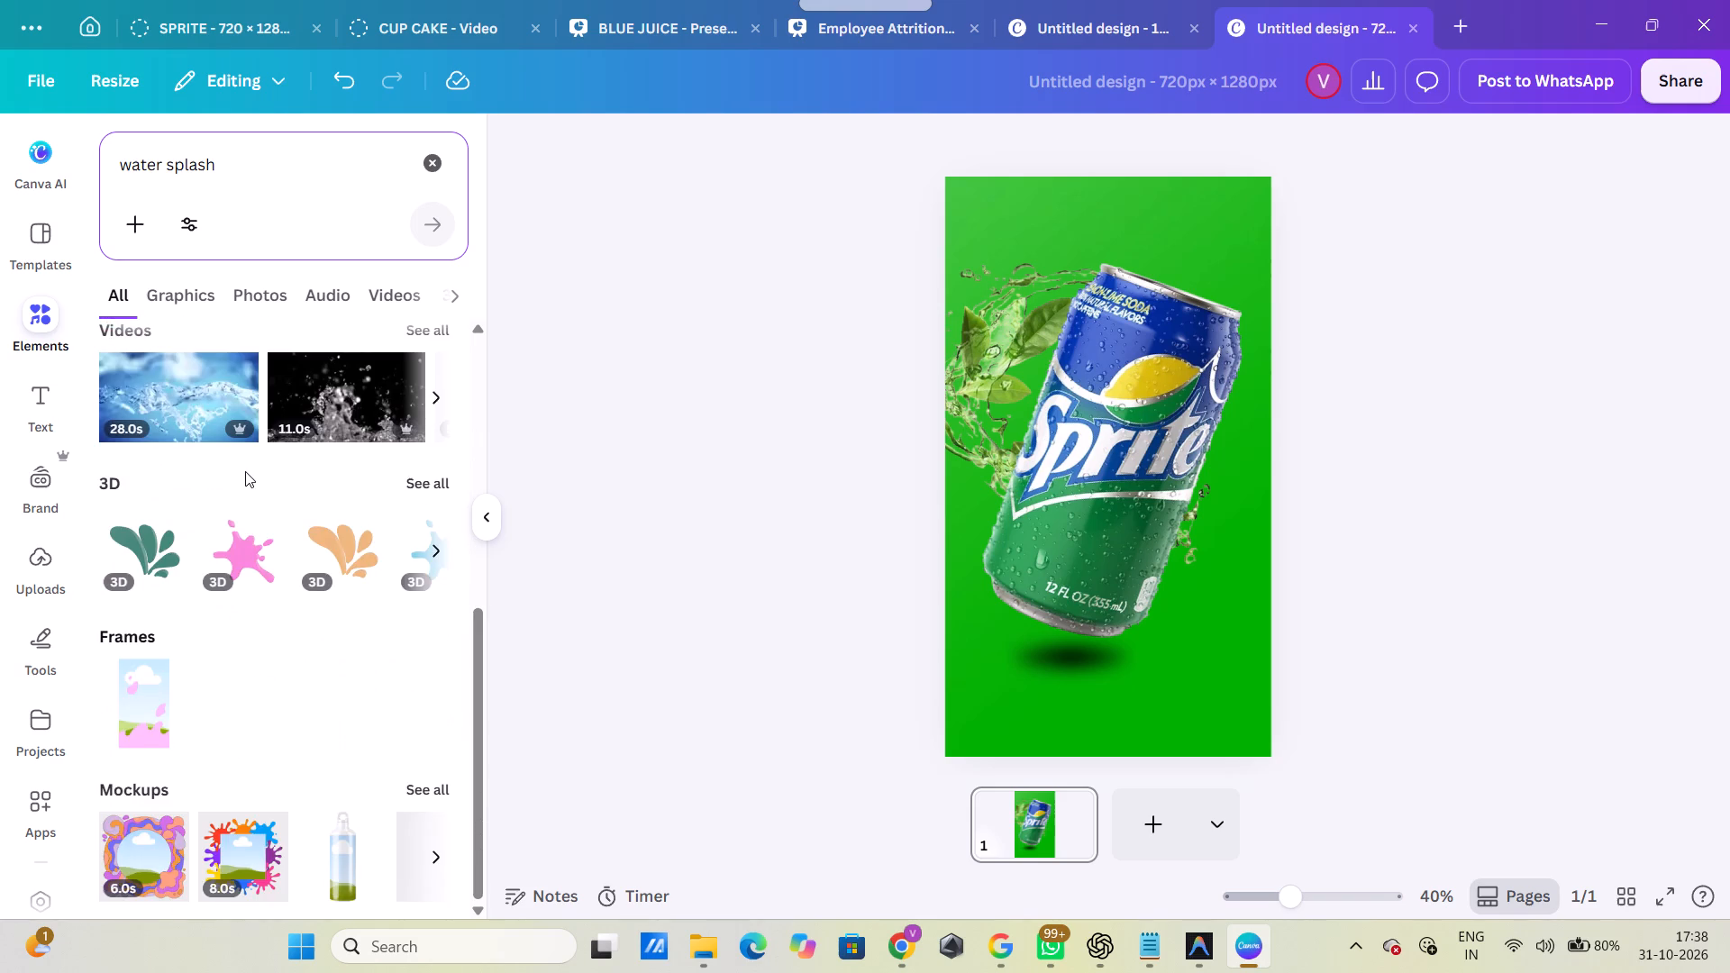
scroll(245, 471, up, 6)
Refine the elements search to "water splash png" and browse the graphics for a suitable splash.
click(307, 172)
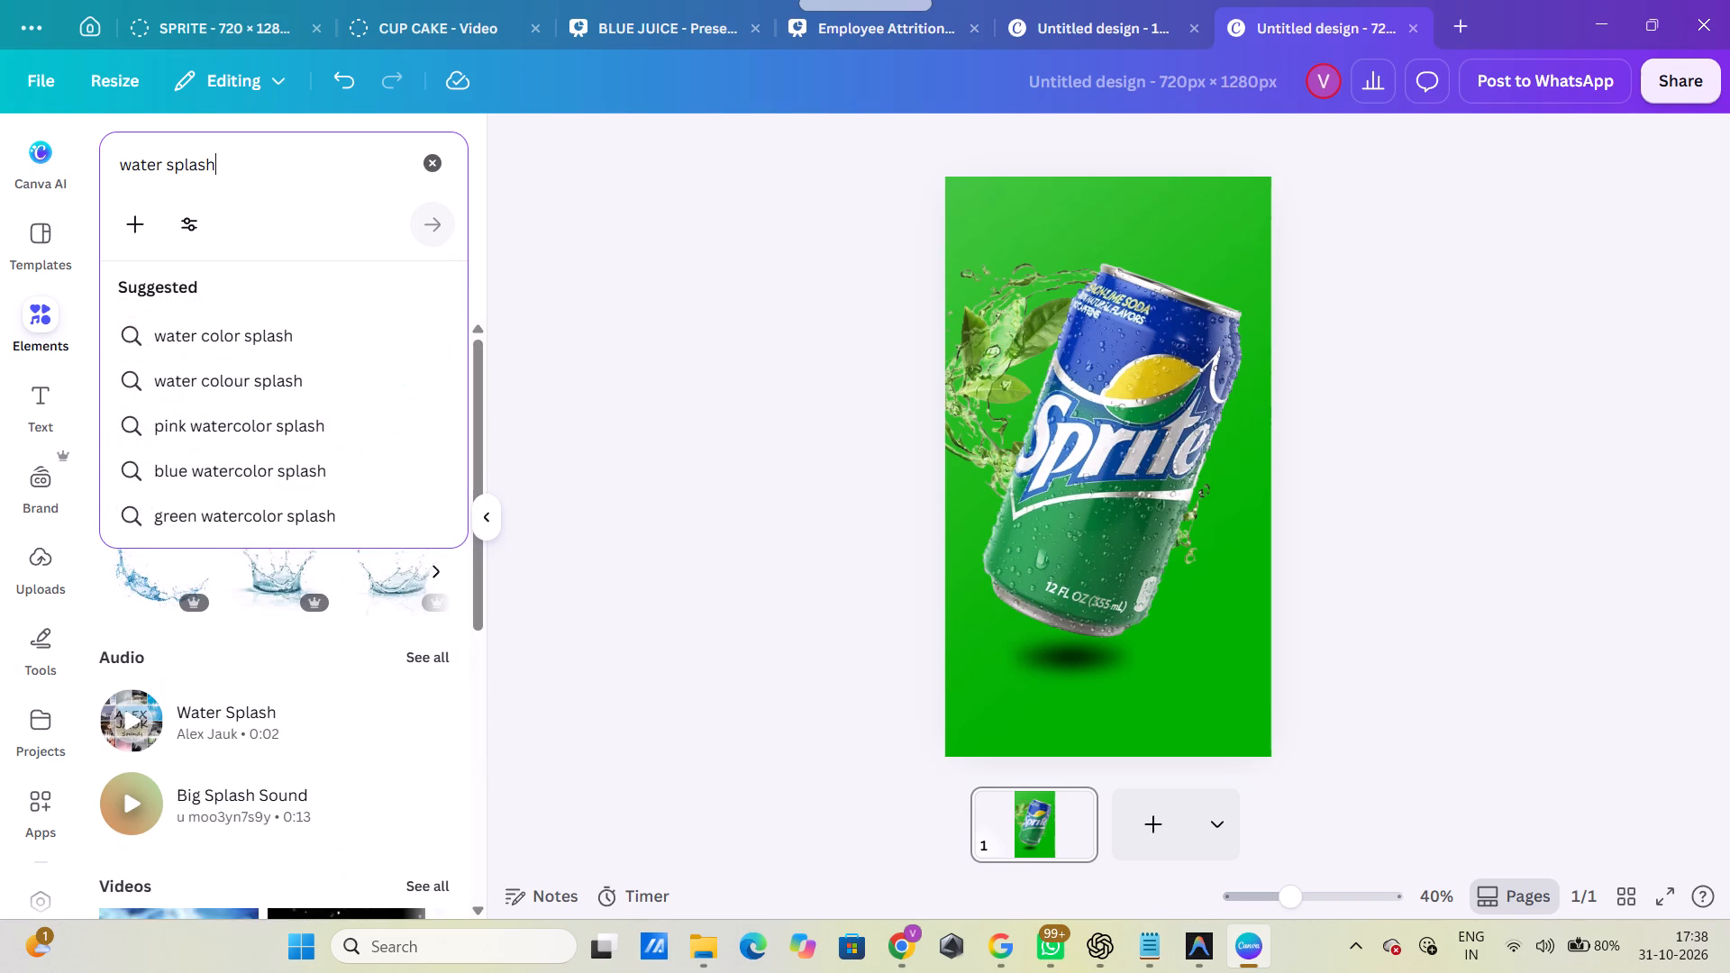
key(space)
text(png)
key(Return)
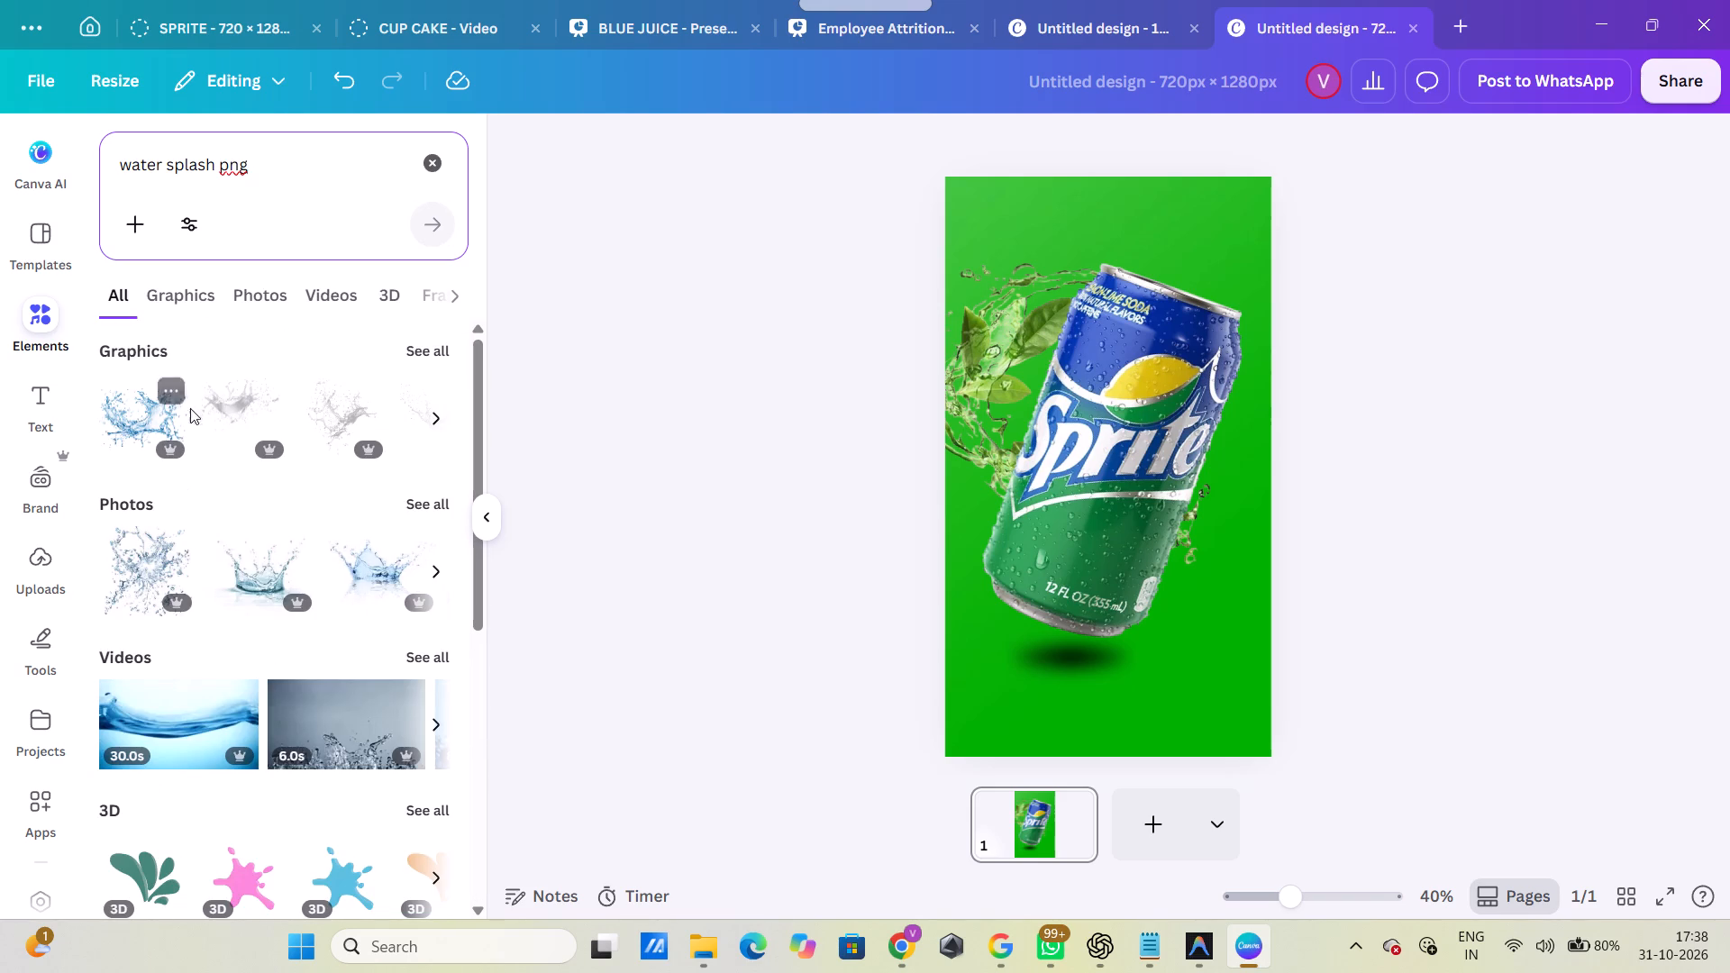
scroll(150, 559, down, 2)
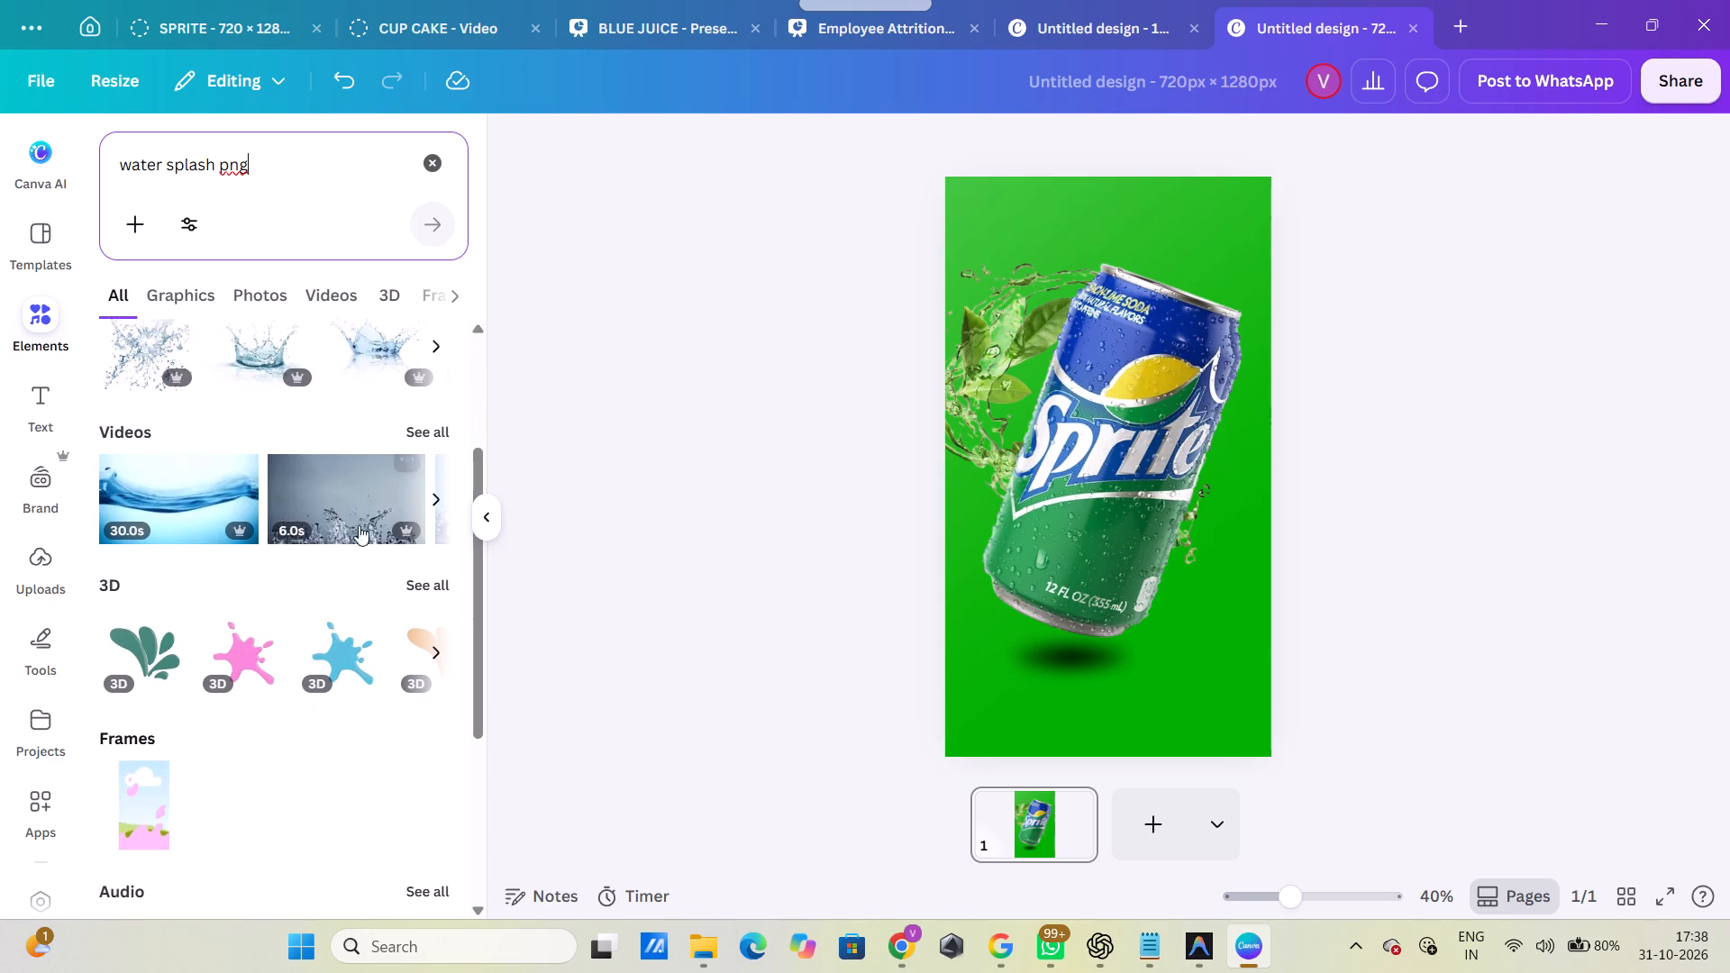
scroll(378, 469, up, 2)
click(437, 423)
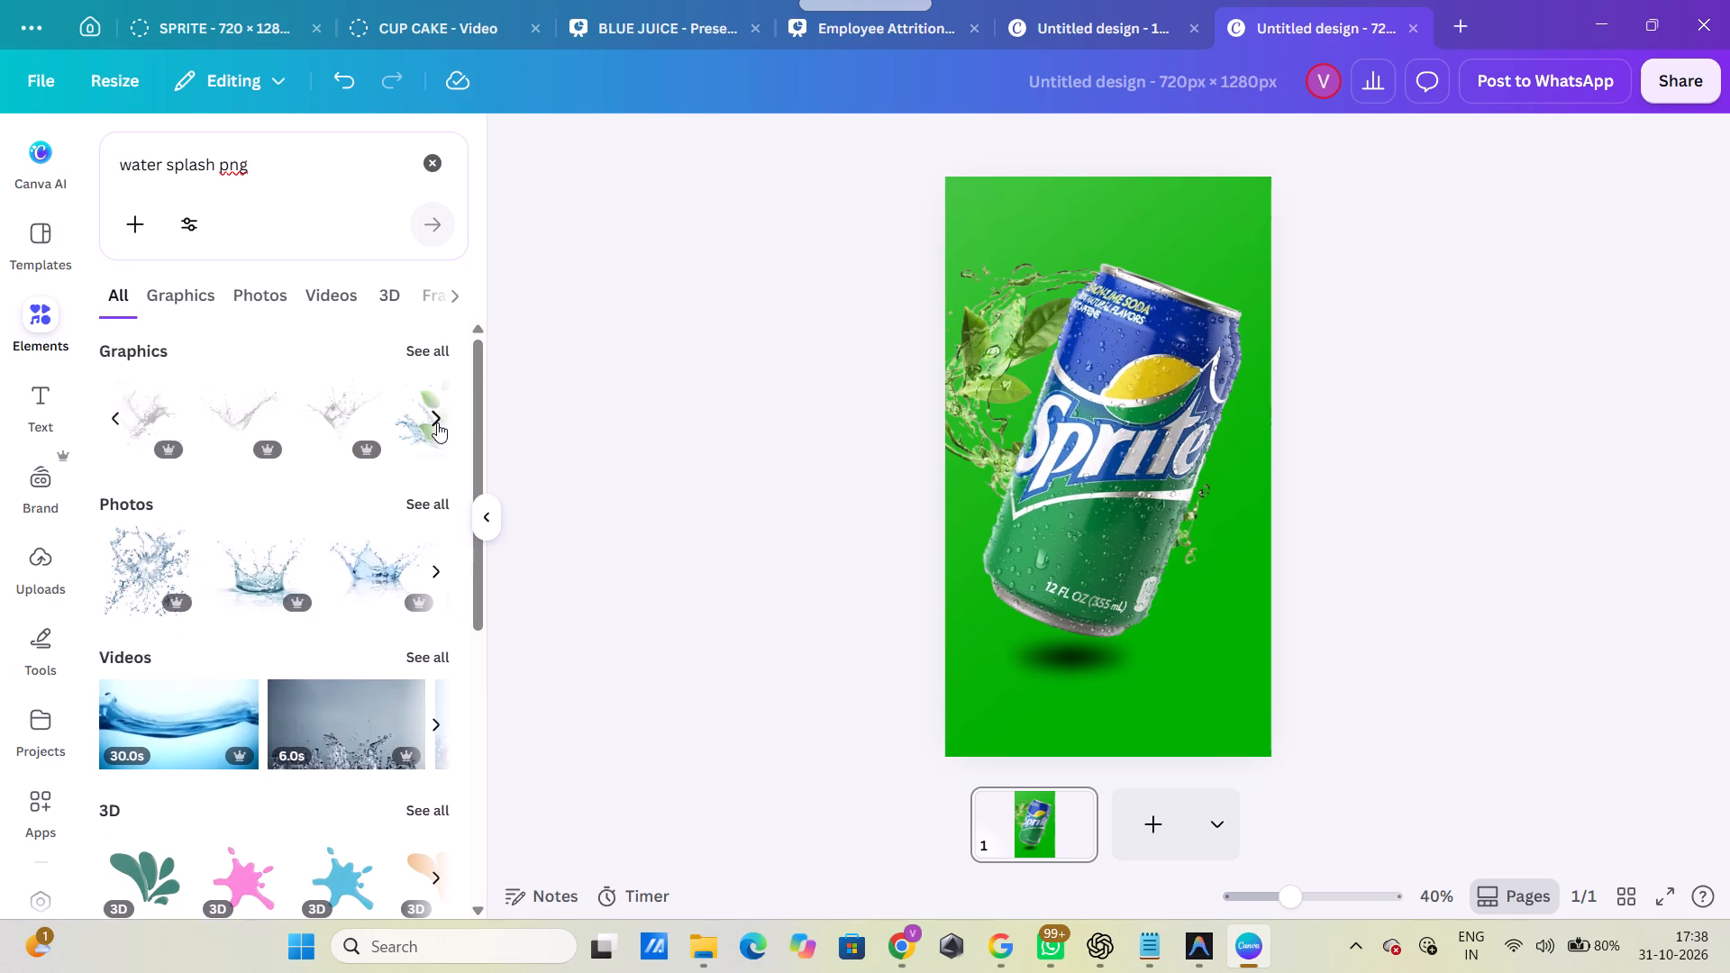
click(437, 423)
click(127, 415)
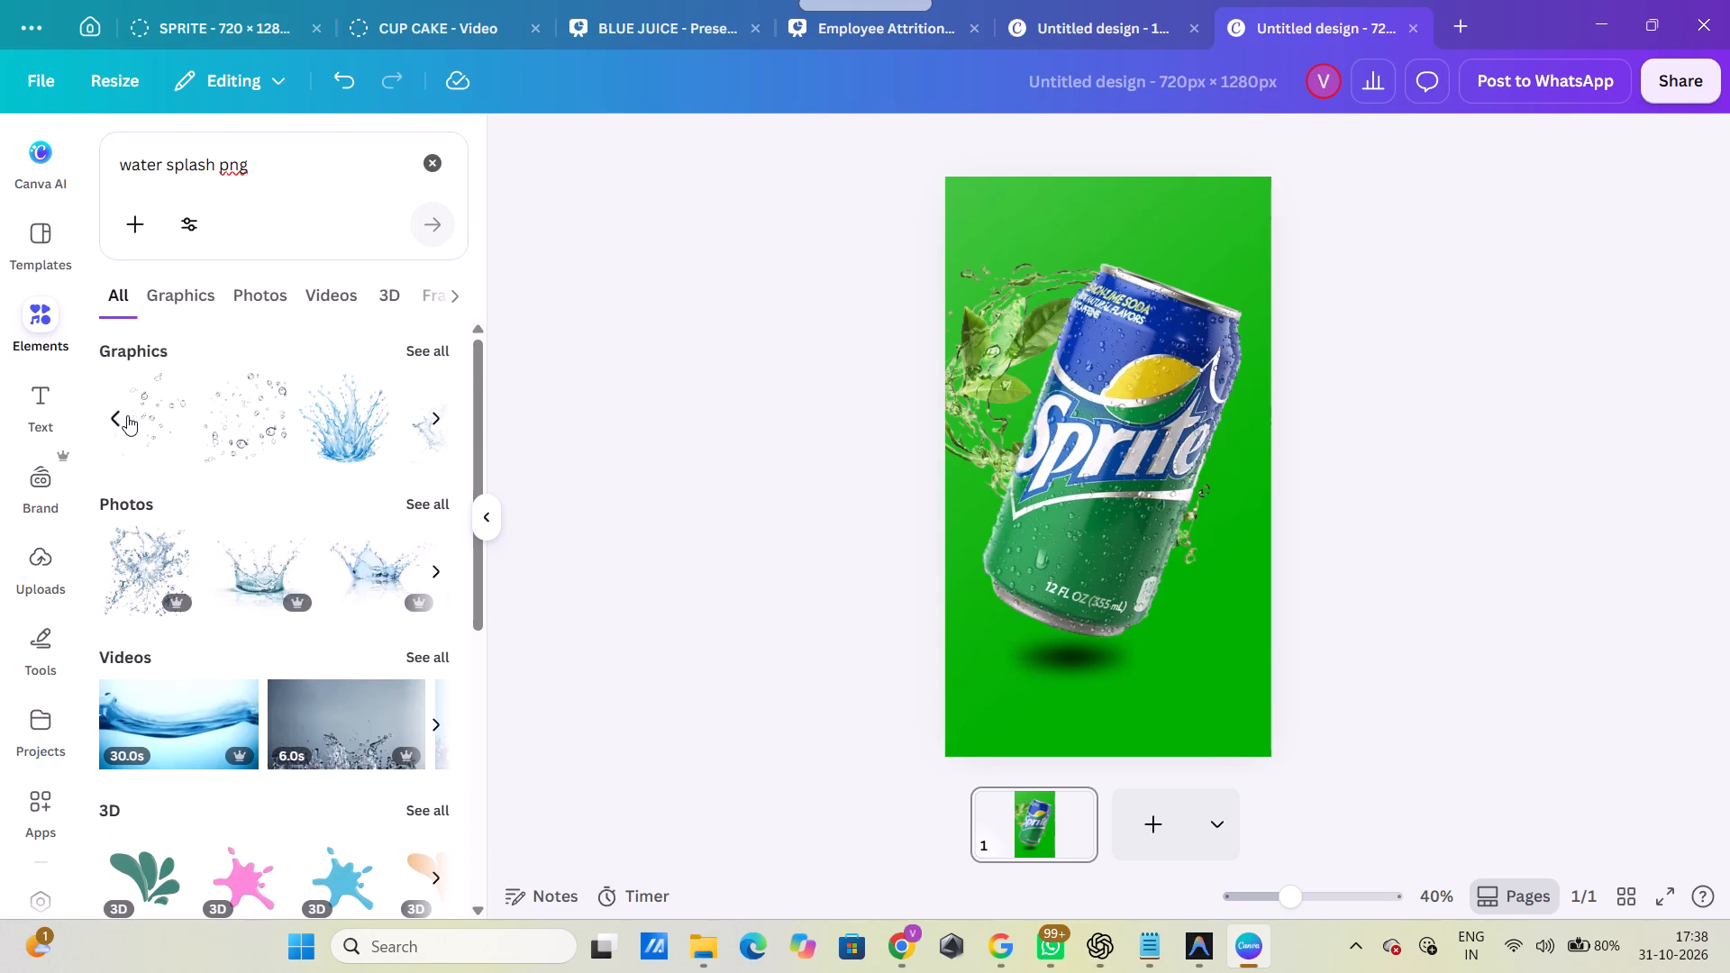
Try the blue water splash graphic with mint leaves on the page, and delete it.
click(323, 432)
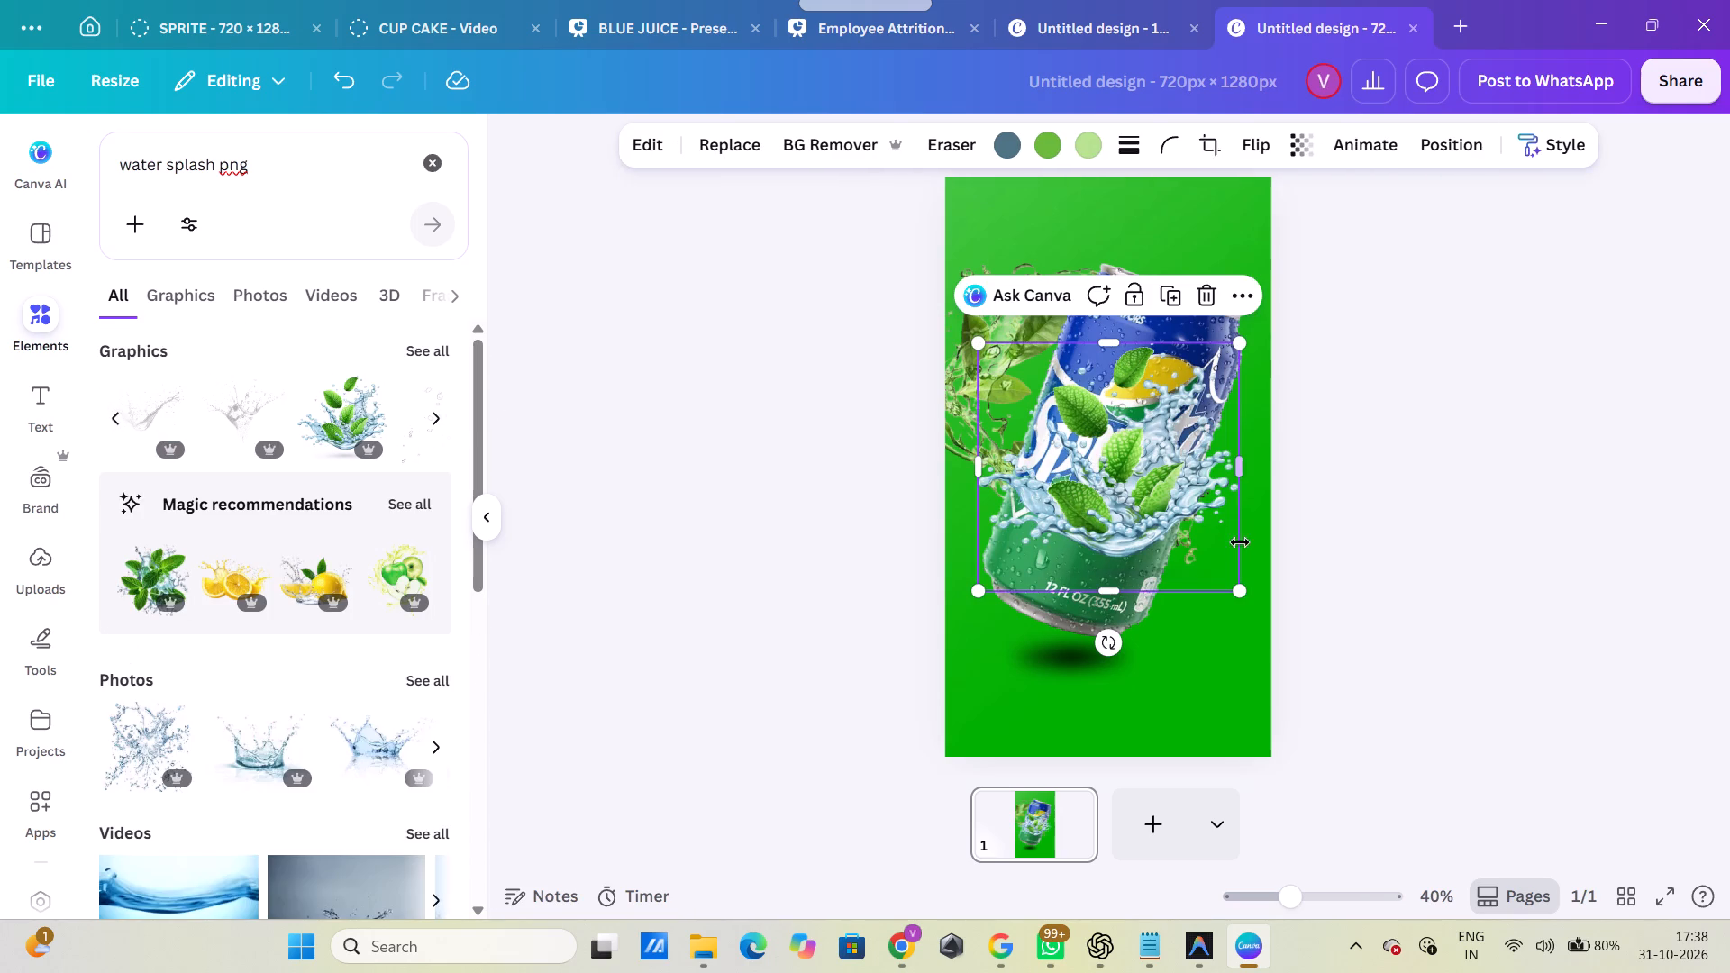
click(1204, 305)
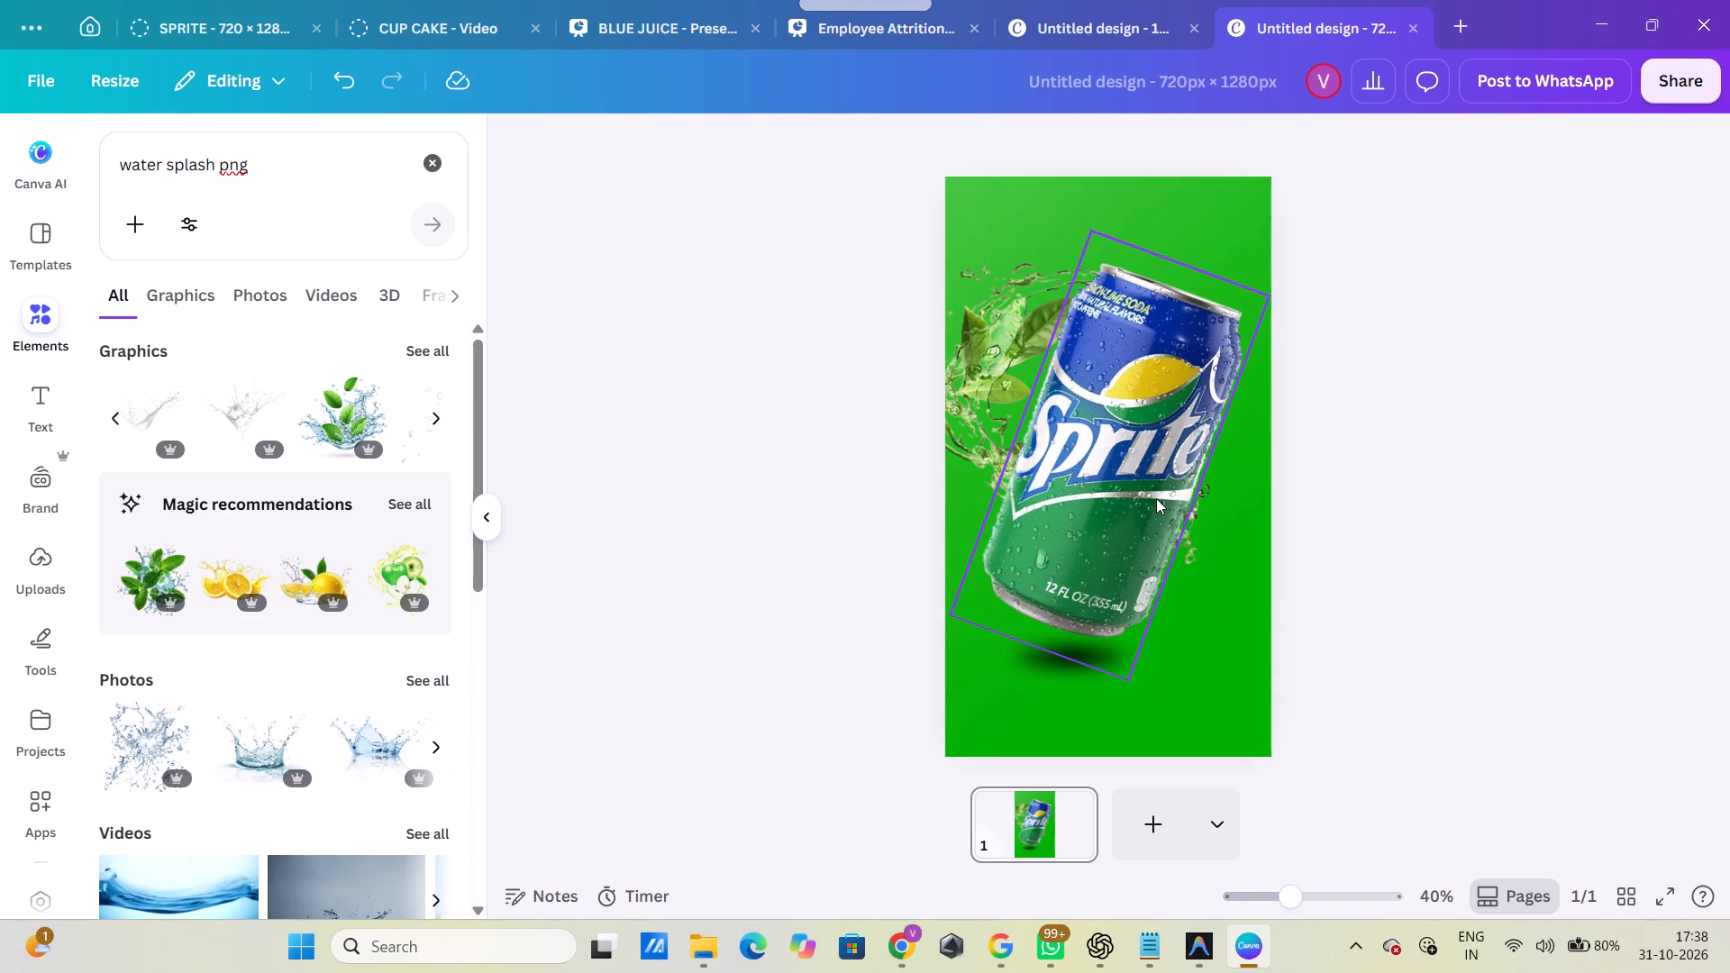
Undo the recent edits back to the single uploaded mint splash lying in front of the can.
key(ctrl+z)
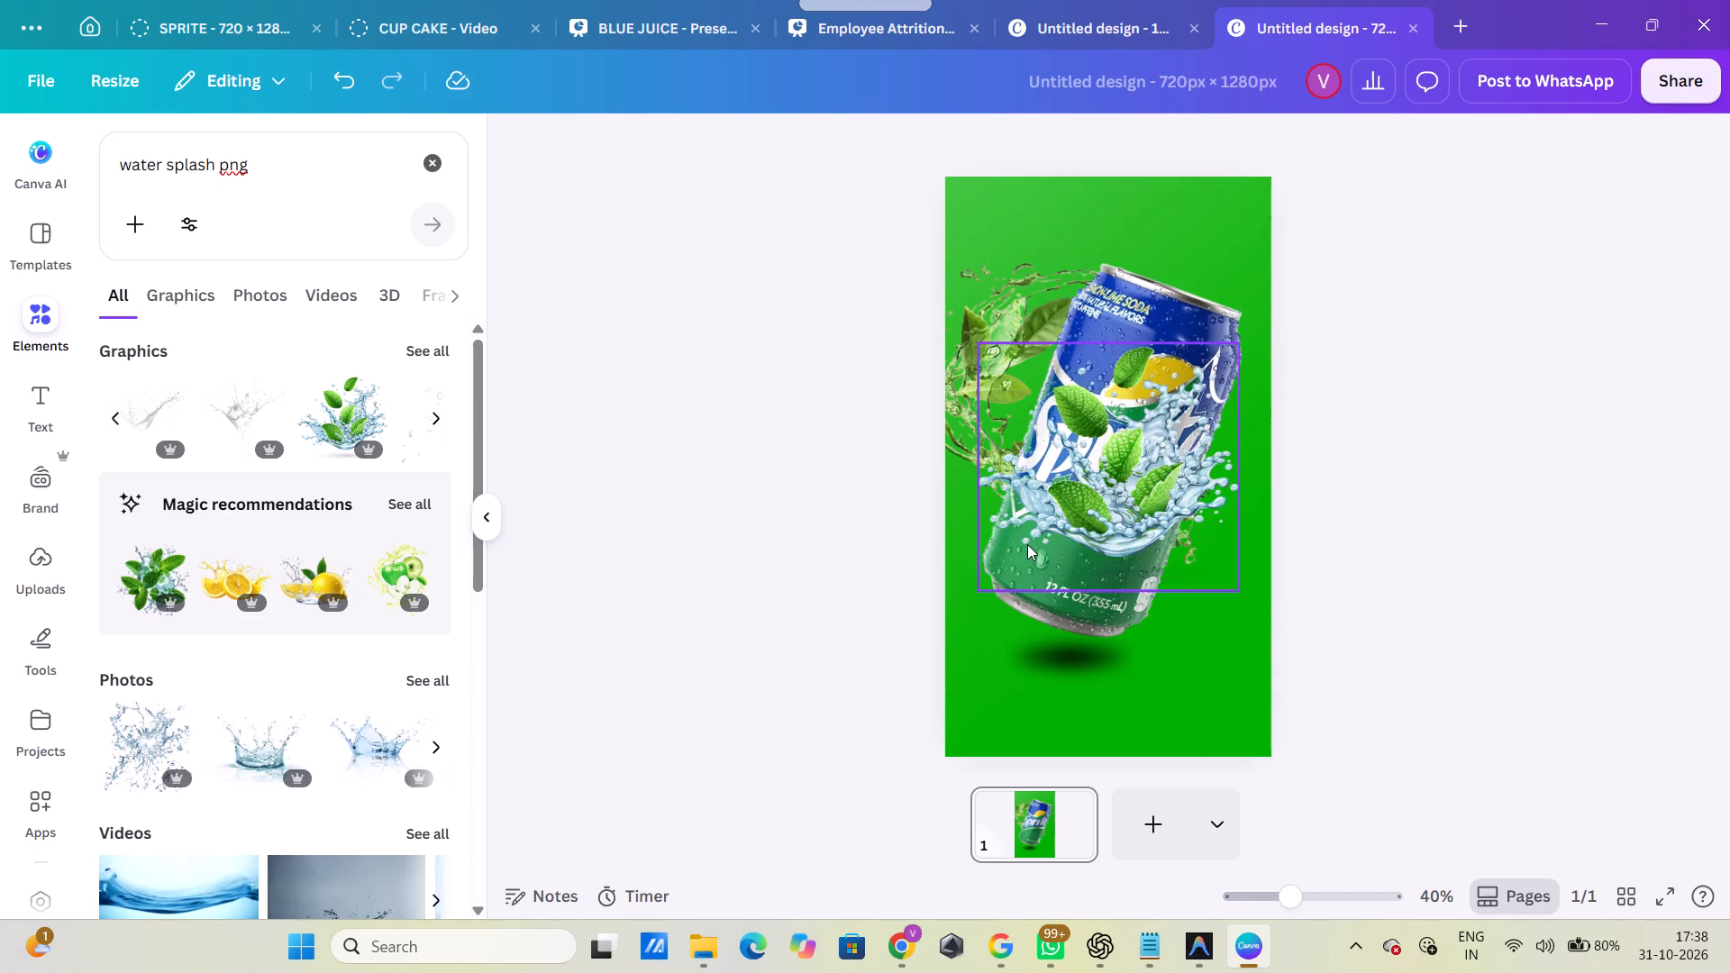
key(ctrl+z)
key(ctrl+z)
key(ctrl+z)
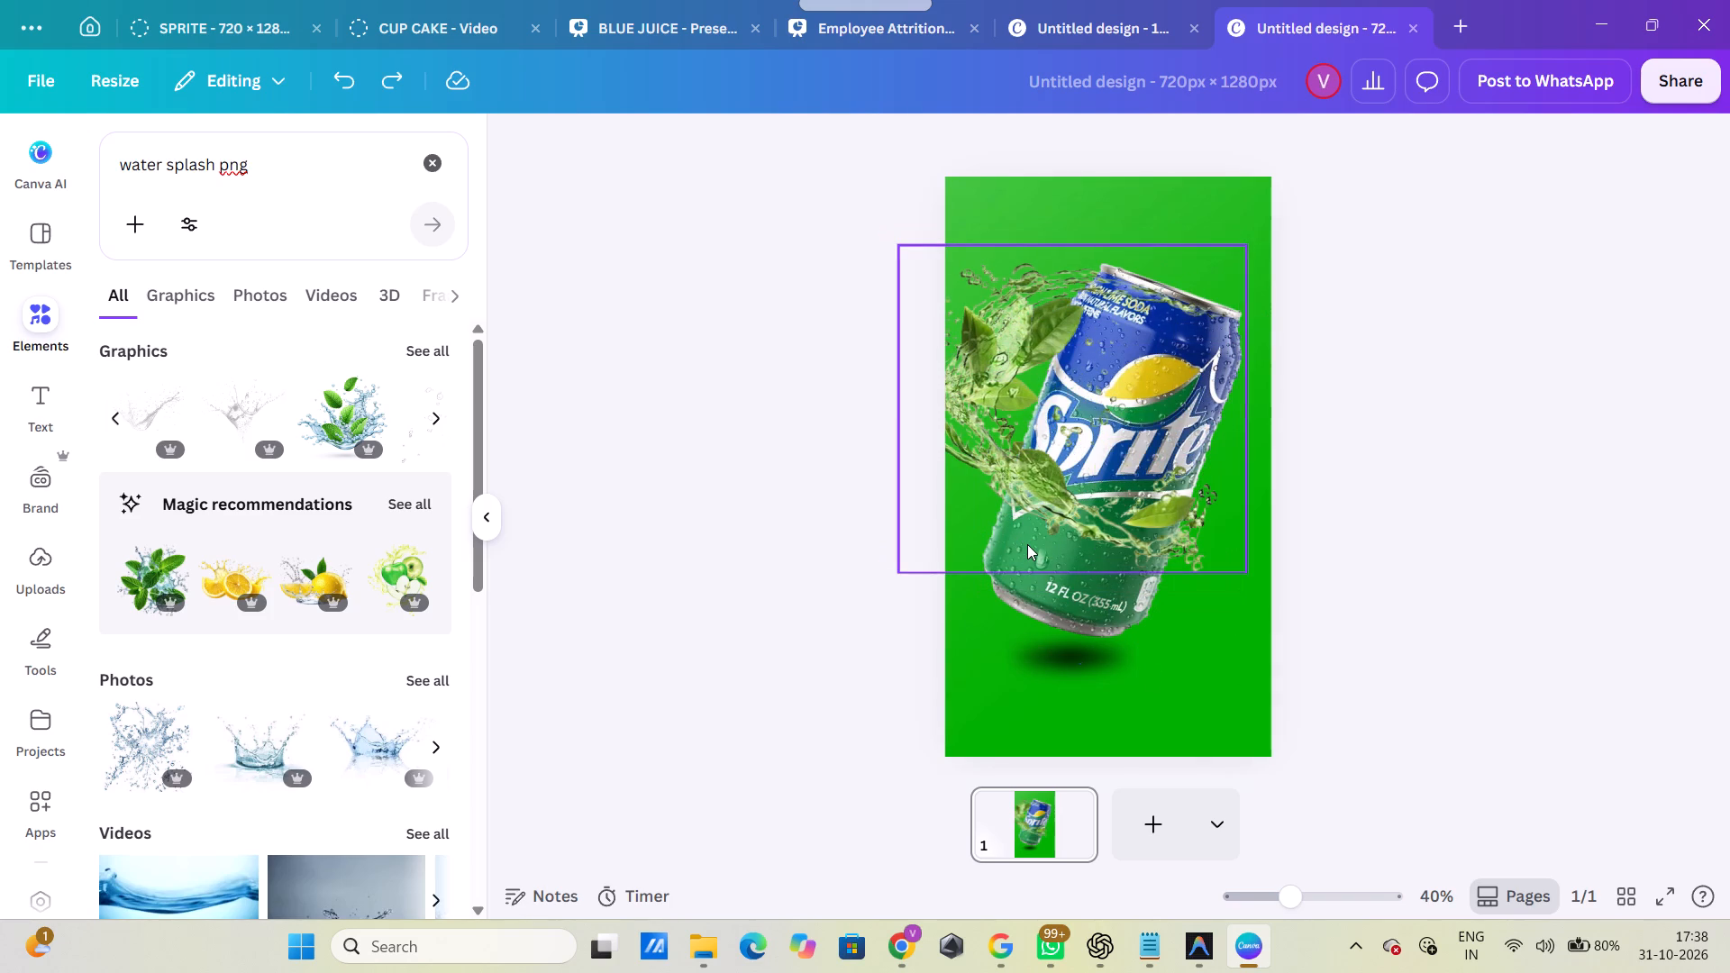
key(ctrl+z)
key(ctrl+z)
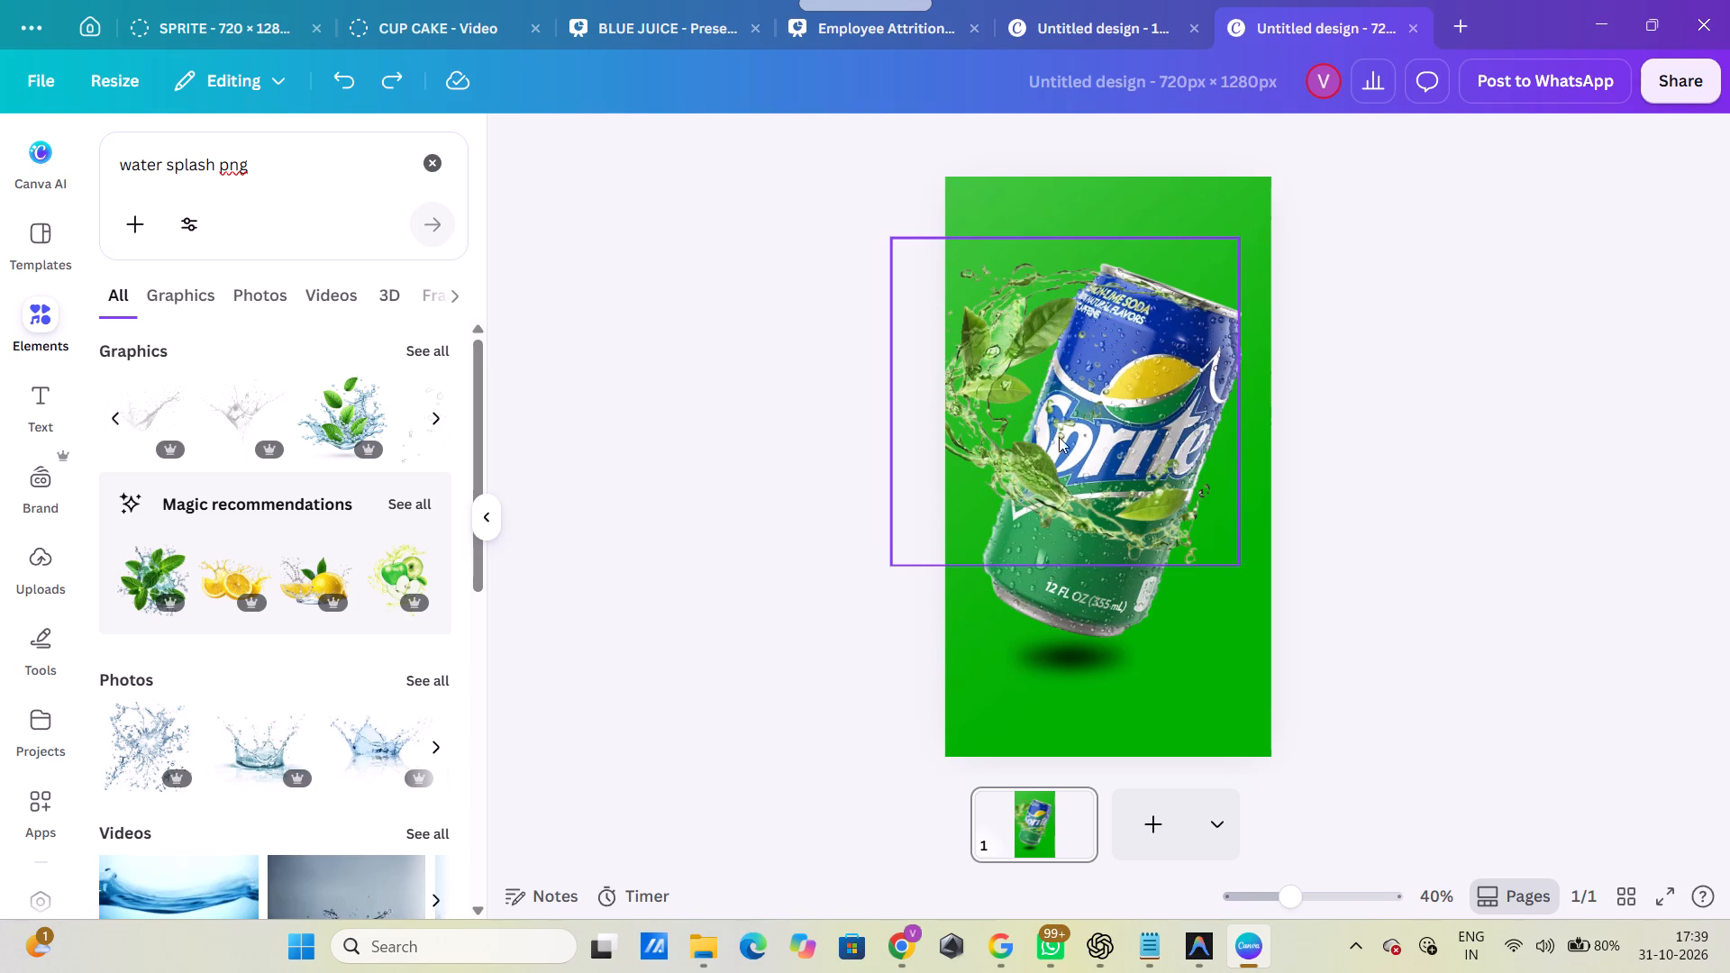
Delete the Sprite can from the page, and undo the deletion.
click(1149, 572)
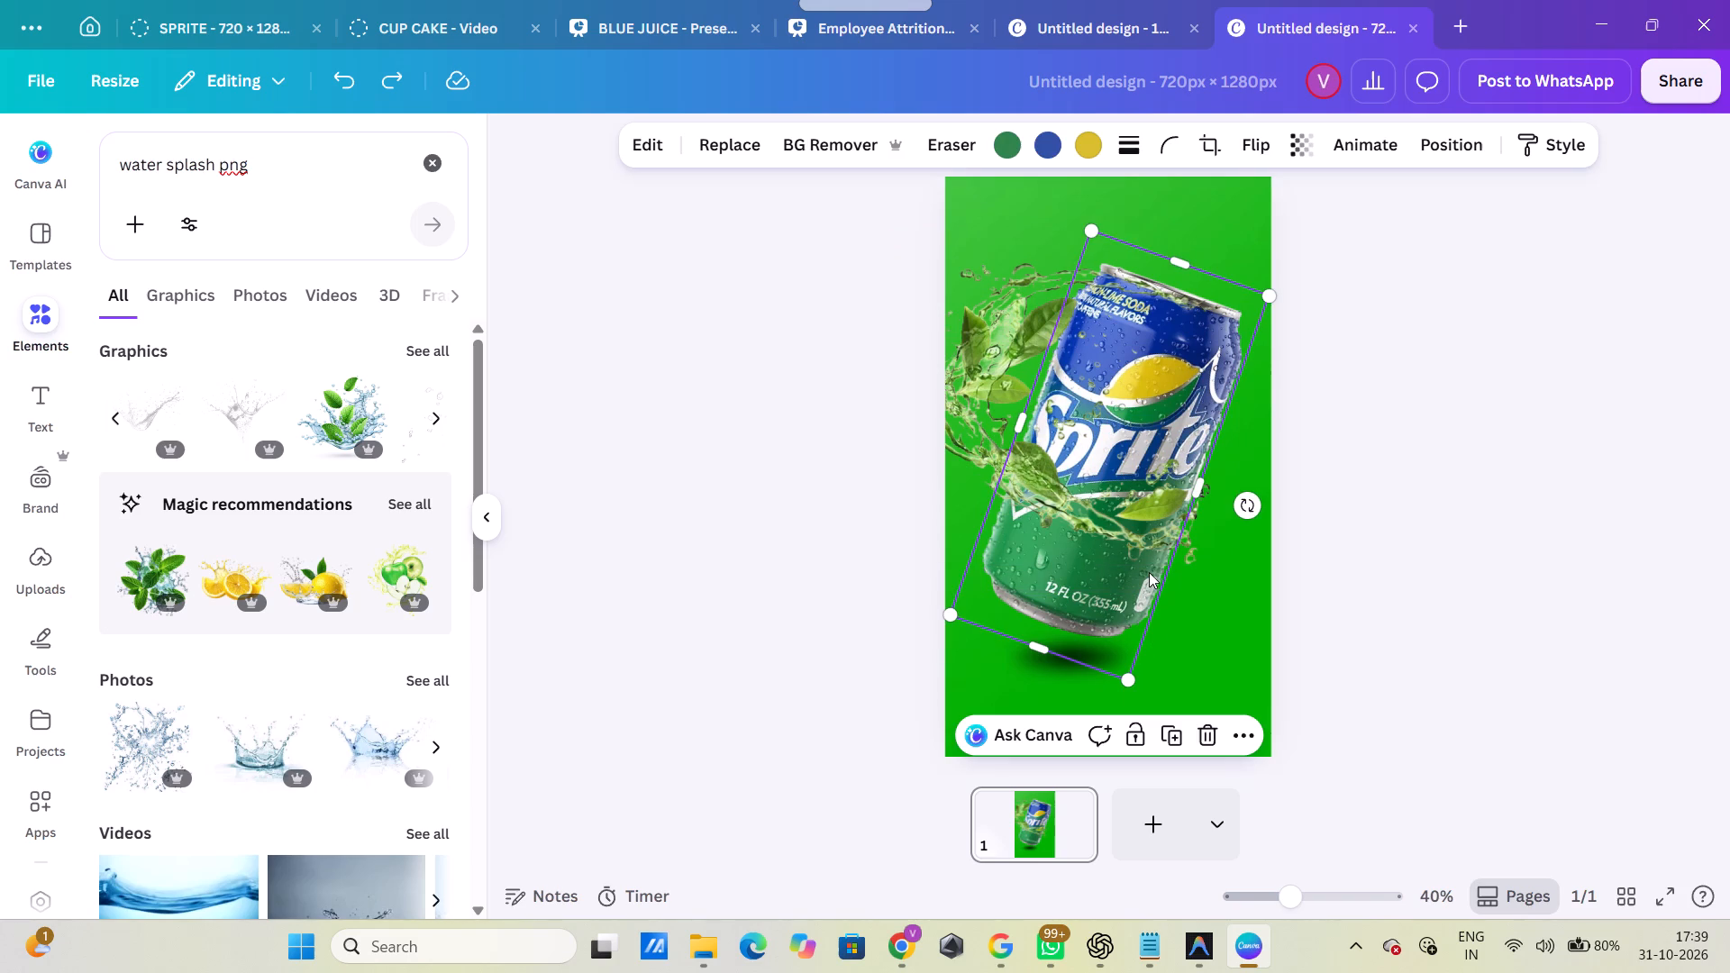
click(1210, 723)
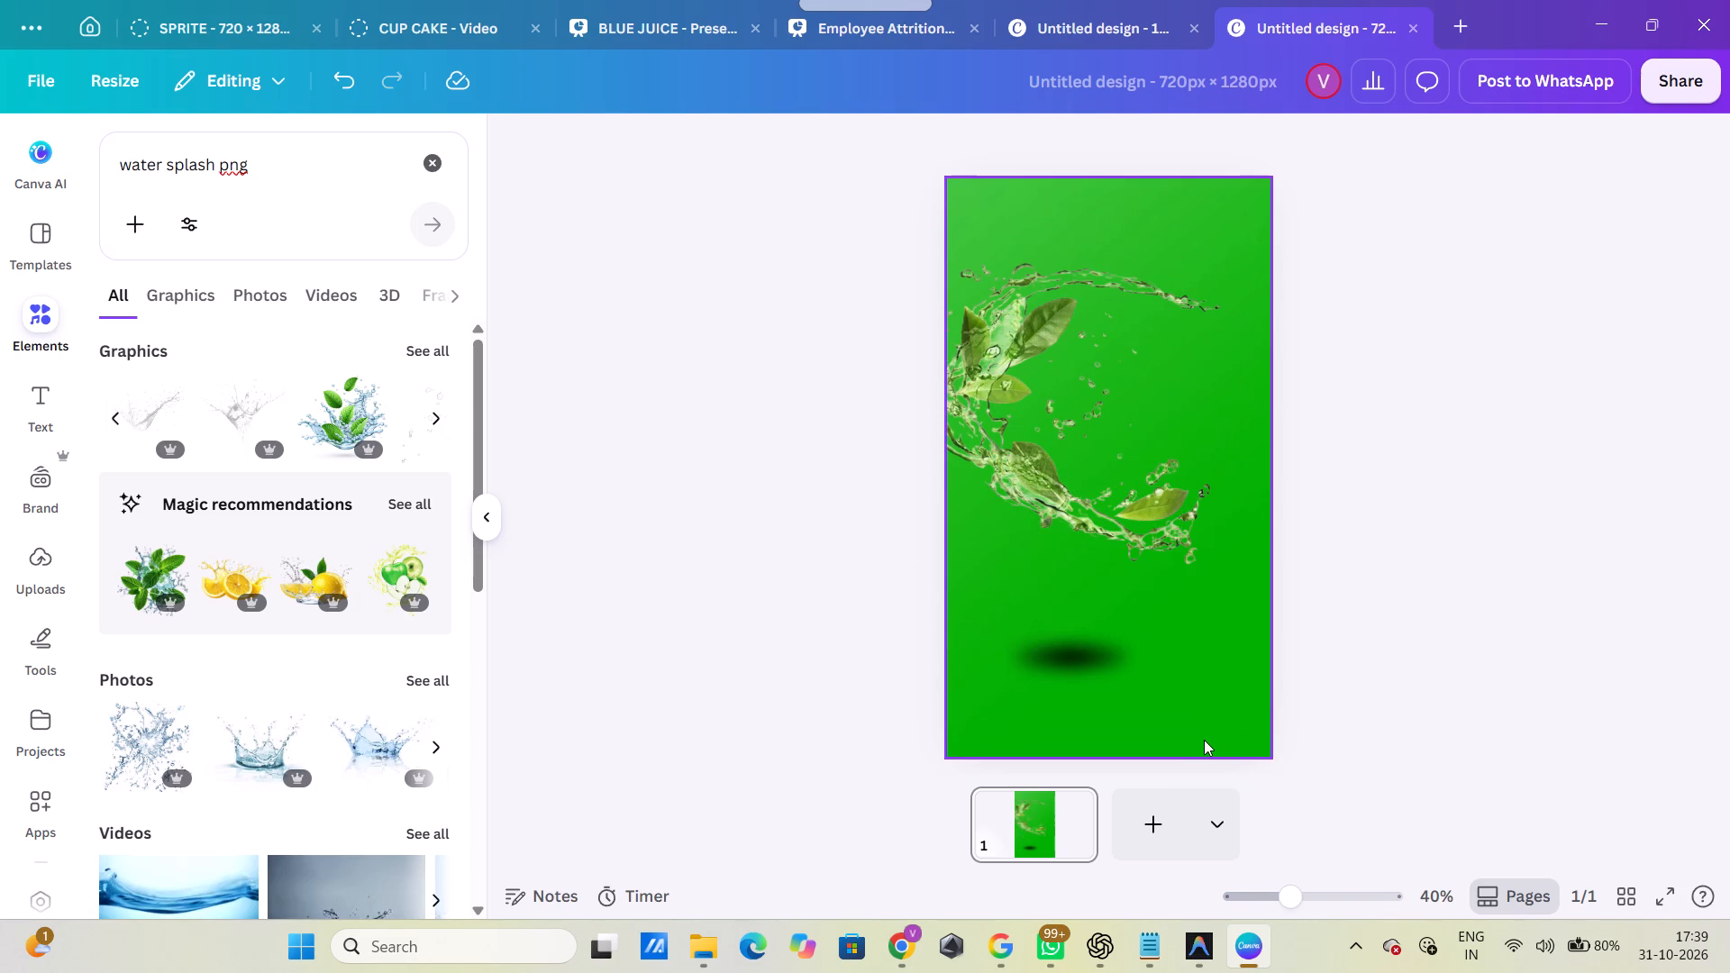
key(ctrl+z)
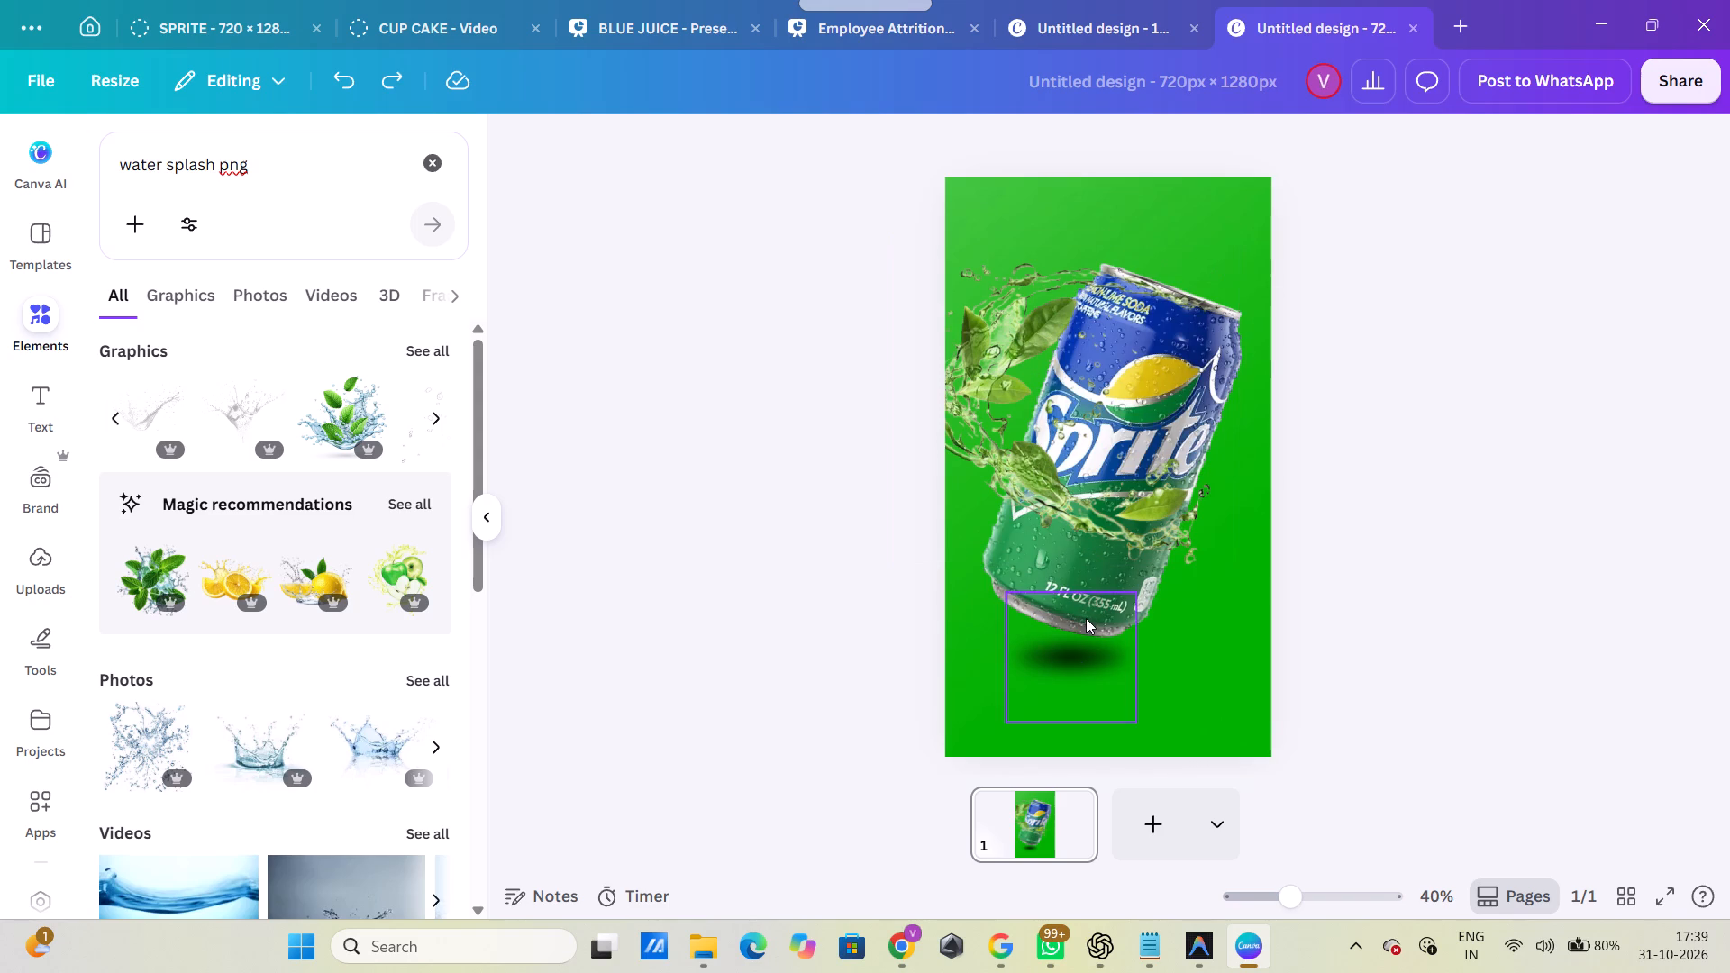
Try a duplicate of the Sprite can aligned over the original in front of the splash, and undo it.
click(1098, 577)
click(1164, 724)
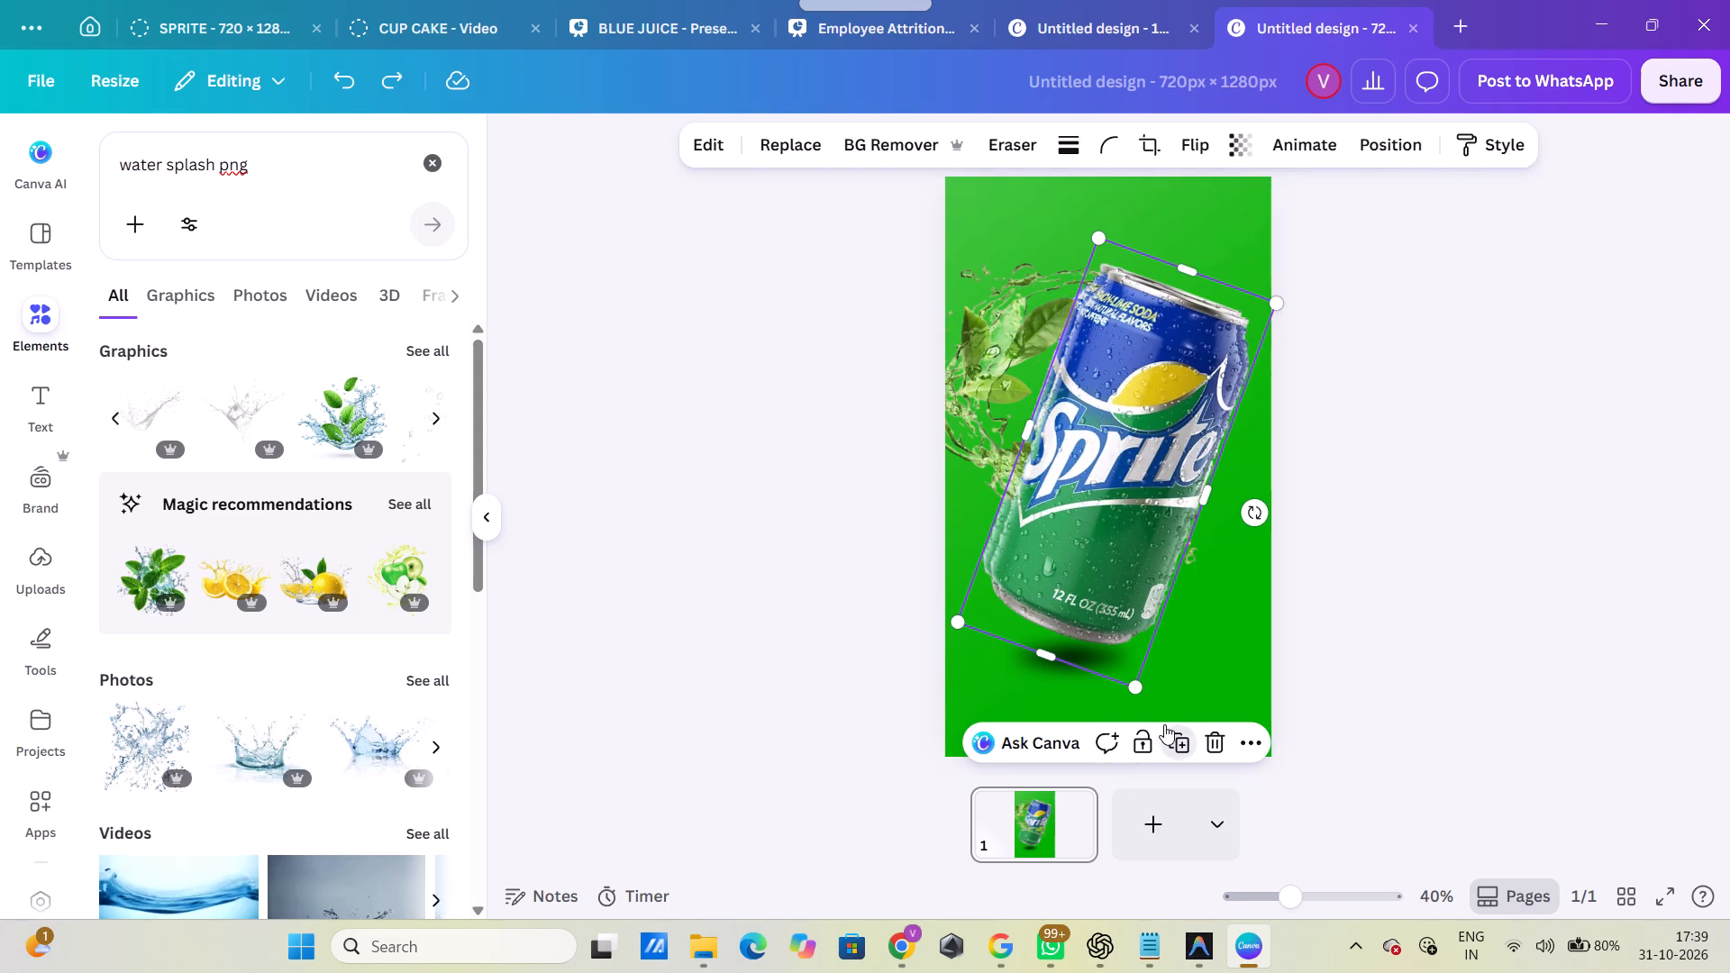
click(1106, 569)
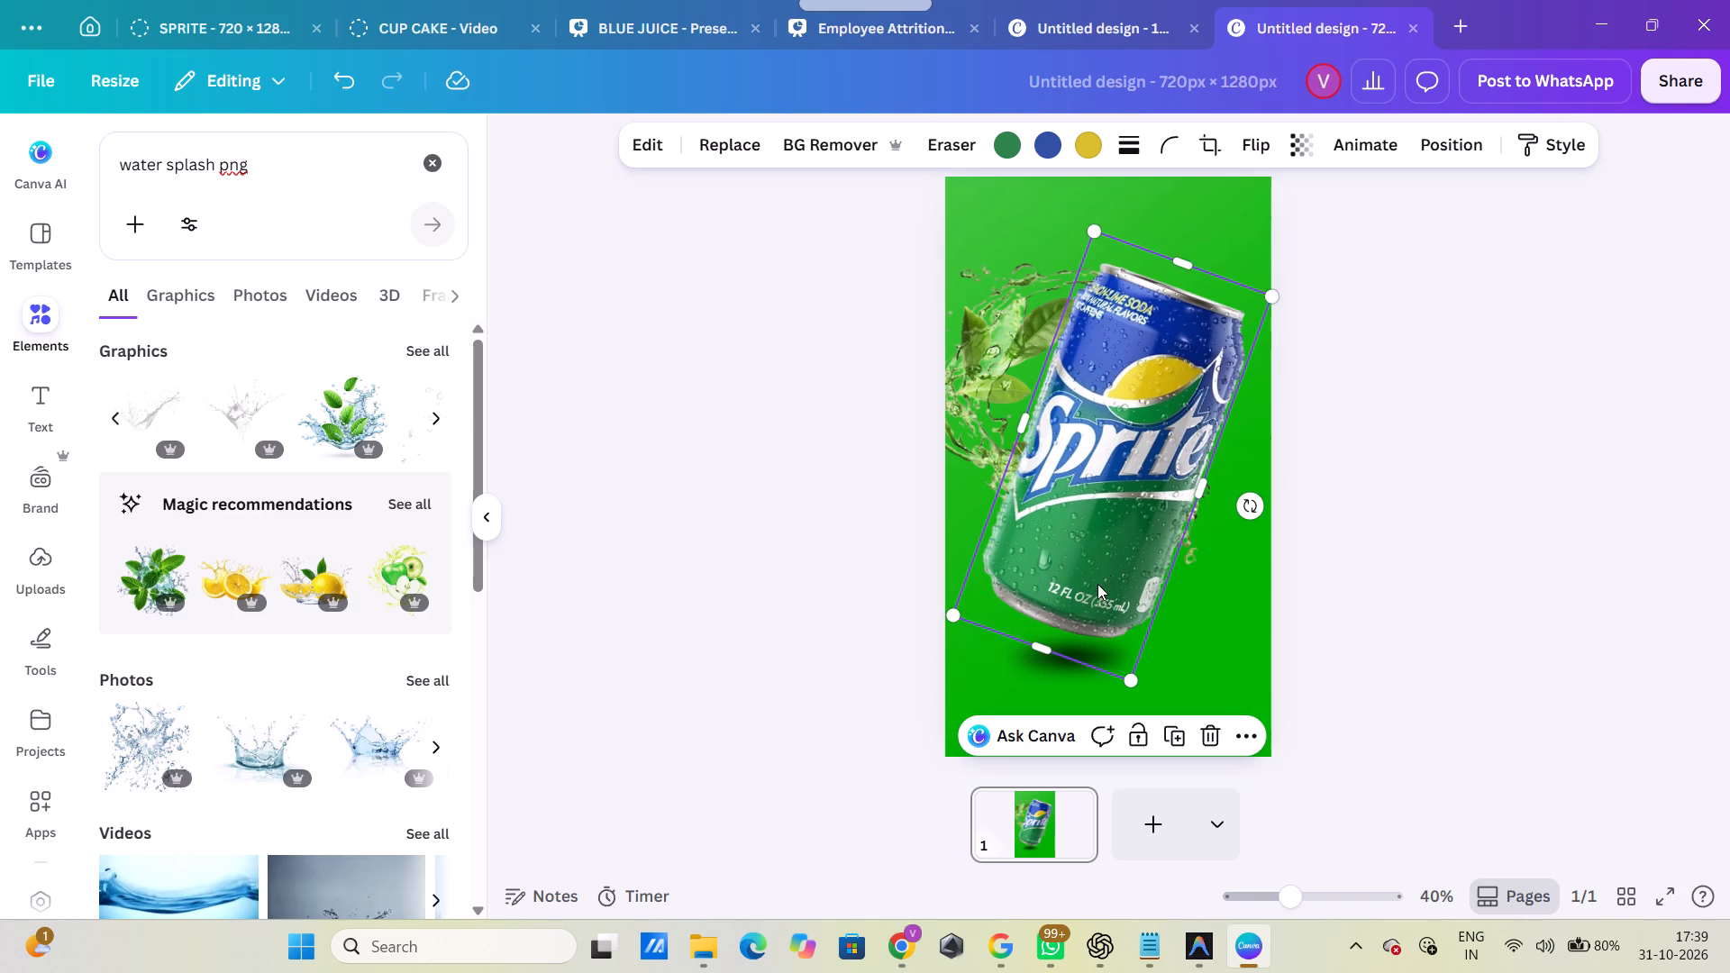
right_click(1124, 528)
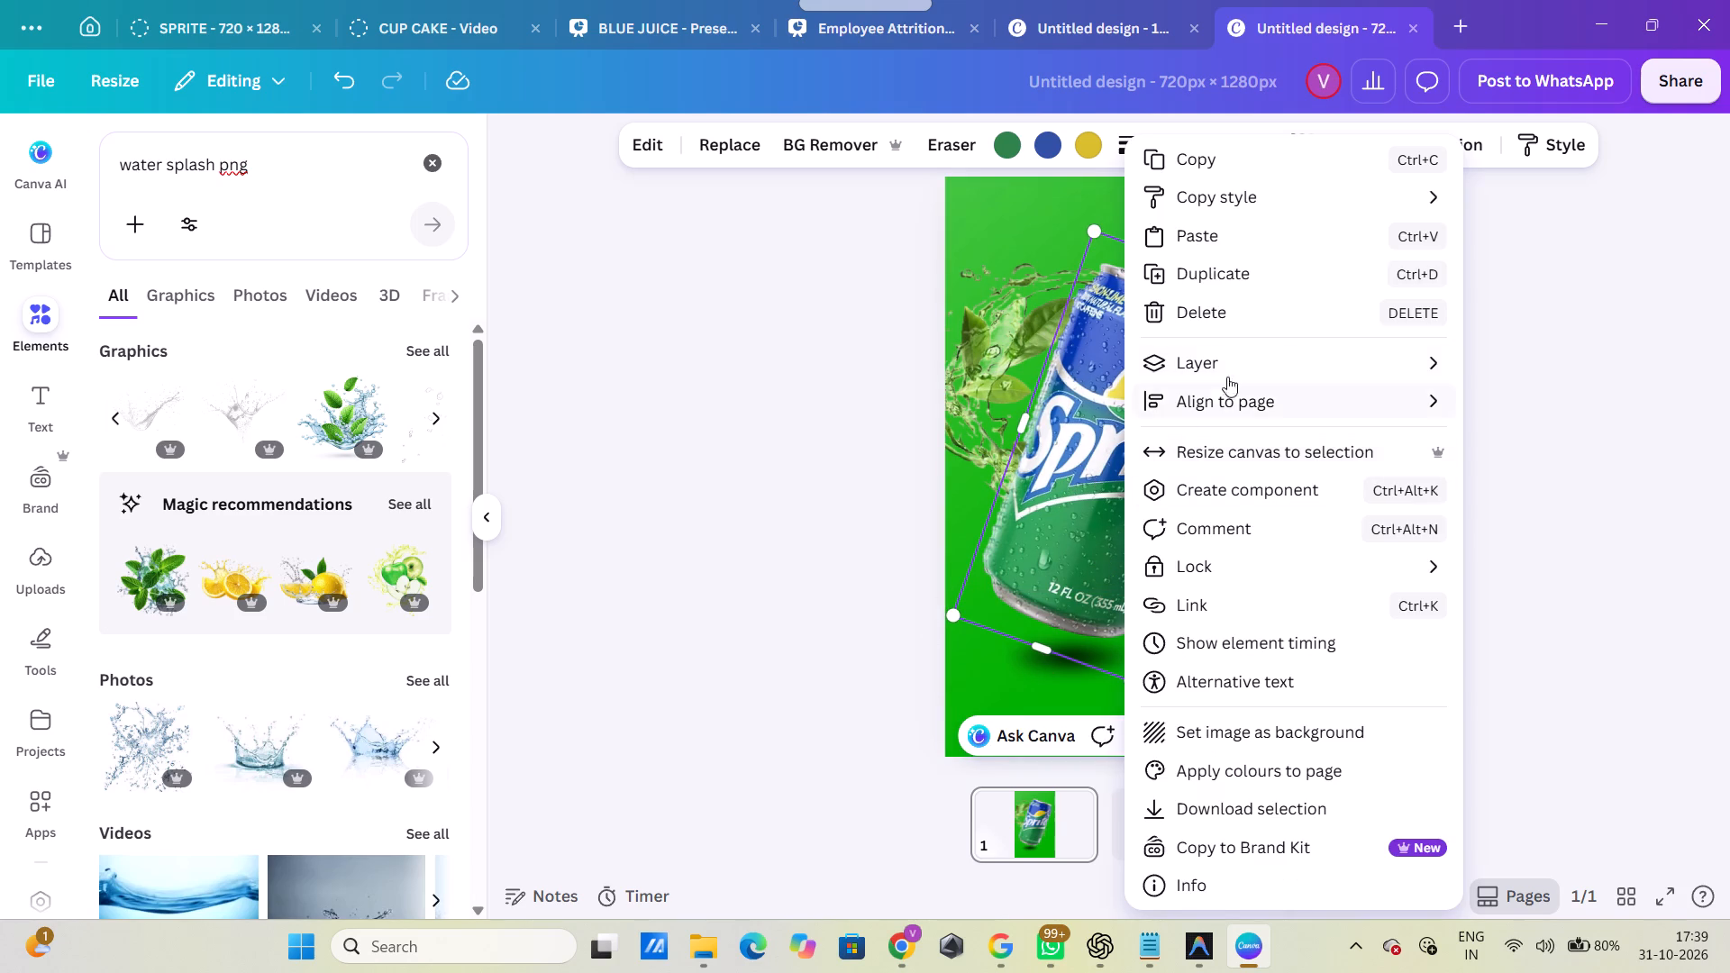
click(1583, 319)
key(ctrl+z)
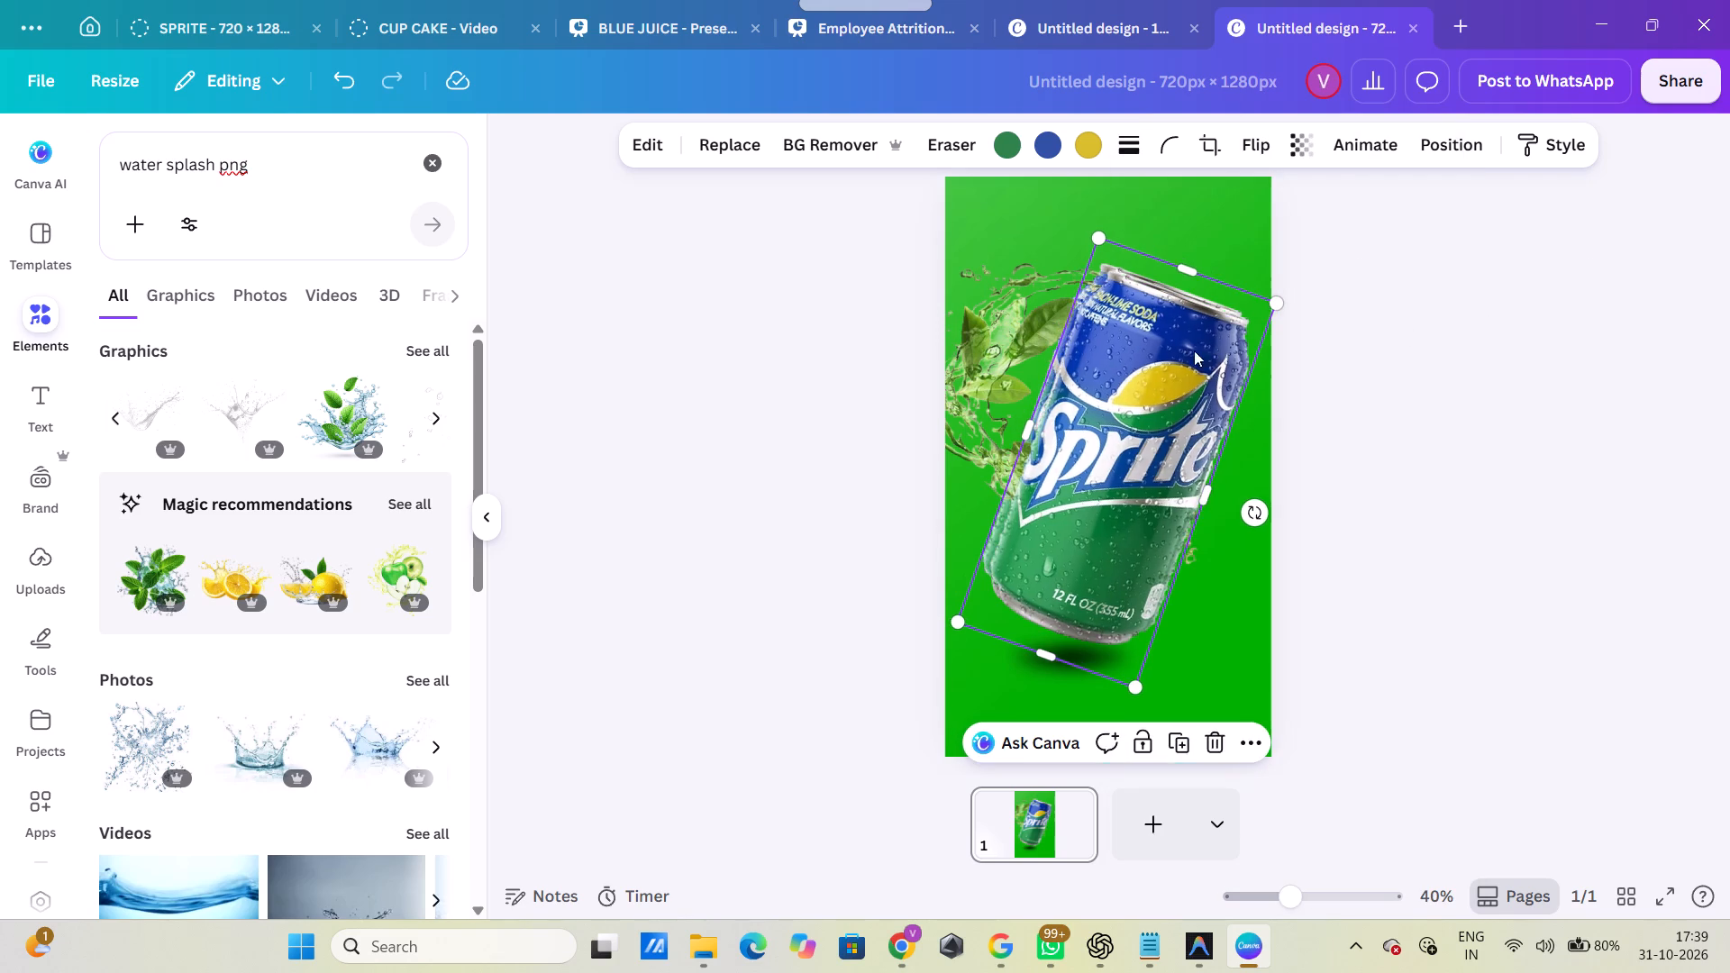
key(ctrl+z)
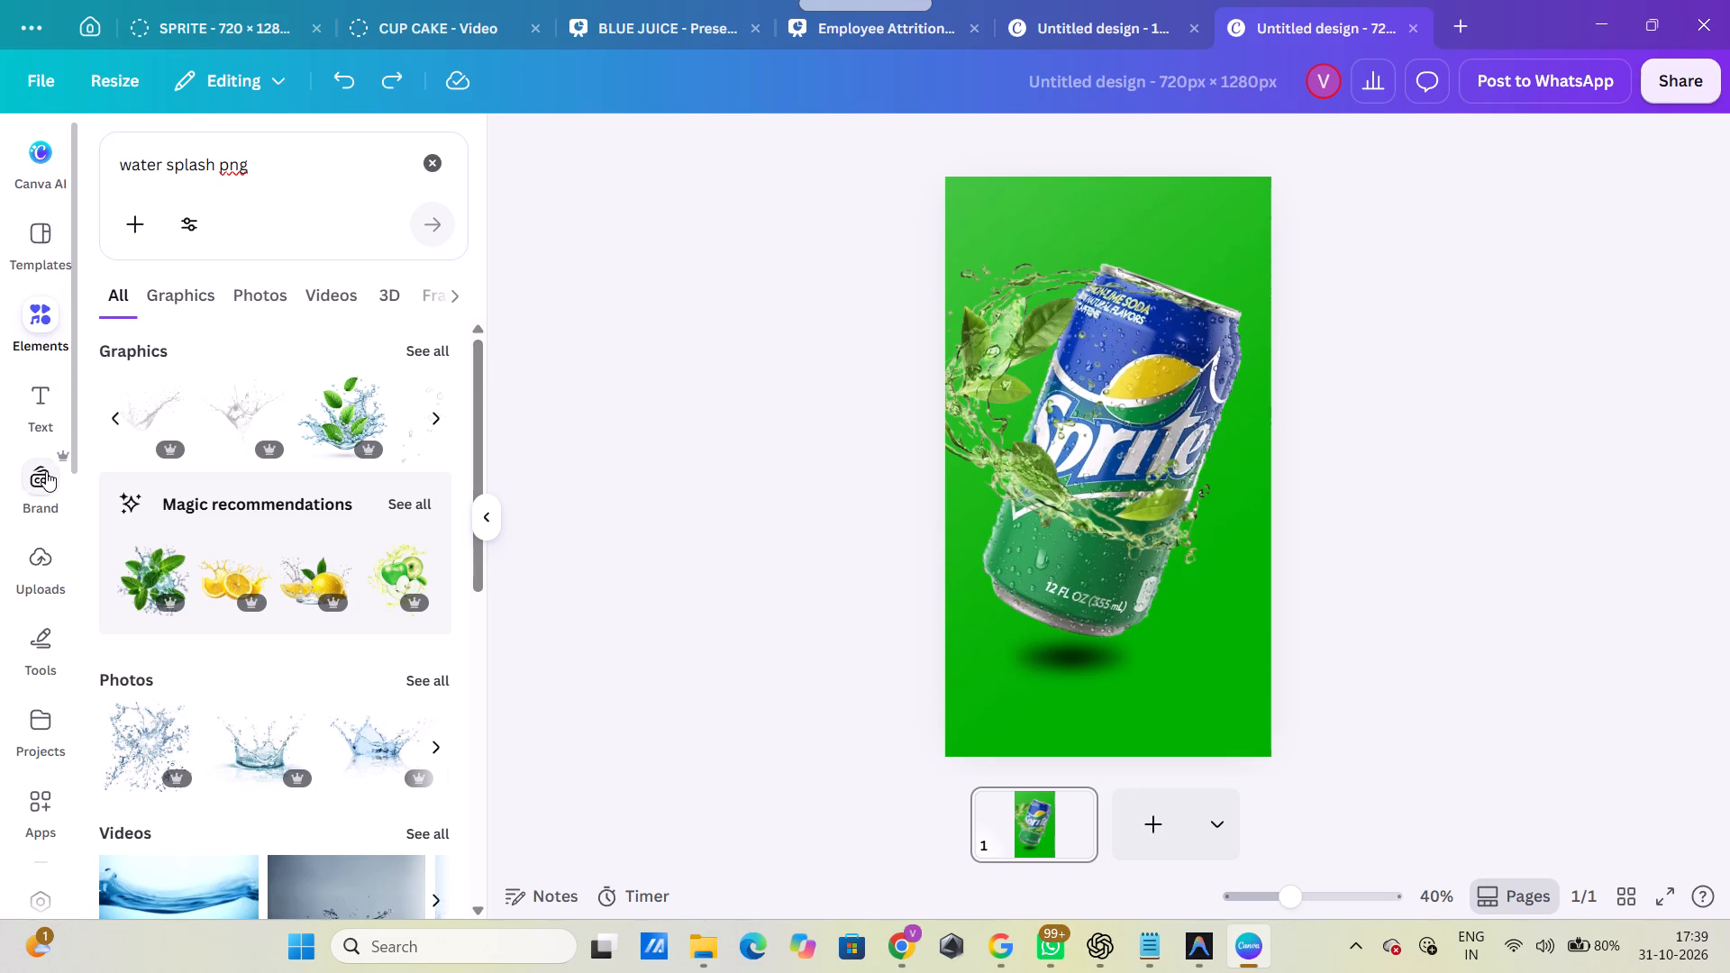
Browse the uploaded images from the newest to the oldest for a usable picture.
click(49, 573)
scroll(405, 358, up, 2)
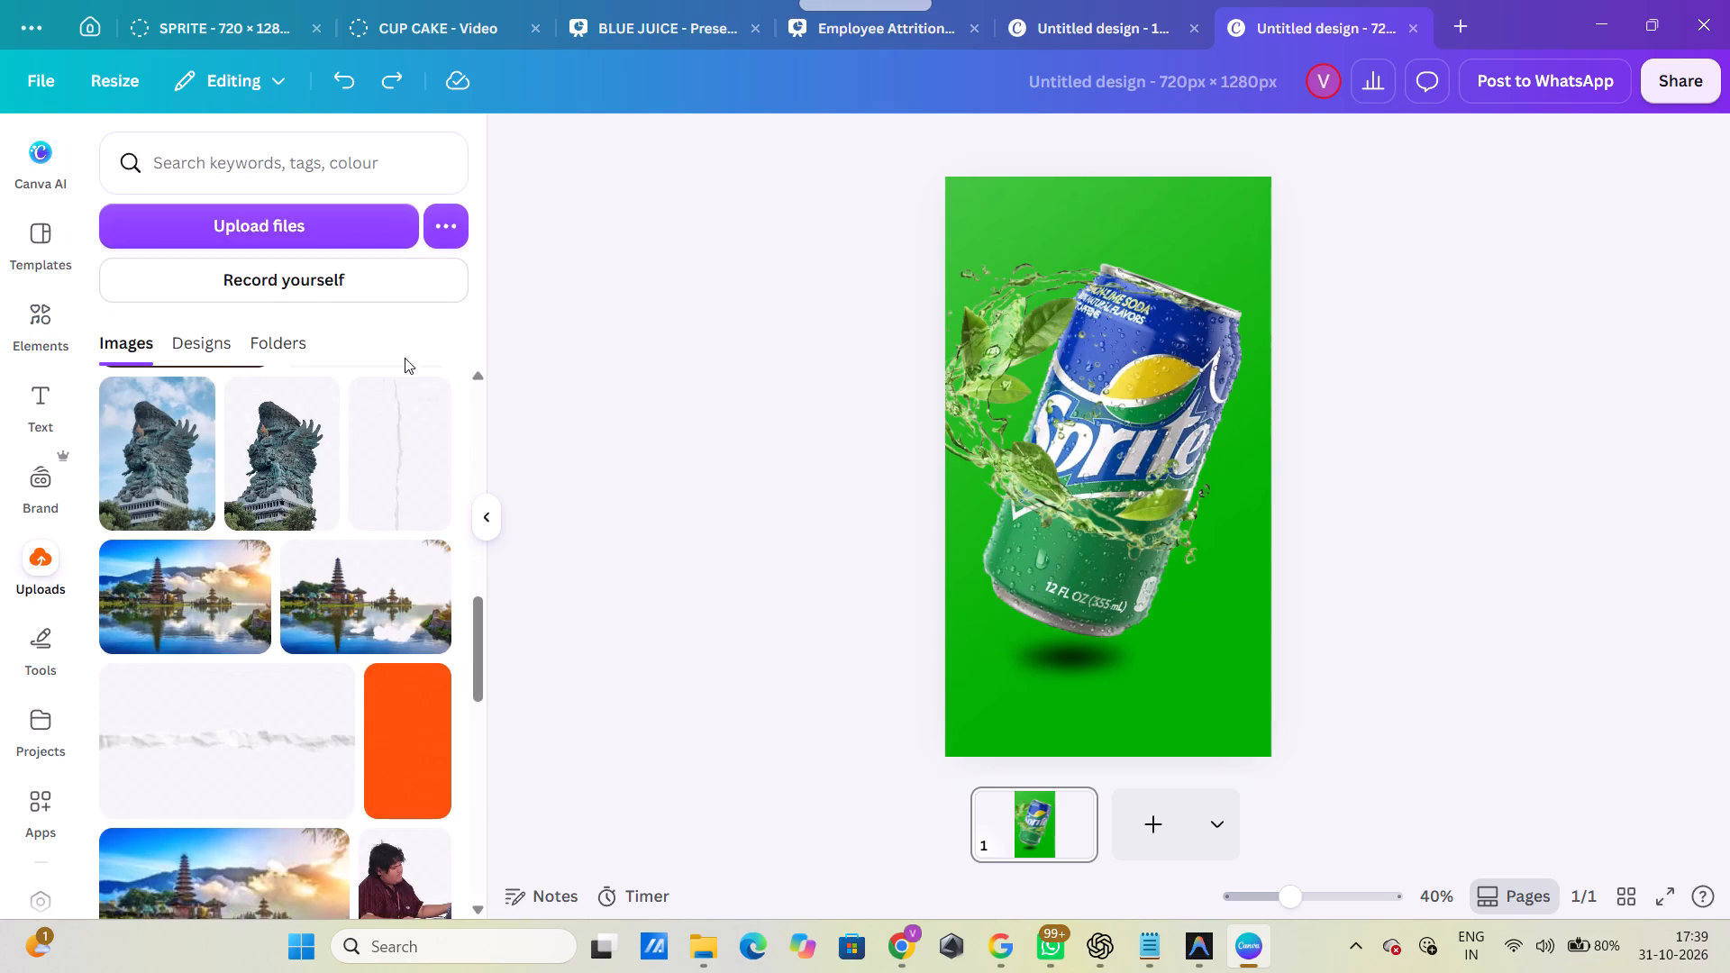
scroll(405, 358, up, 4)
scroll(334, 524, up, 11)
scroll(325, 551, down, 5)
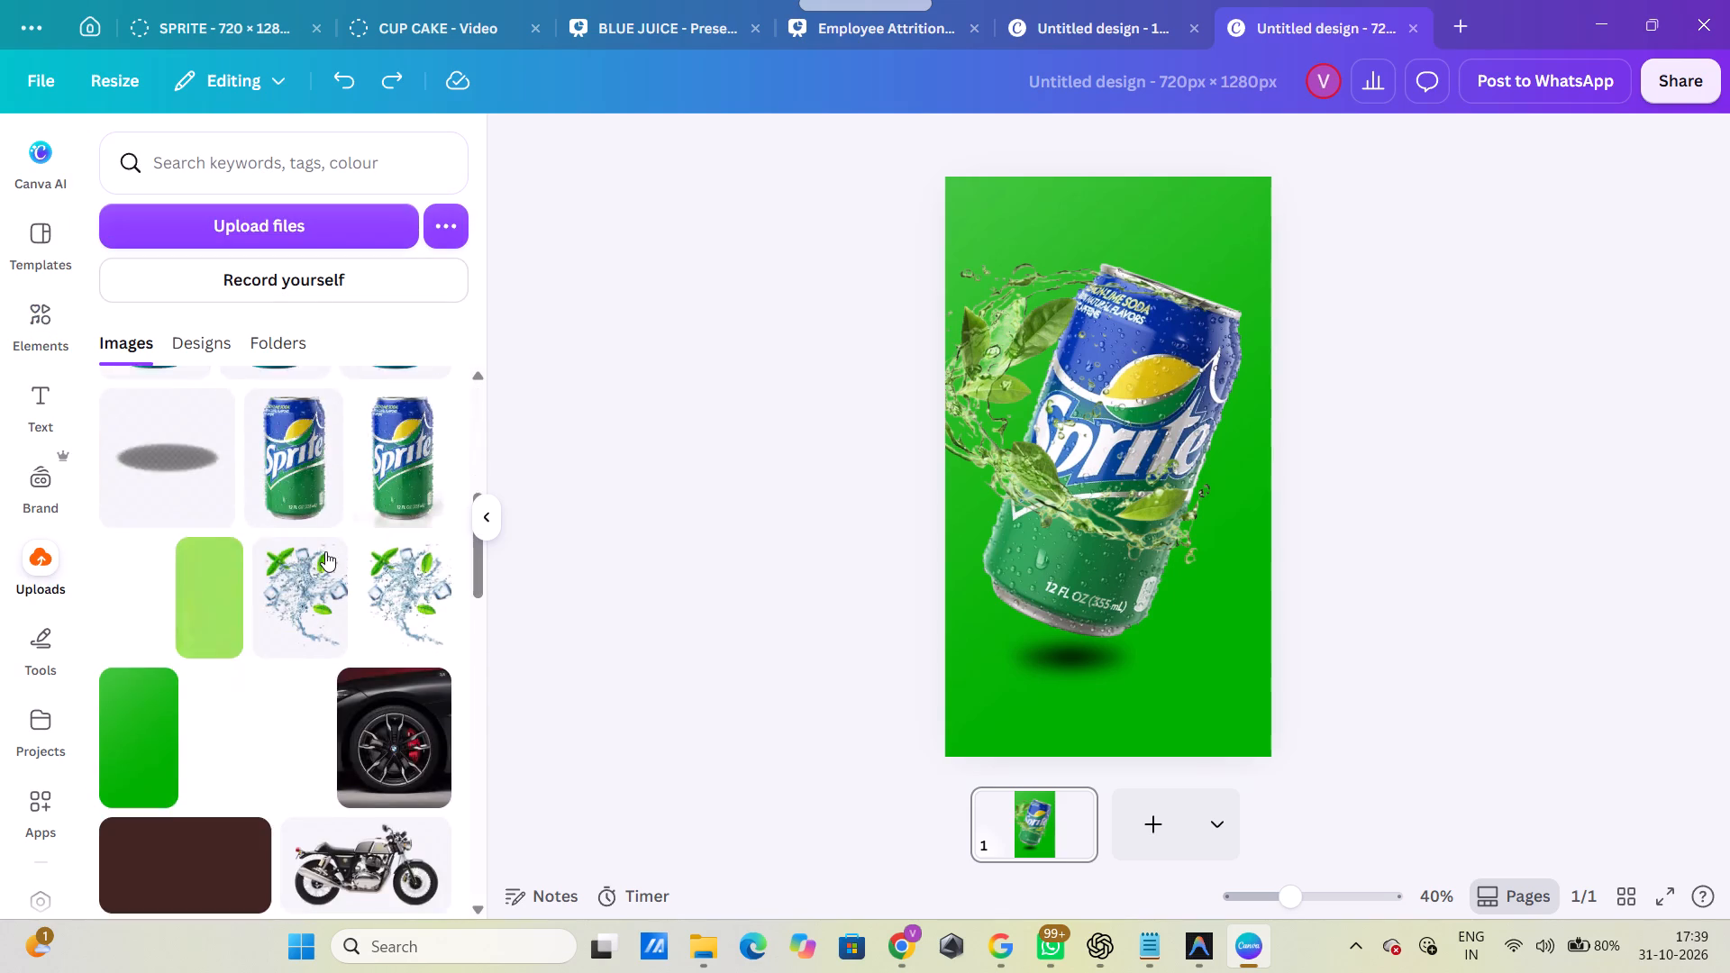
scroll(325, 551, down, 14)
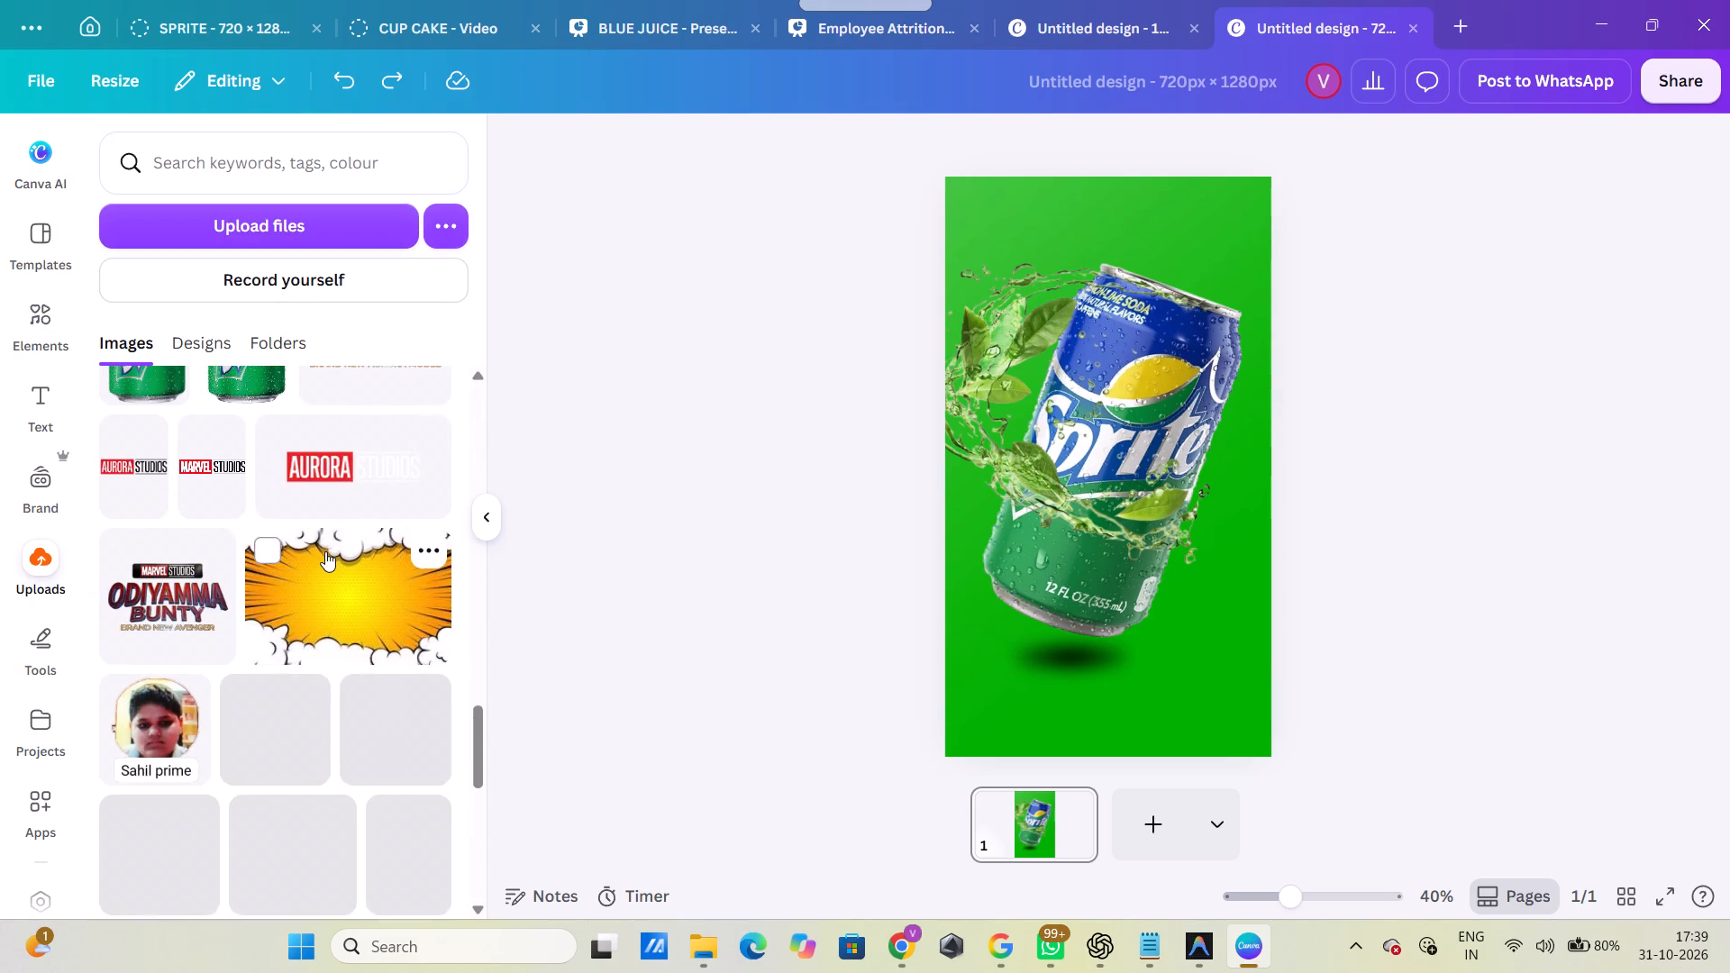
scroll(325, 551, down, 5)
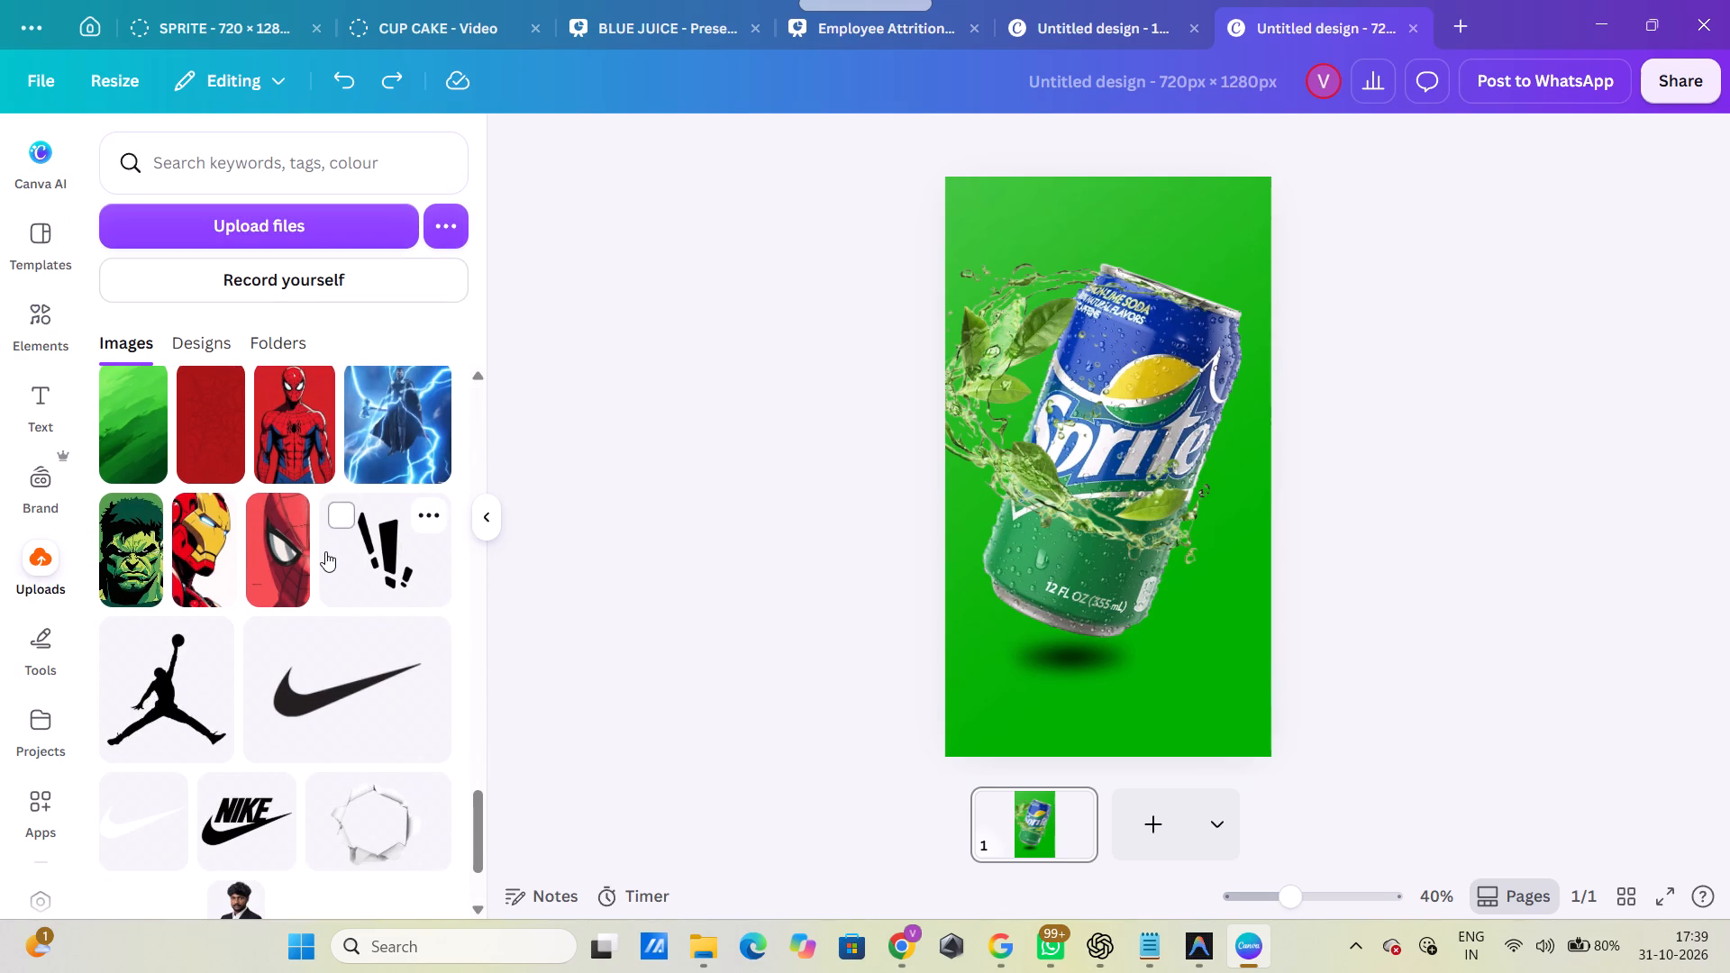
scroll(325, 551, down, 6)
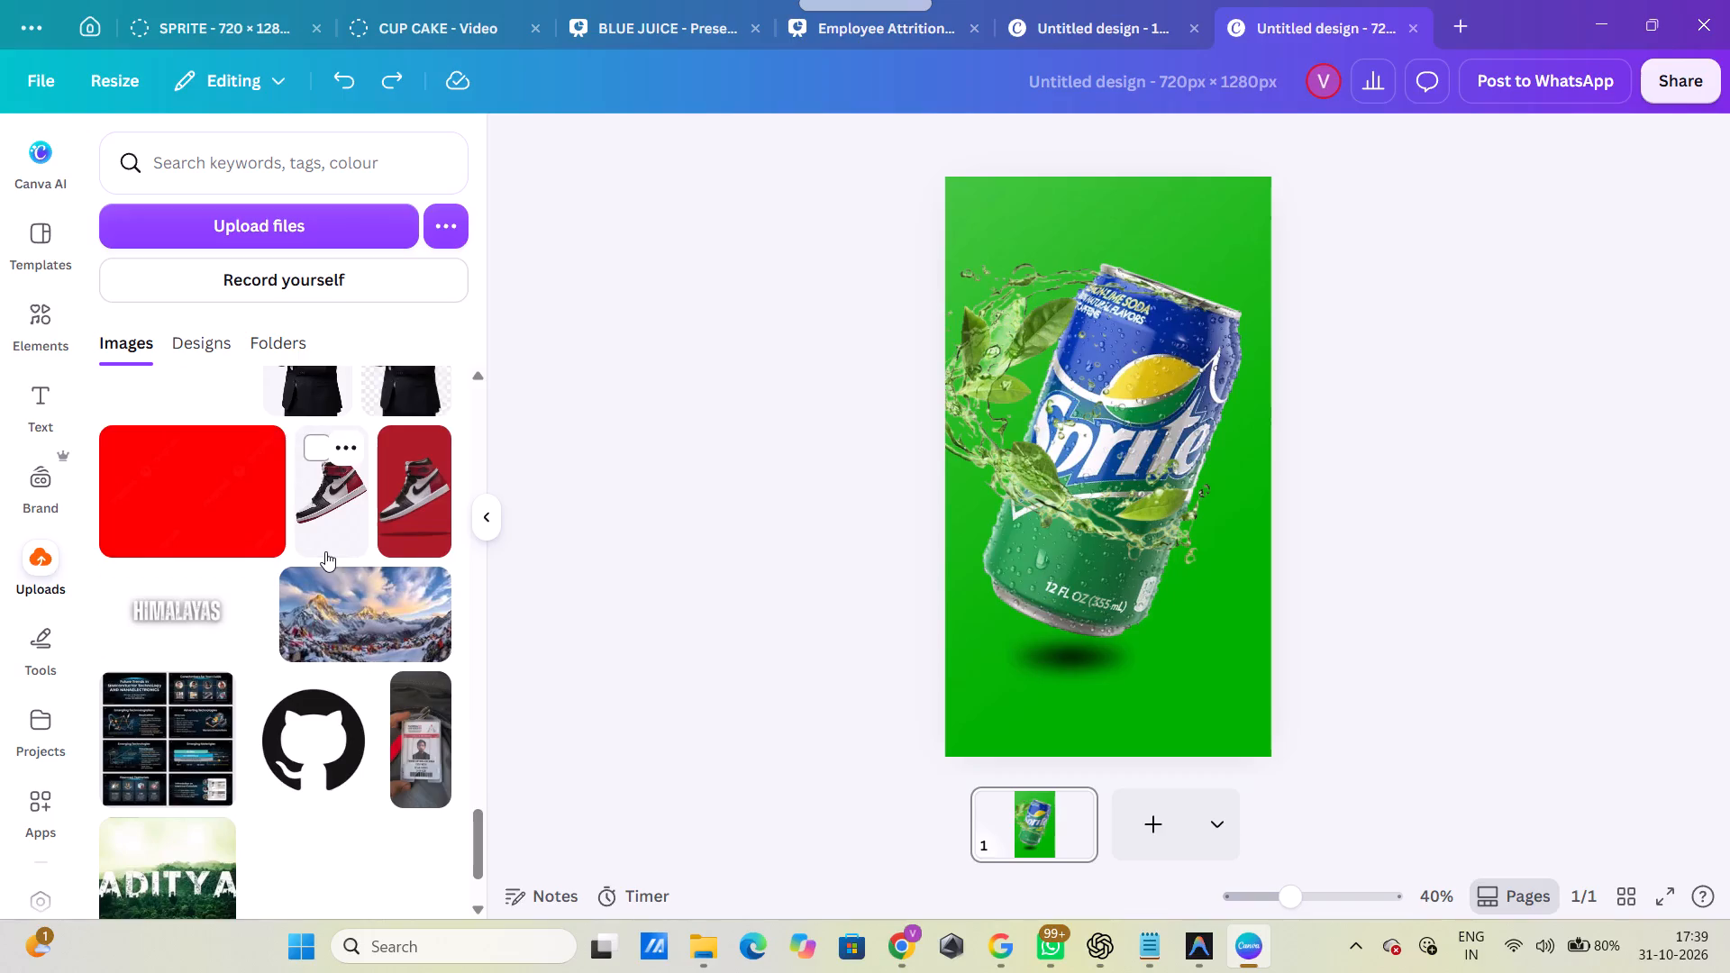
scroll(325, 551, down, 6)
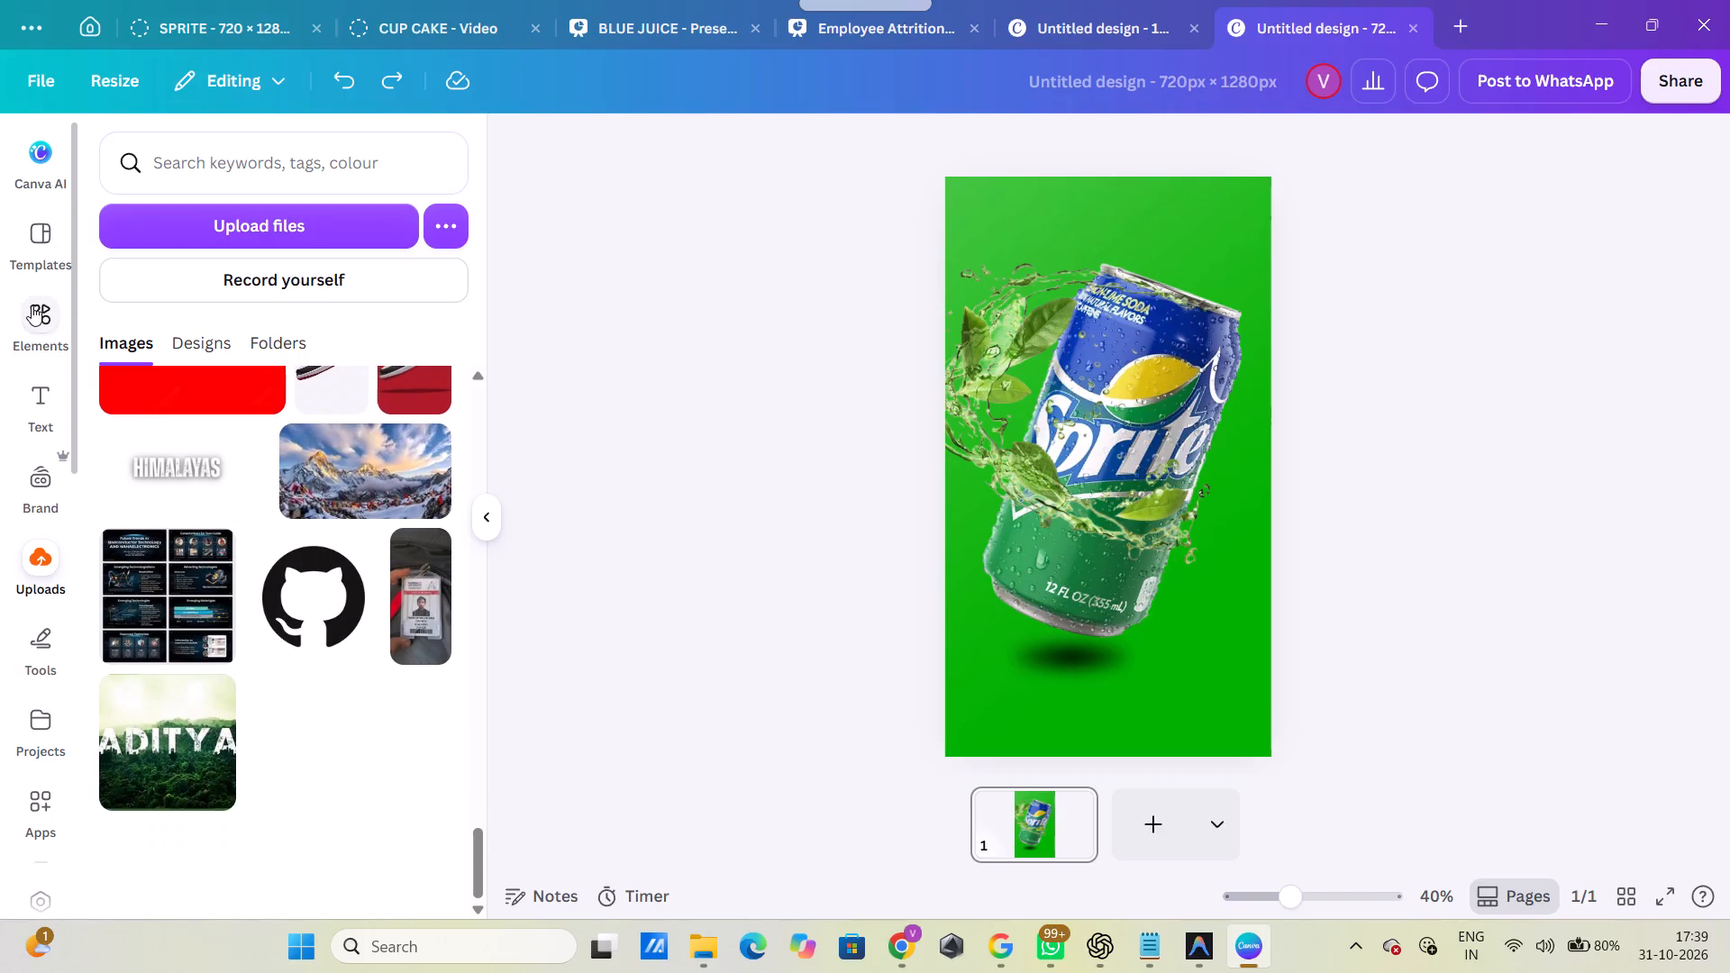
Return to the elements library and clear its search text.
click(32, 305)
drag(345, 166, 0, 151)
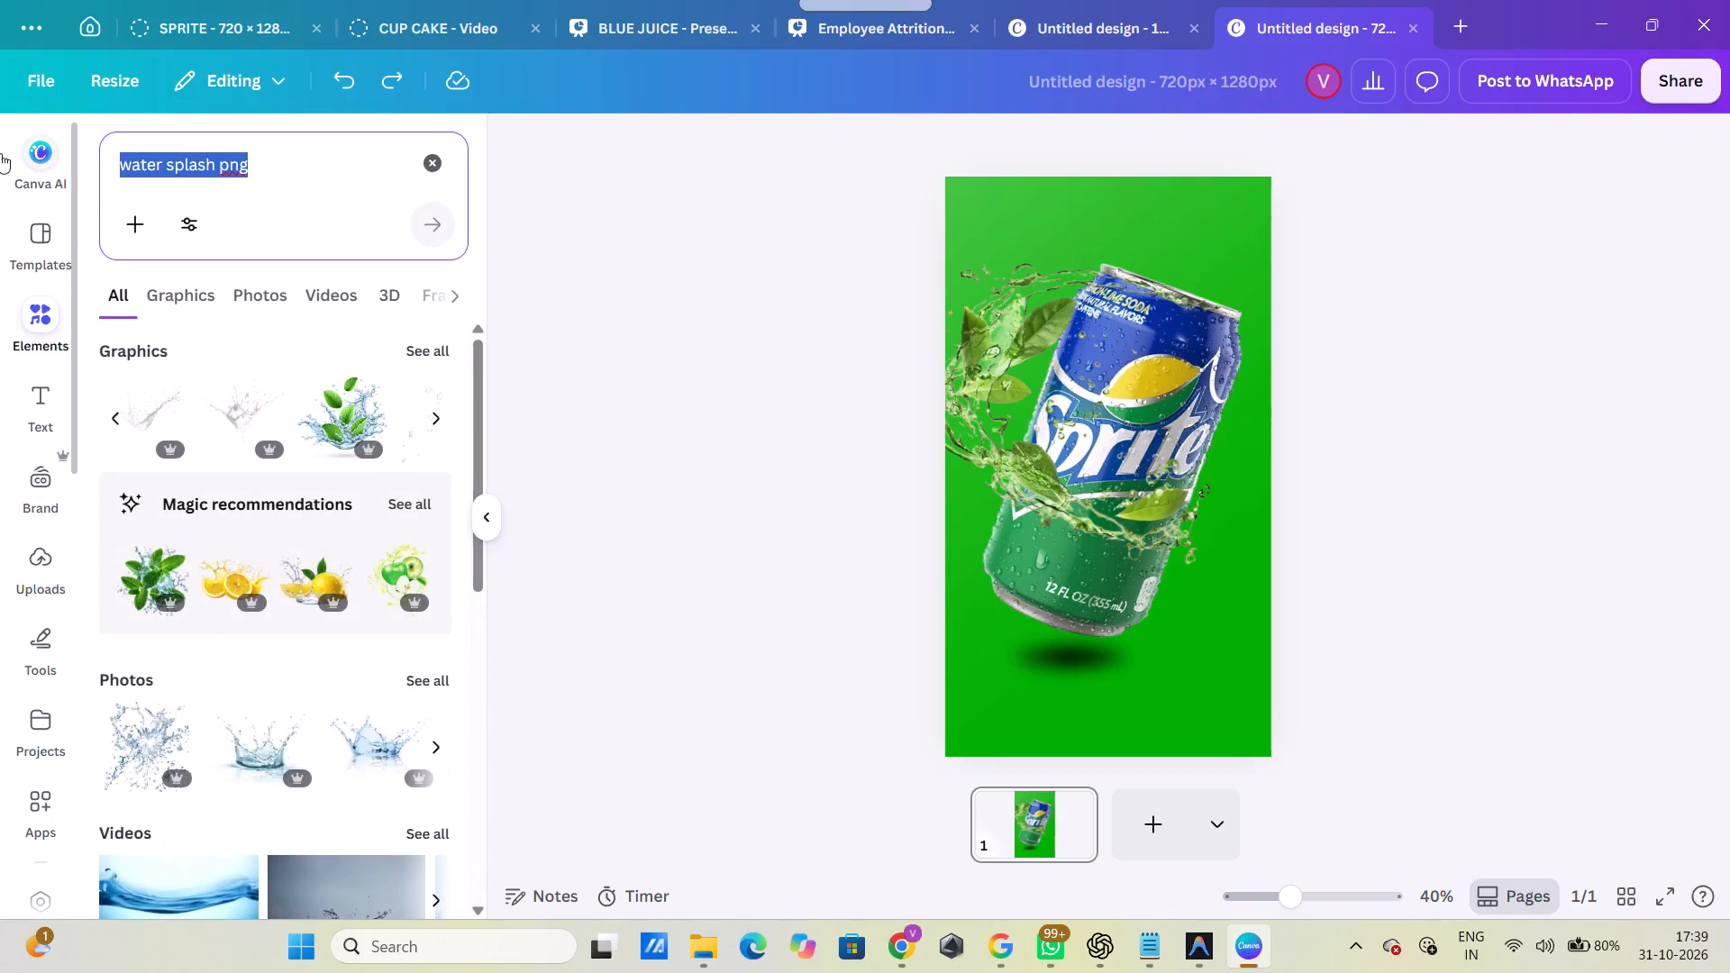
key(BackSpace)
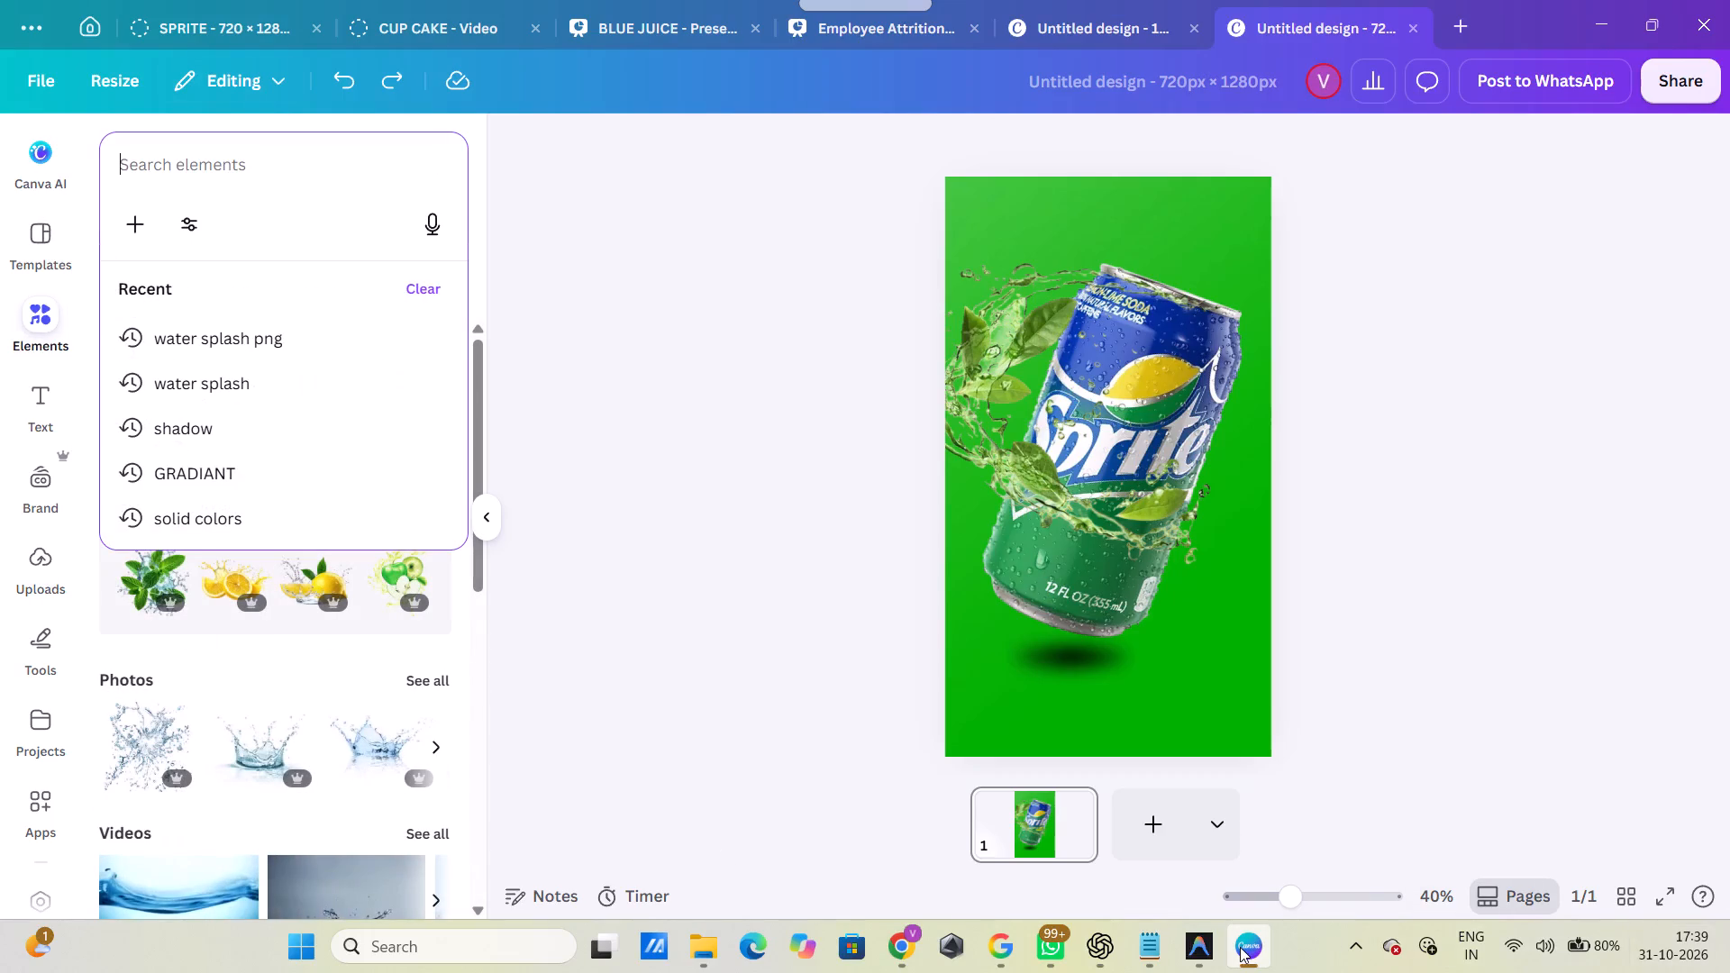
Switch to Antigravity IDE, check the coding agent's progress, and return to the Canva design.
click(1181, 955)
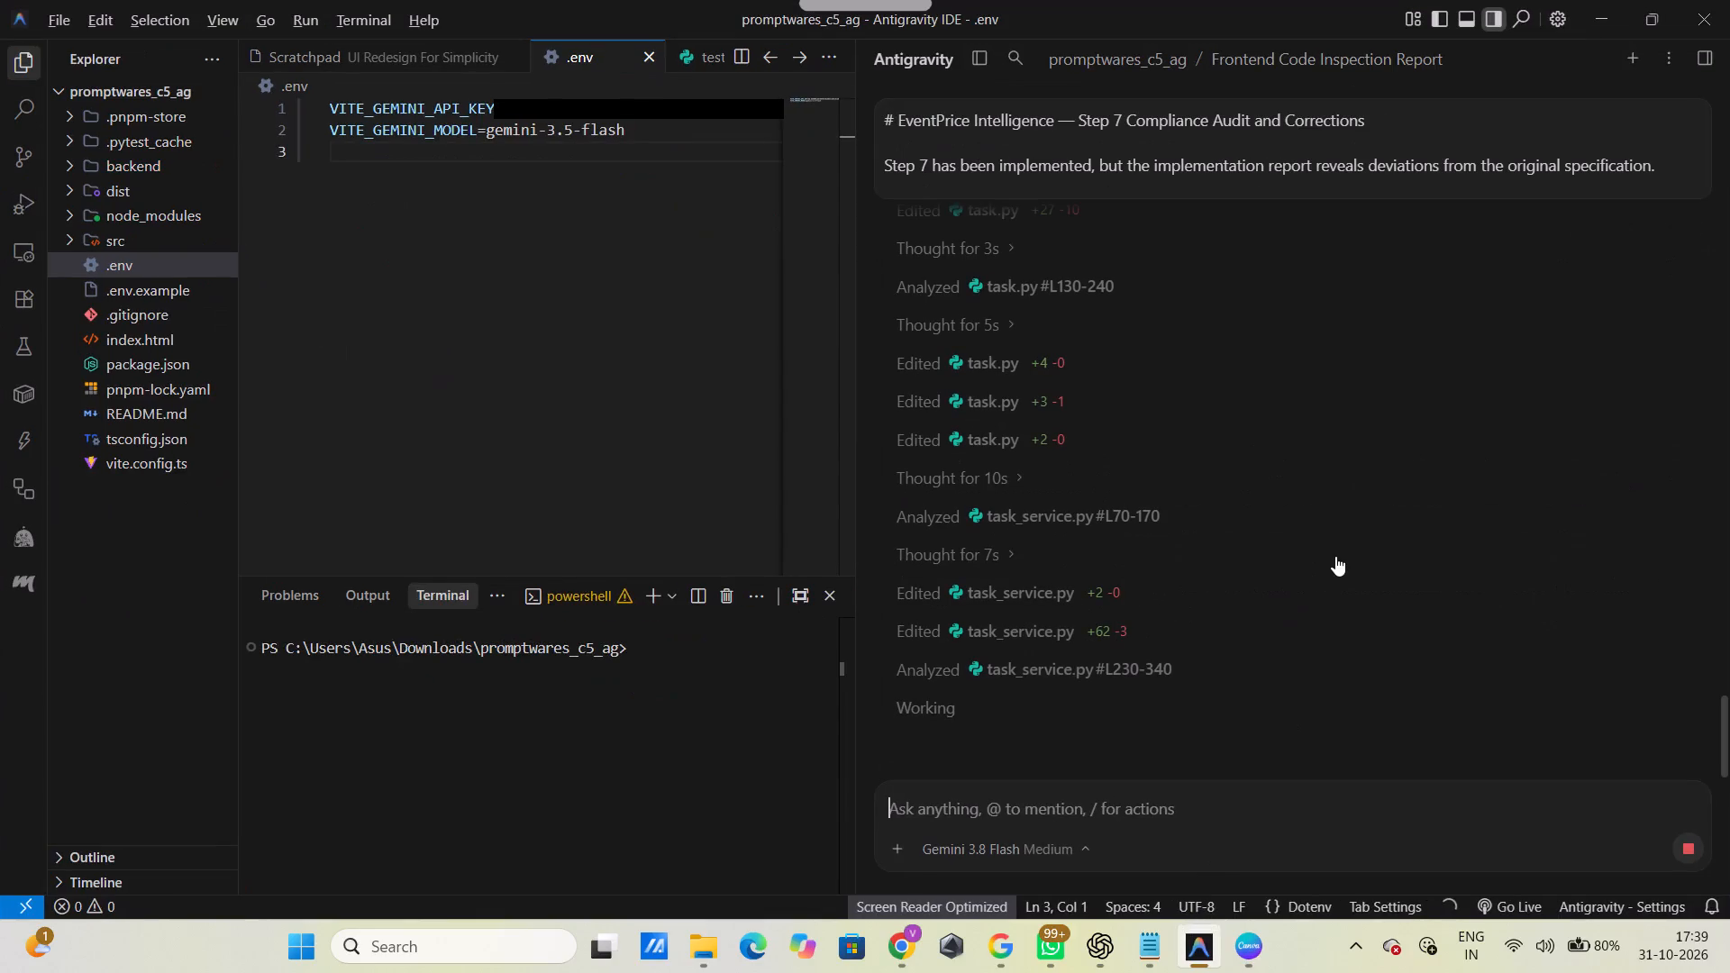
scroll(1339, 541, down, 8)
click(1584, 20)
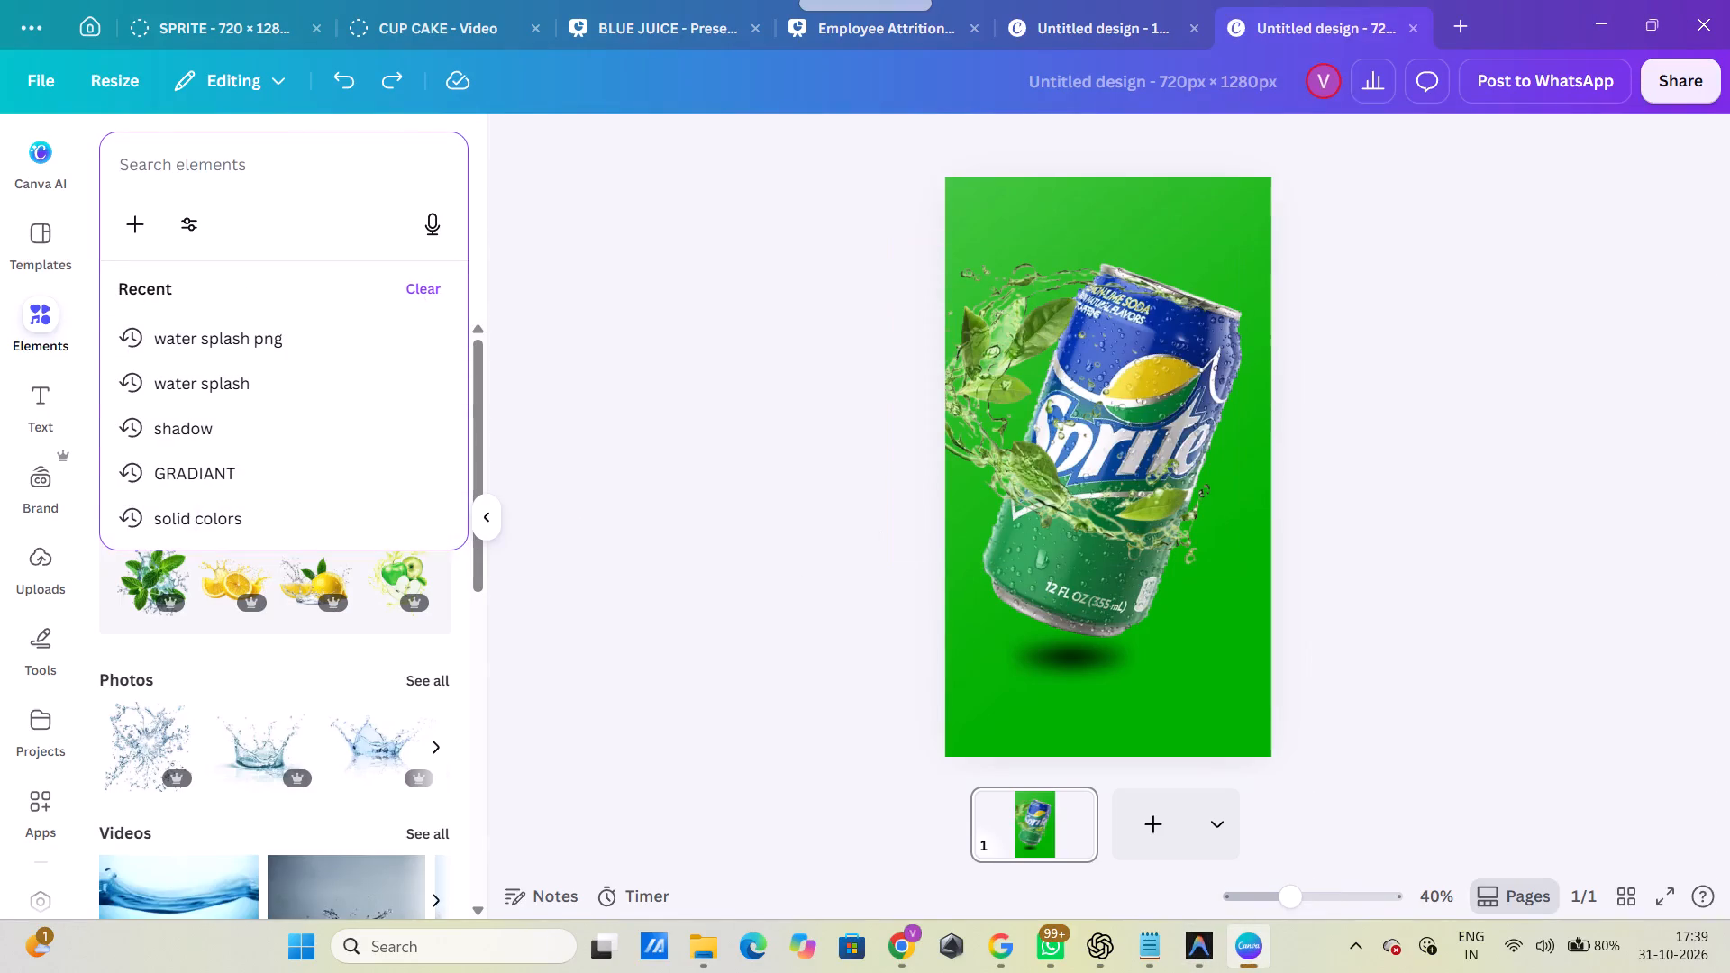
Search the elements for "white solid color" and browse the results of all types.
text(white)
key(space)
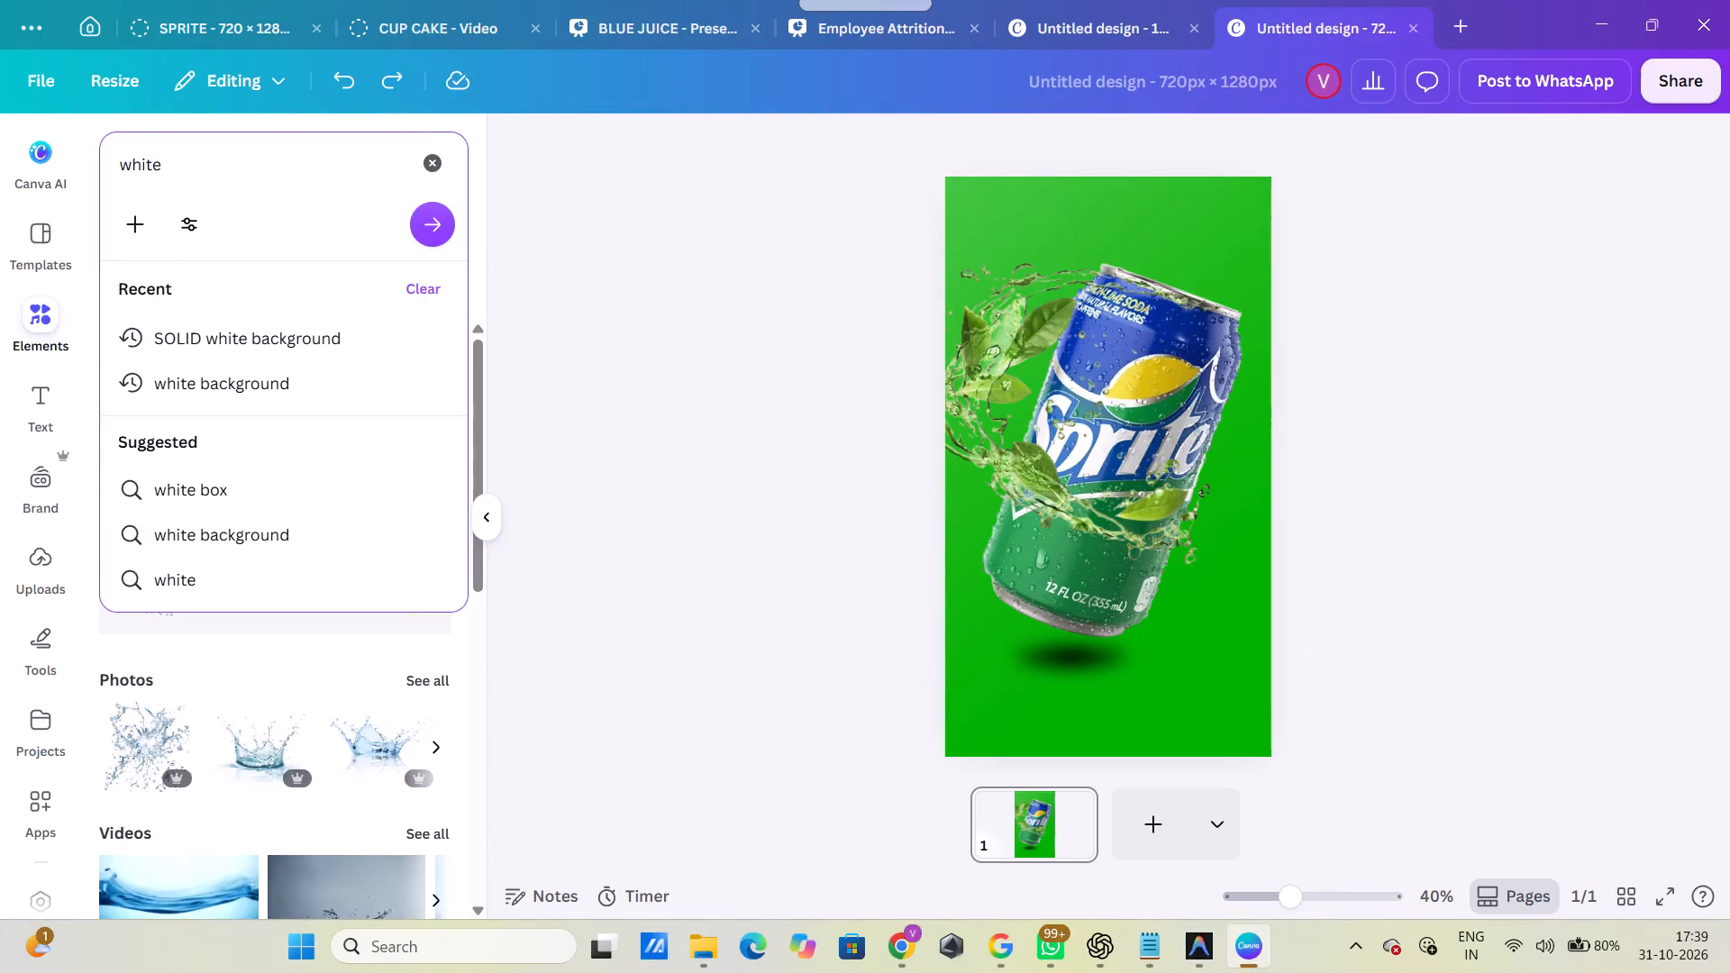
text(solid color)
key(Return)
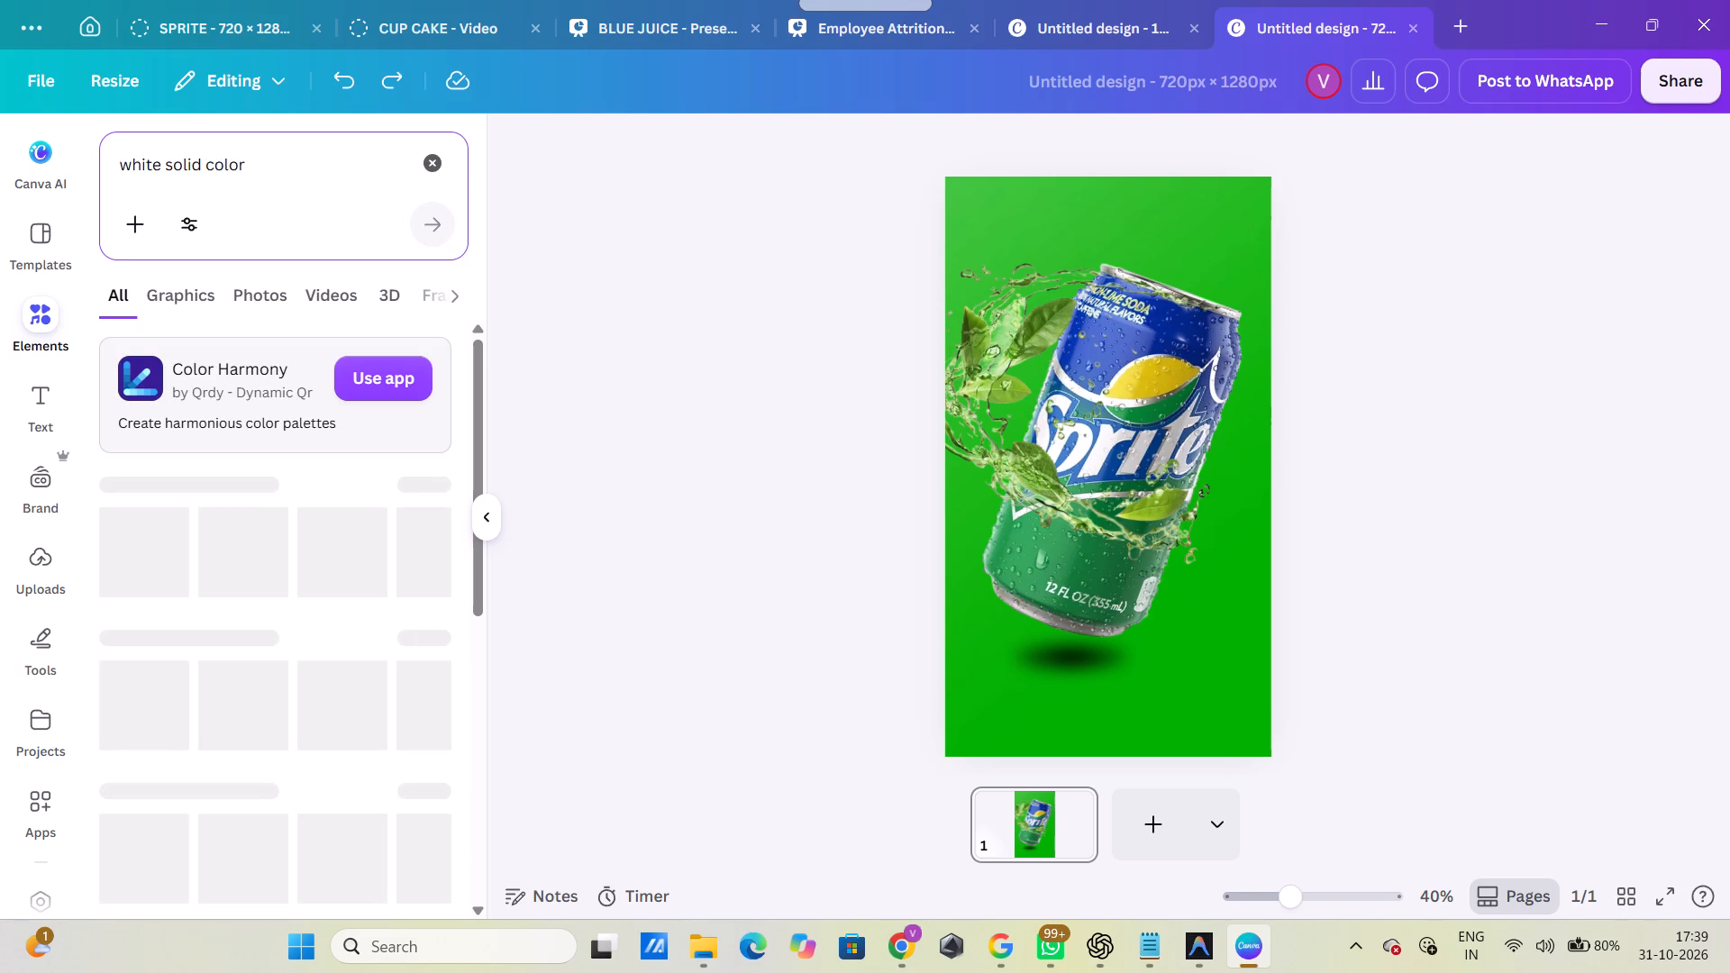
scroll(247, 523, down, 1)
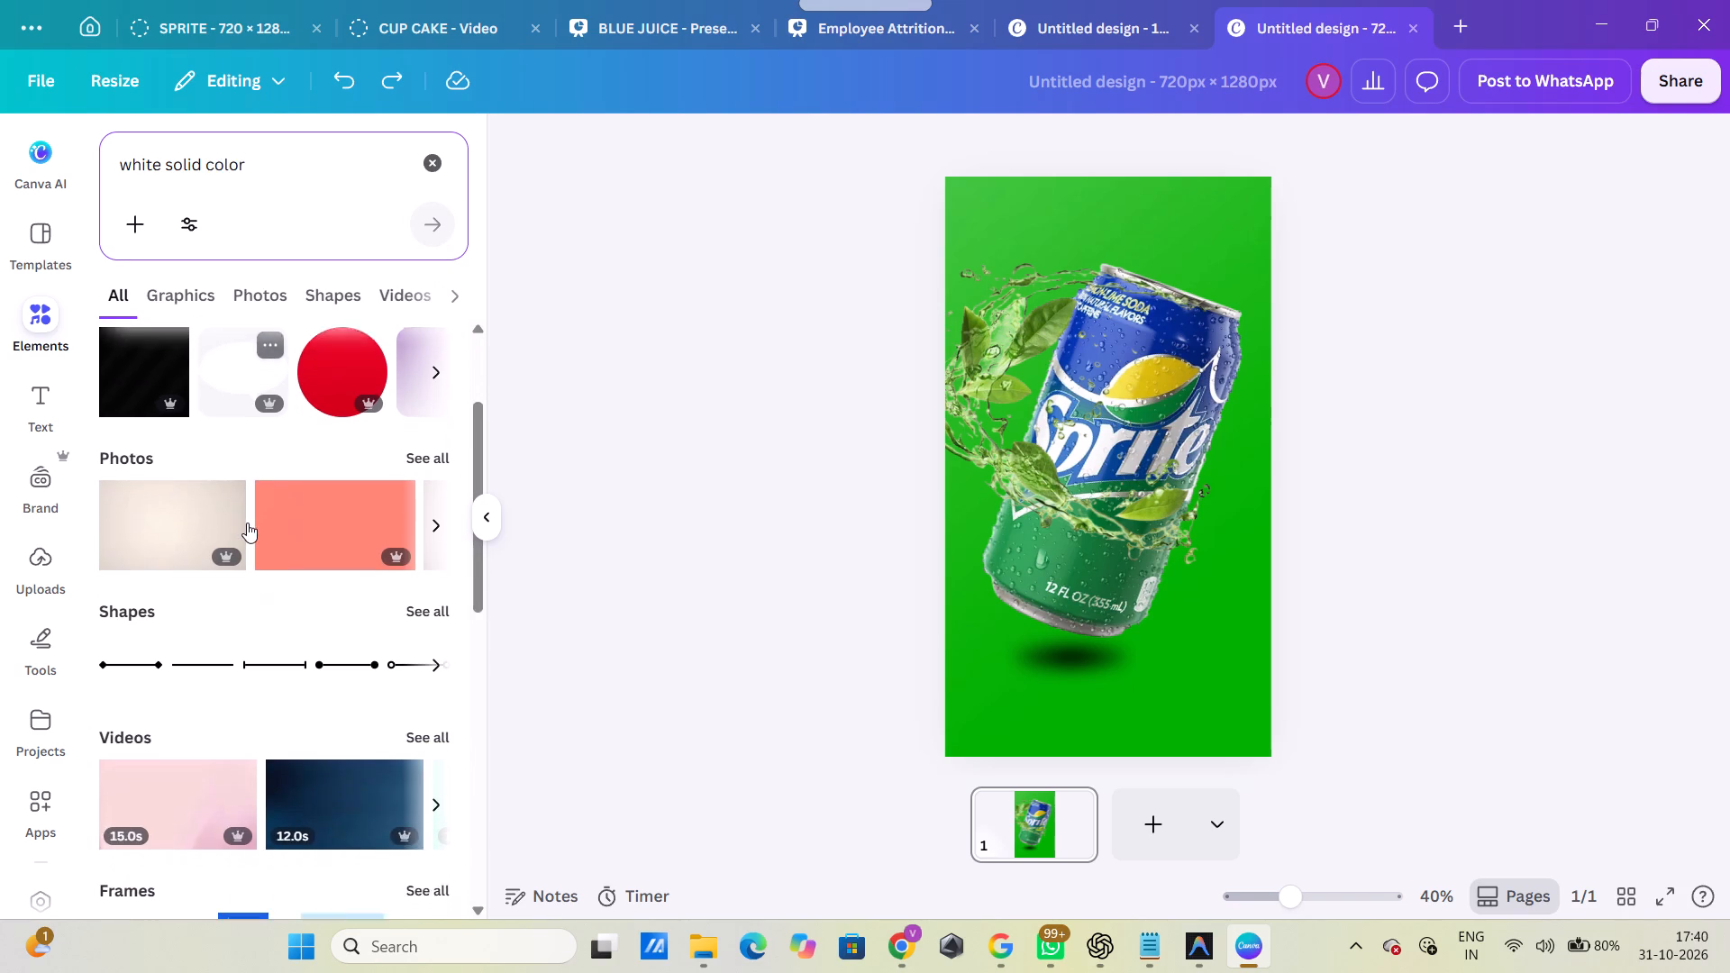
scroll(247, 523, down, 6)
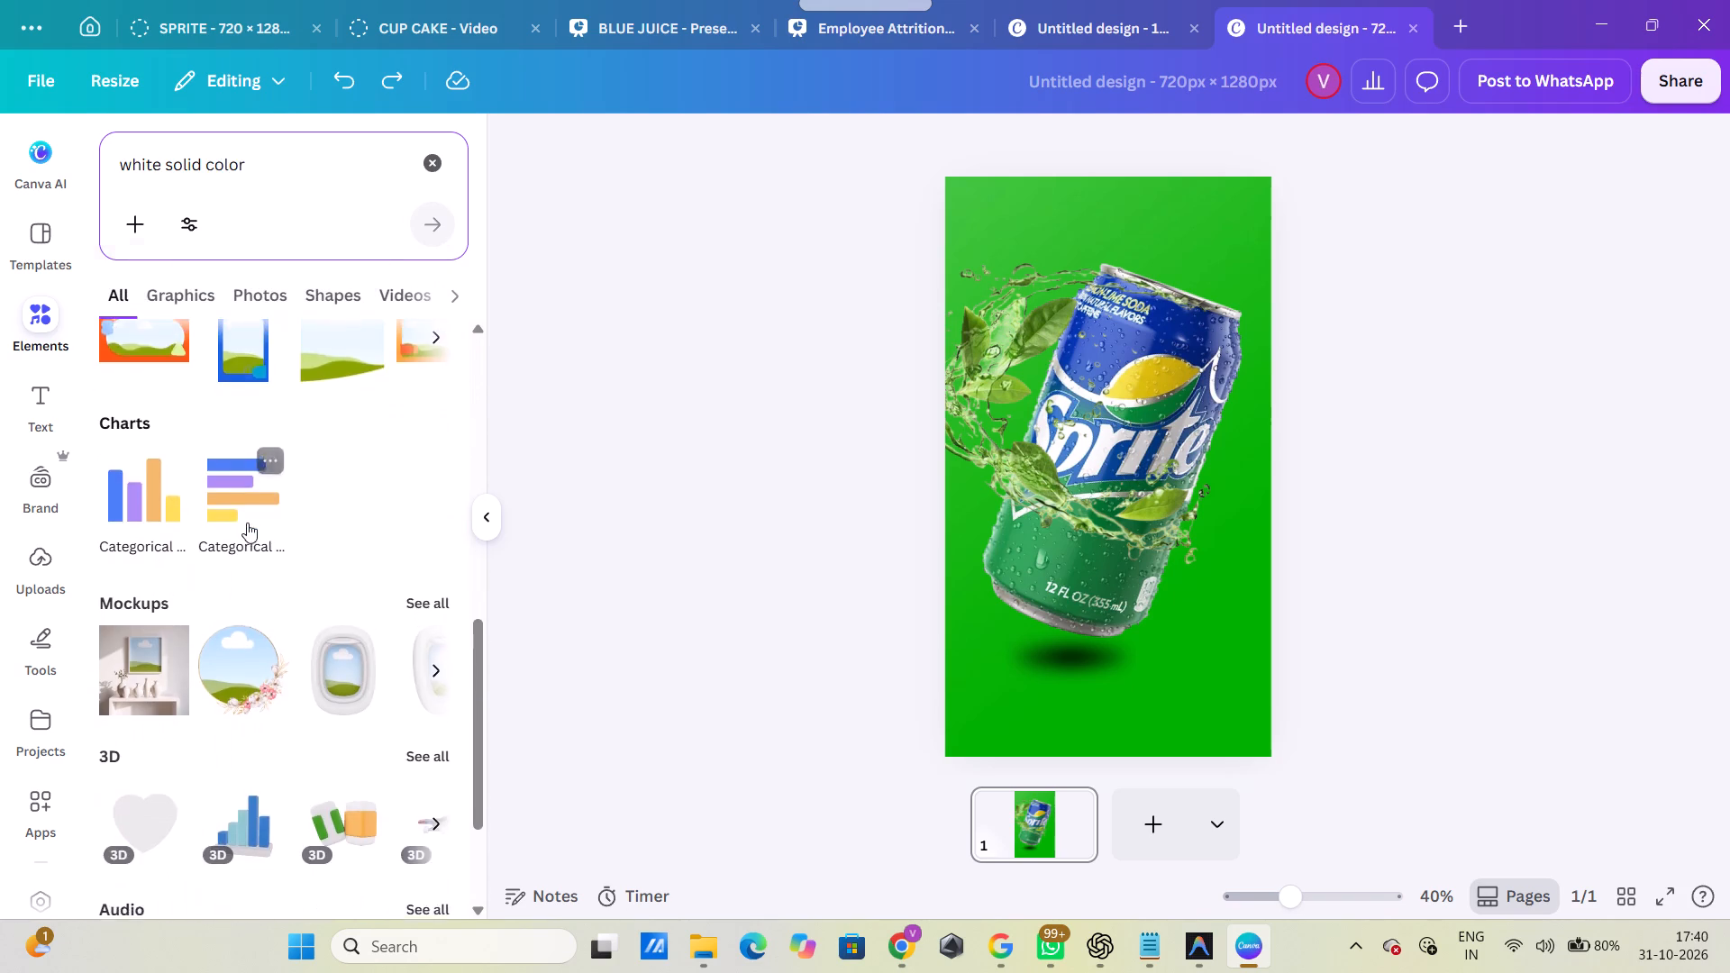
scroll(247, 523, down, 3)
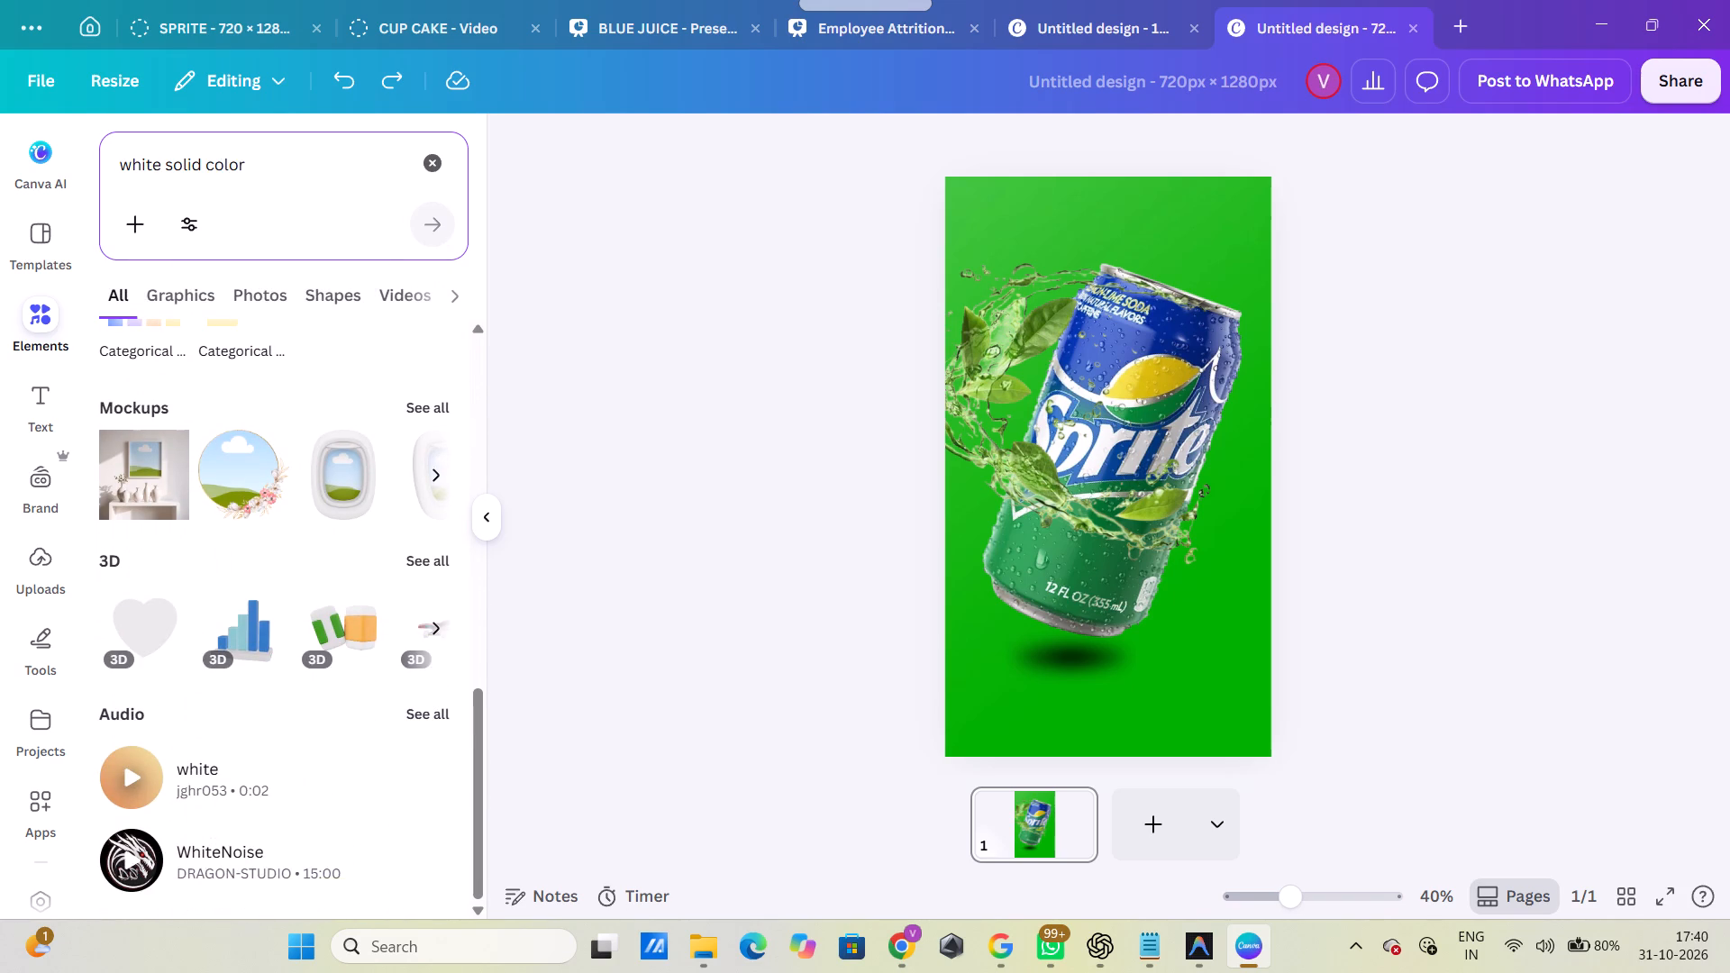
Shorten the elements search to "solid color", limit it to photos, and browse the results.
click(168, 162)
key(BackSpace)
key(BackSpace)
key(BackSpace)
key(BackSpace)
key(BackSpace)
key(BackSpace)
key(BackSpace)
key(BackSpace)
key(BackSpace)
key(BackSpace)
key(BackSpace)
key(BackSpace)
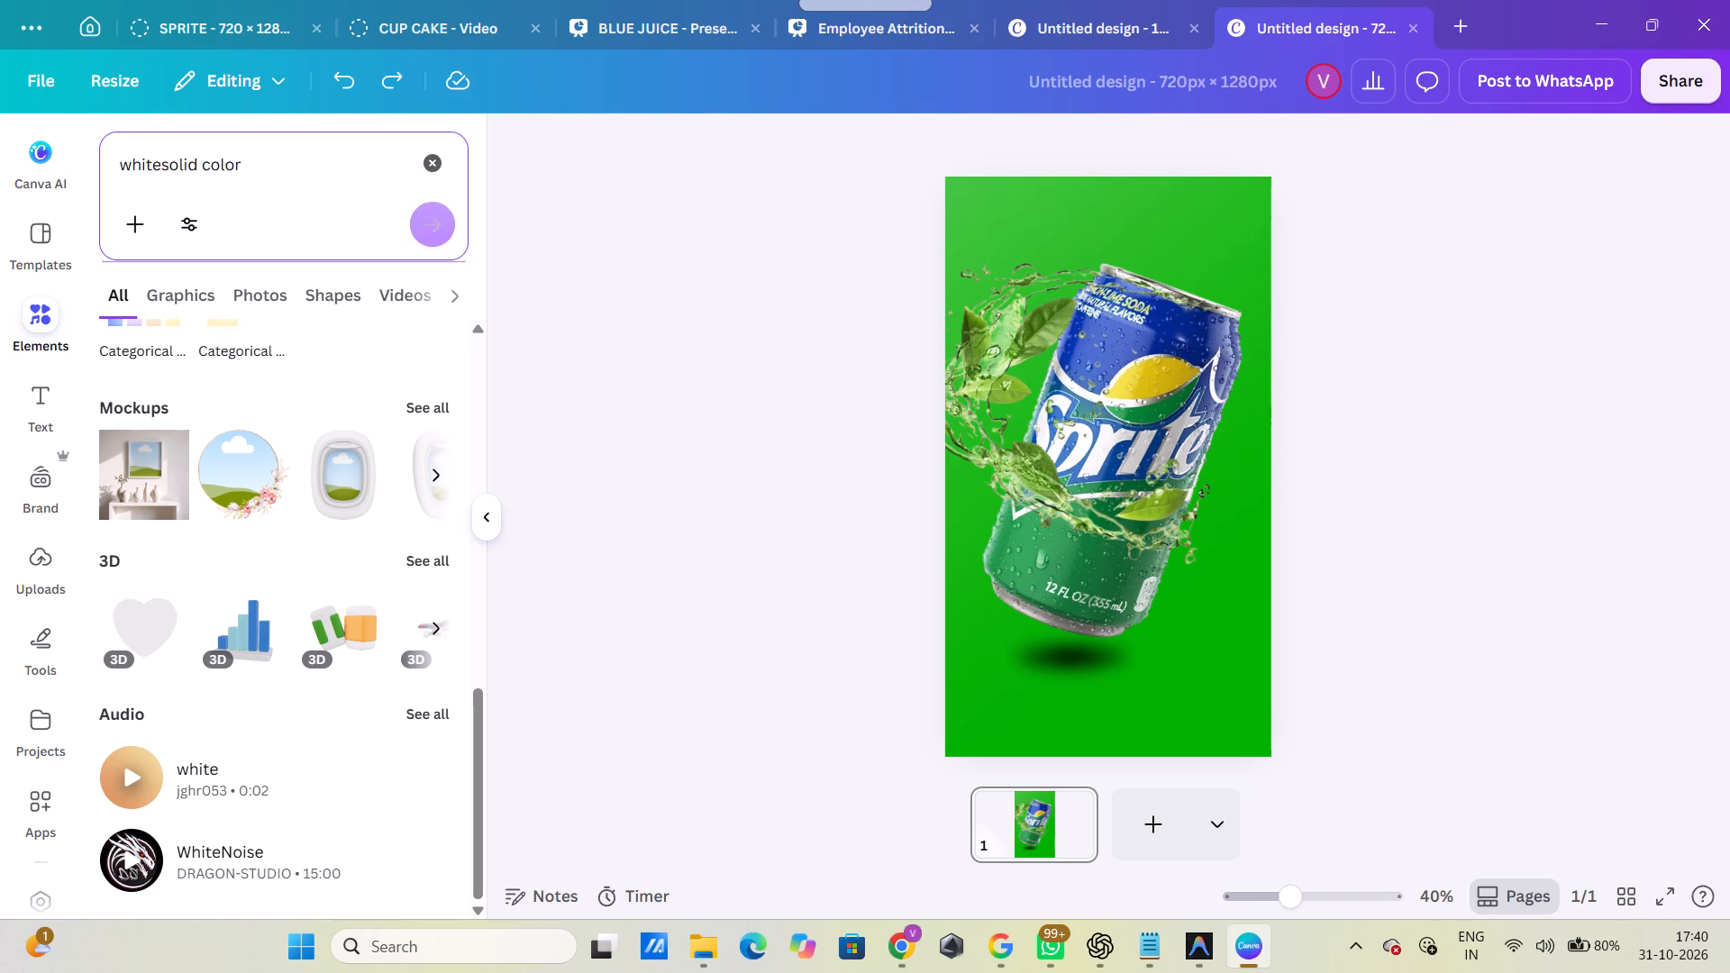
key(Return)
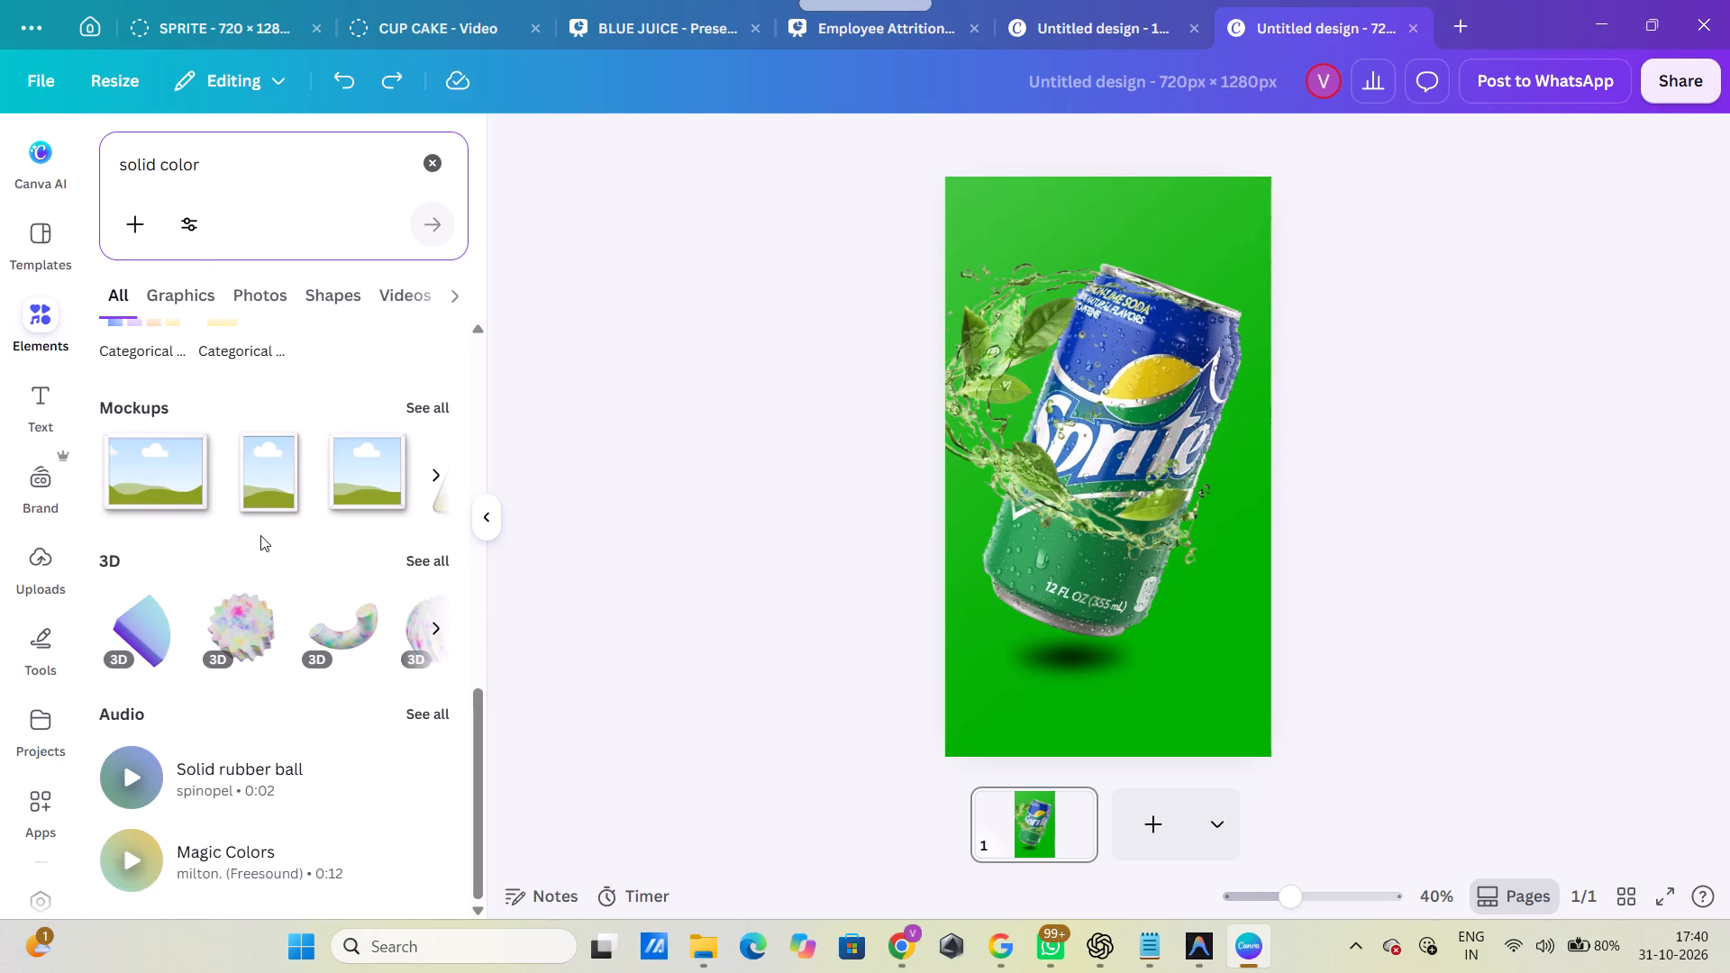
scroll(284, 291, left, 2)
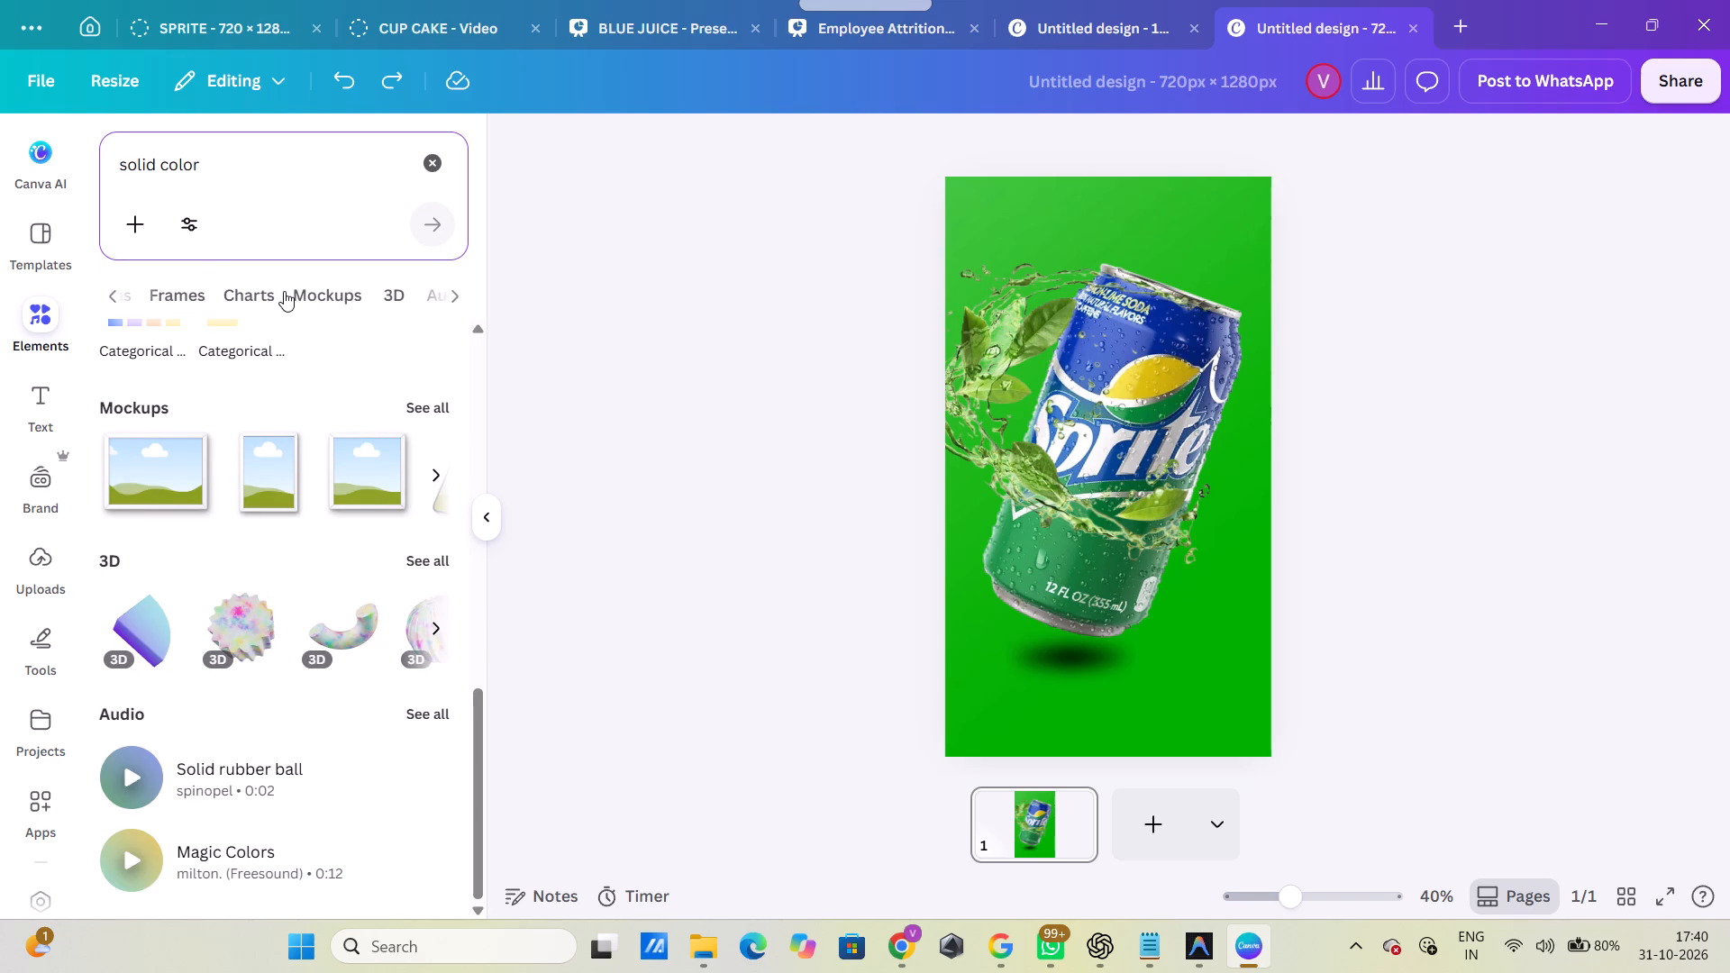
scroll(284, 291, right, 1)
click(265, 295)
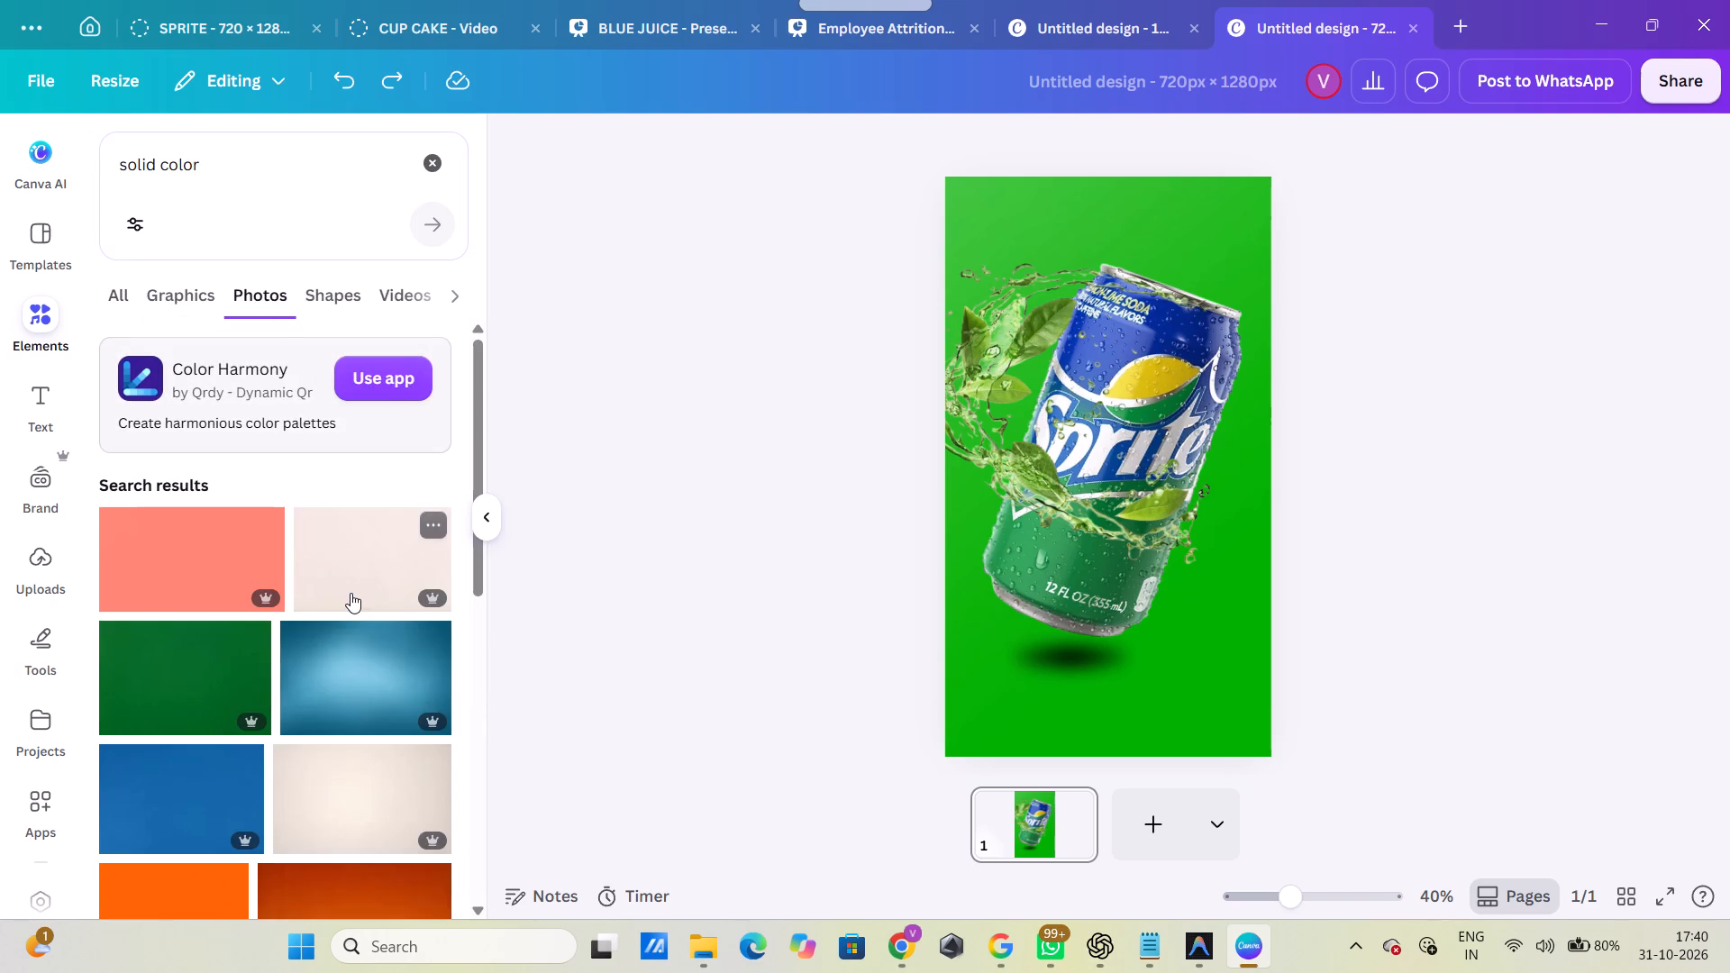
scroll(351, 593, down, 6)
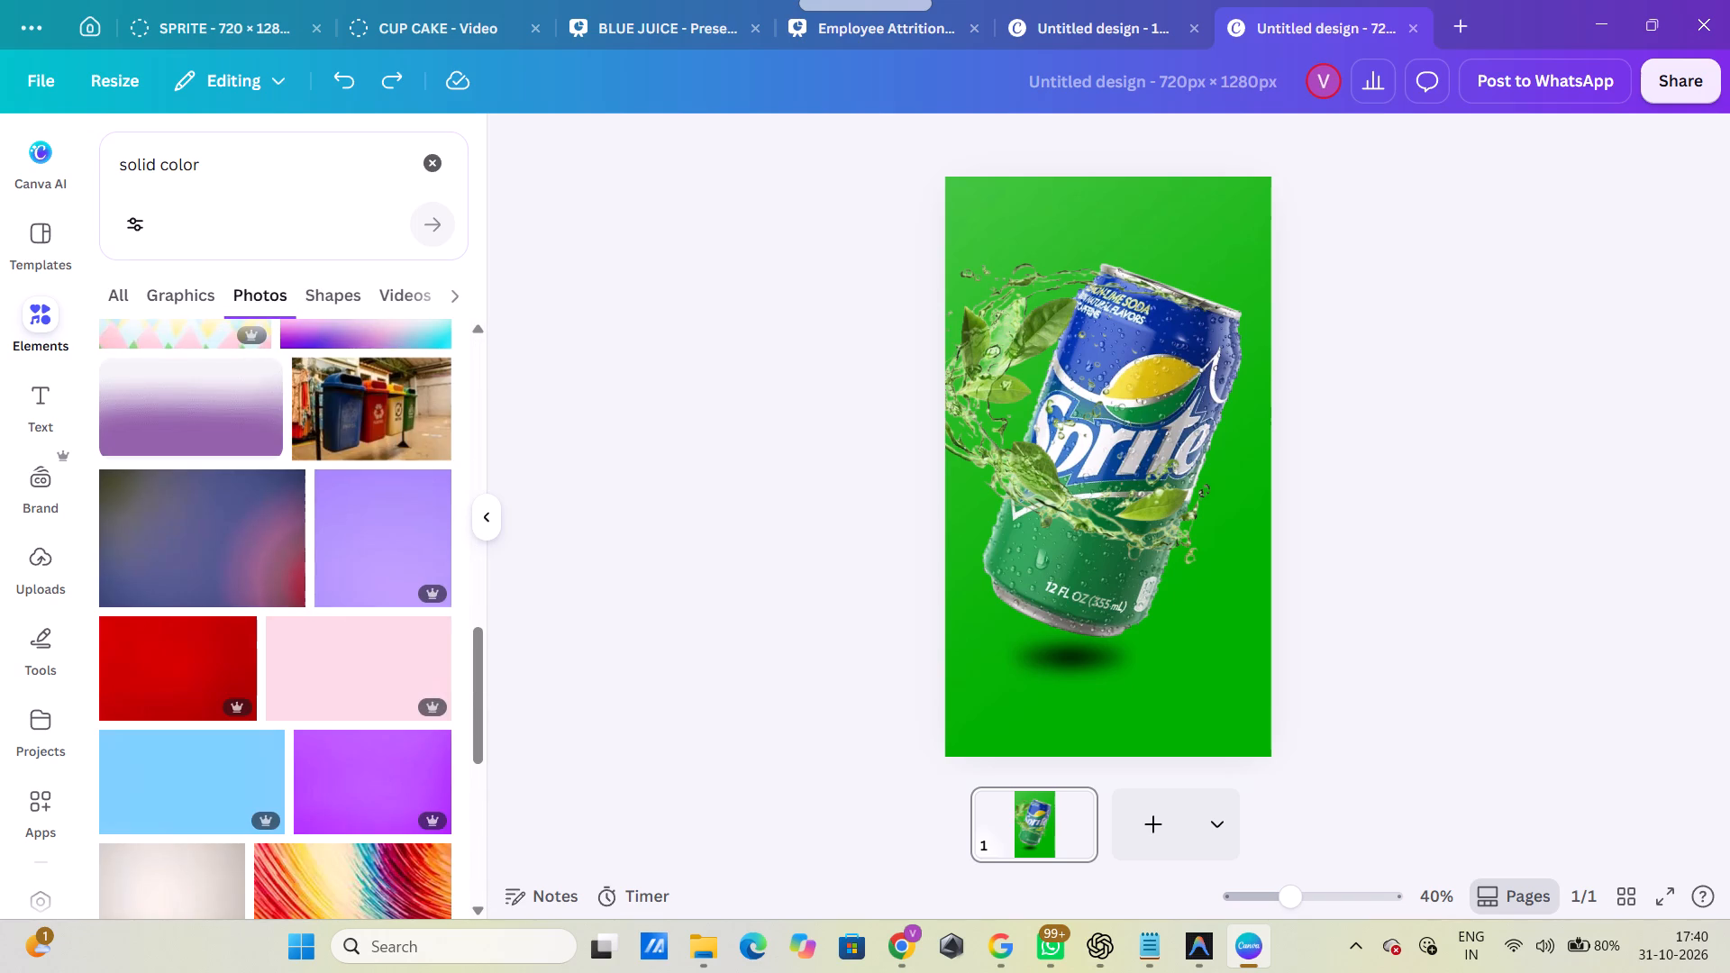
Search the photos for "white solid color" and browse them for a plain white fill.
click(123, 162)
text(white)
key(space)
key(Return)
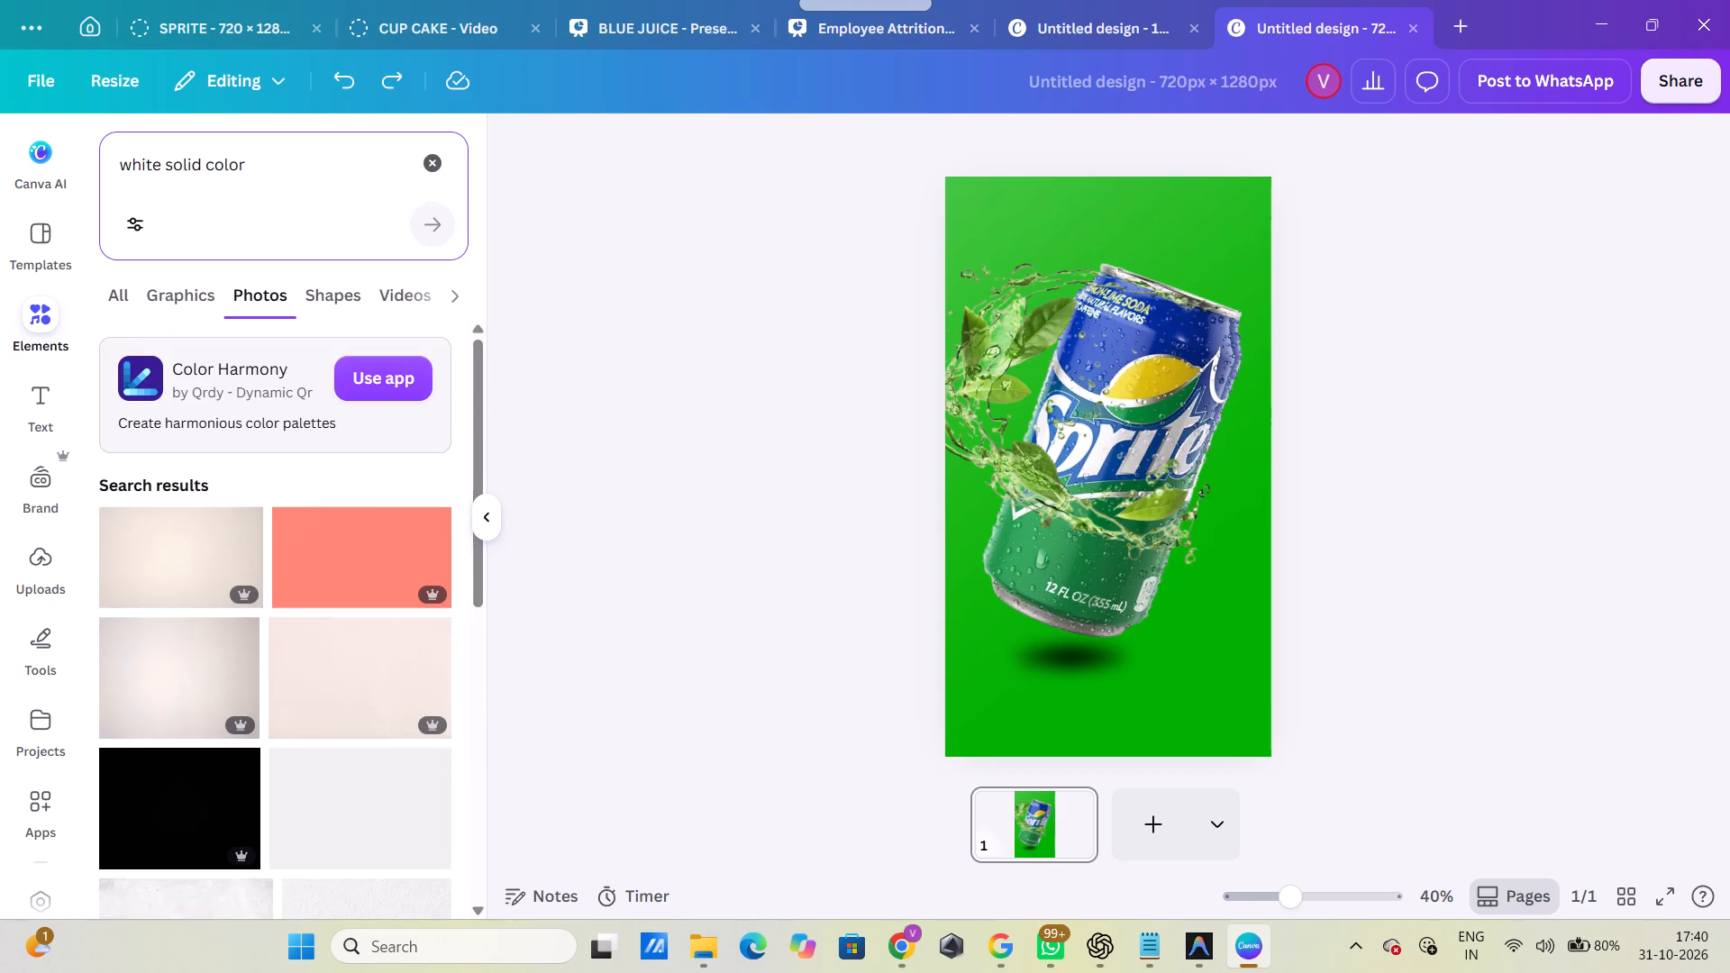
scroll(272, 659, down, 7)
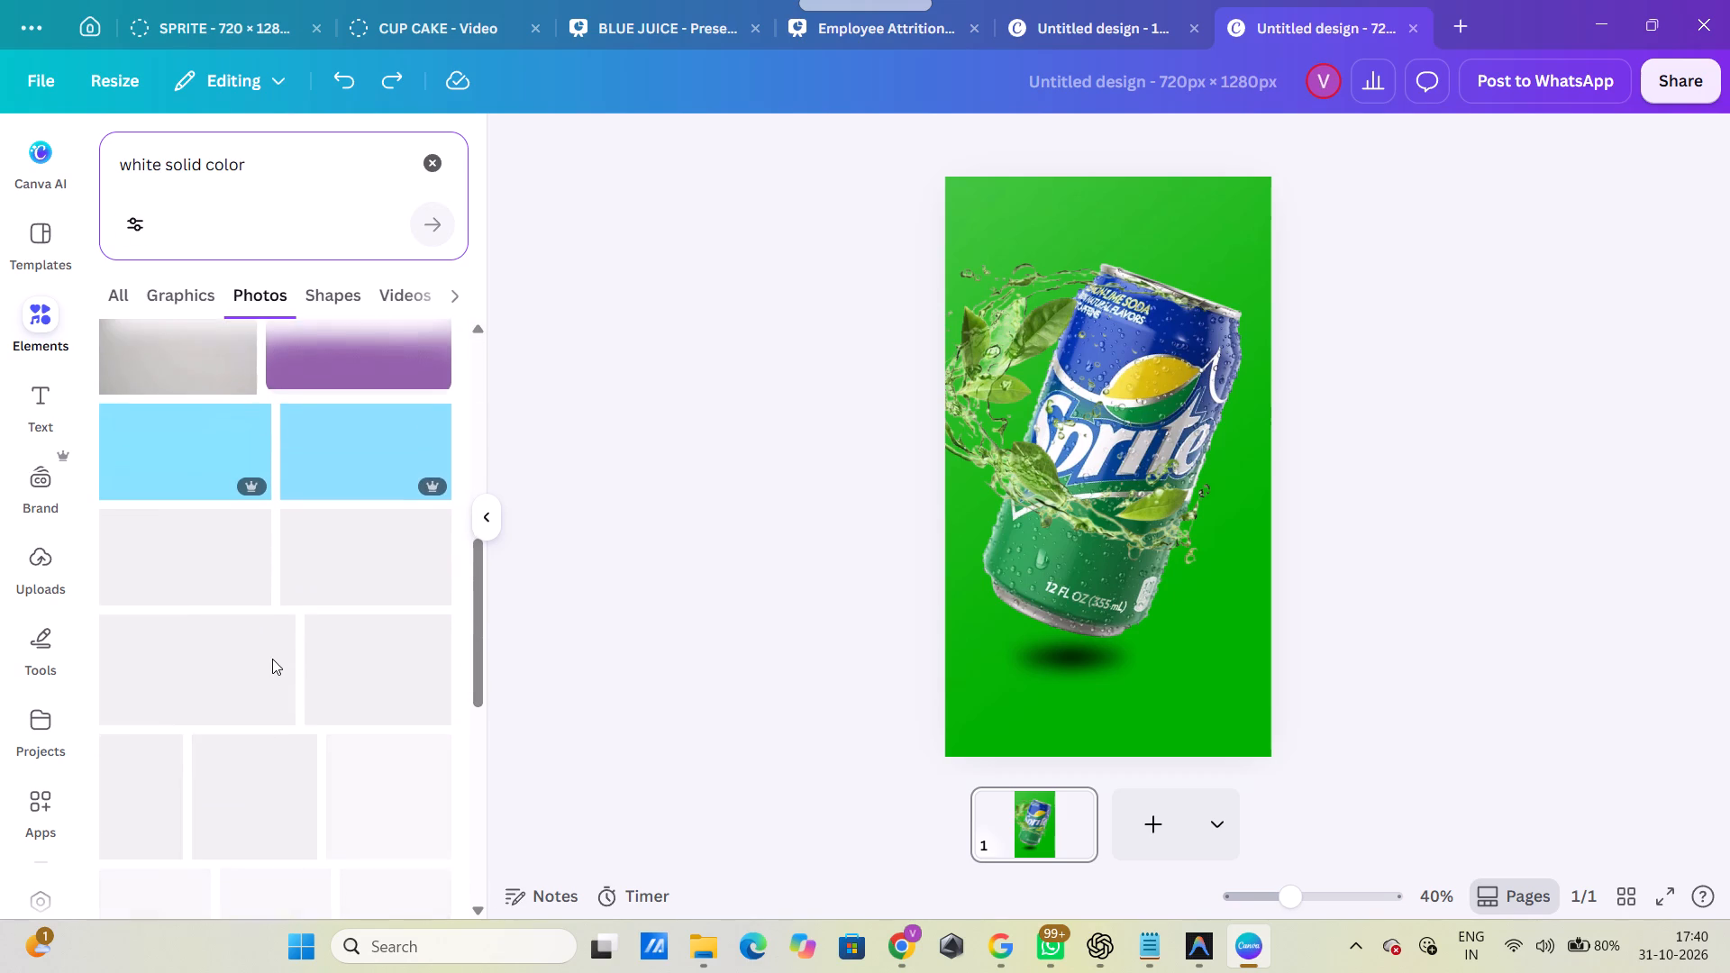
scroll(272, 659, down, 3)
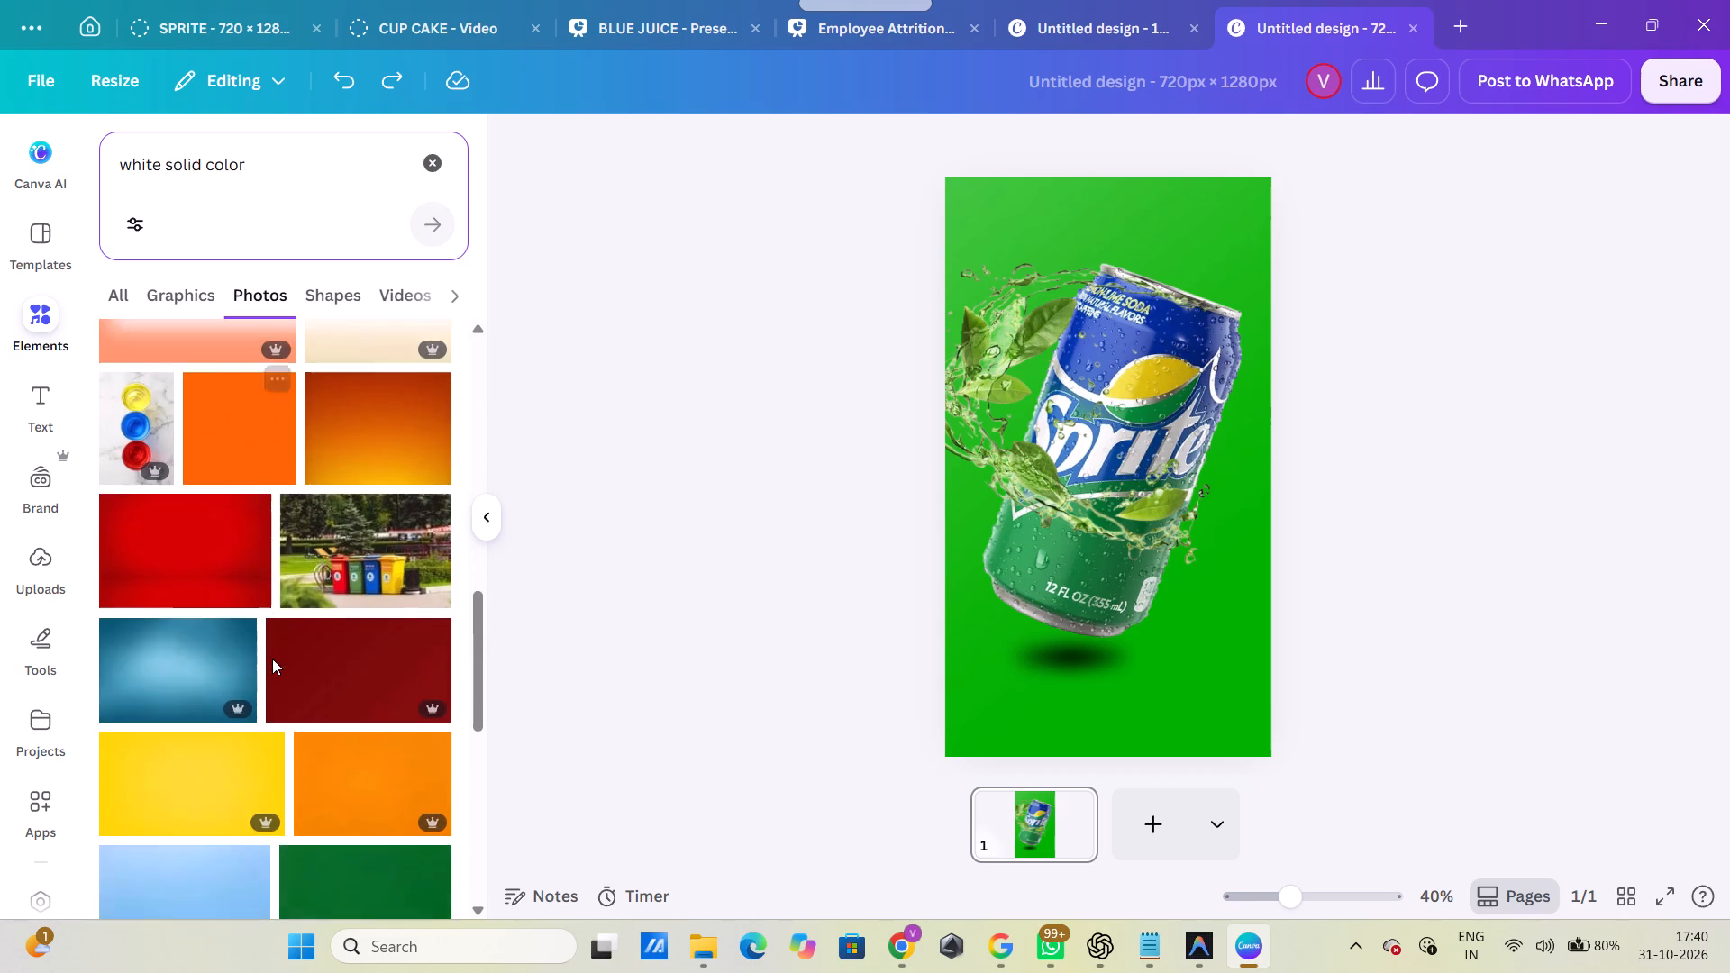
scroll(272, 659, down, 5)
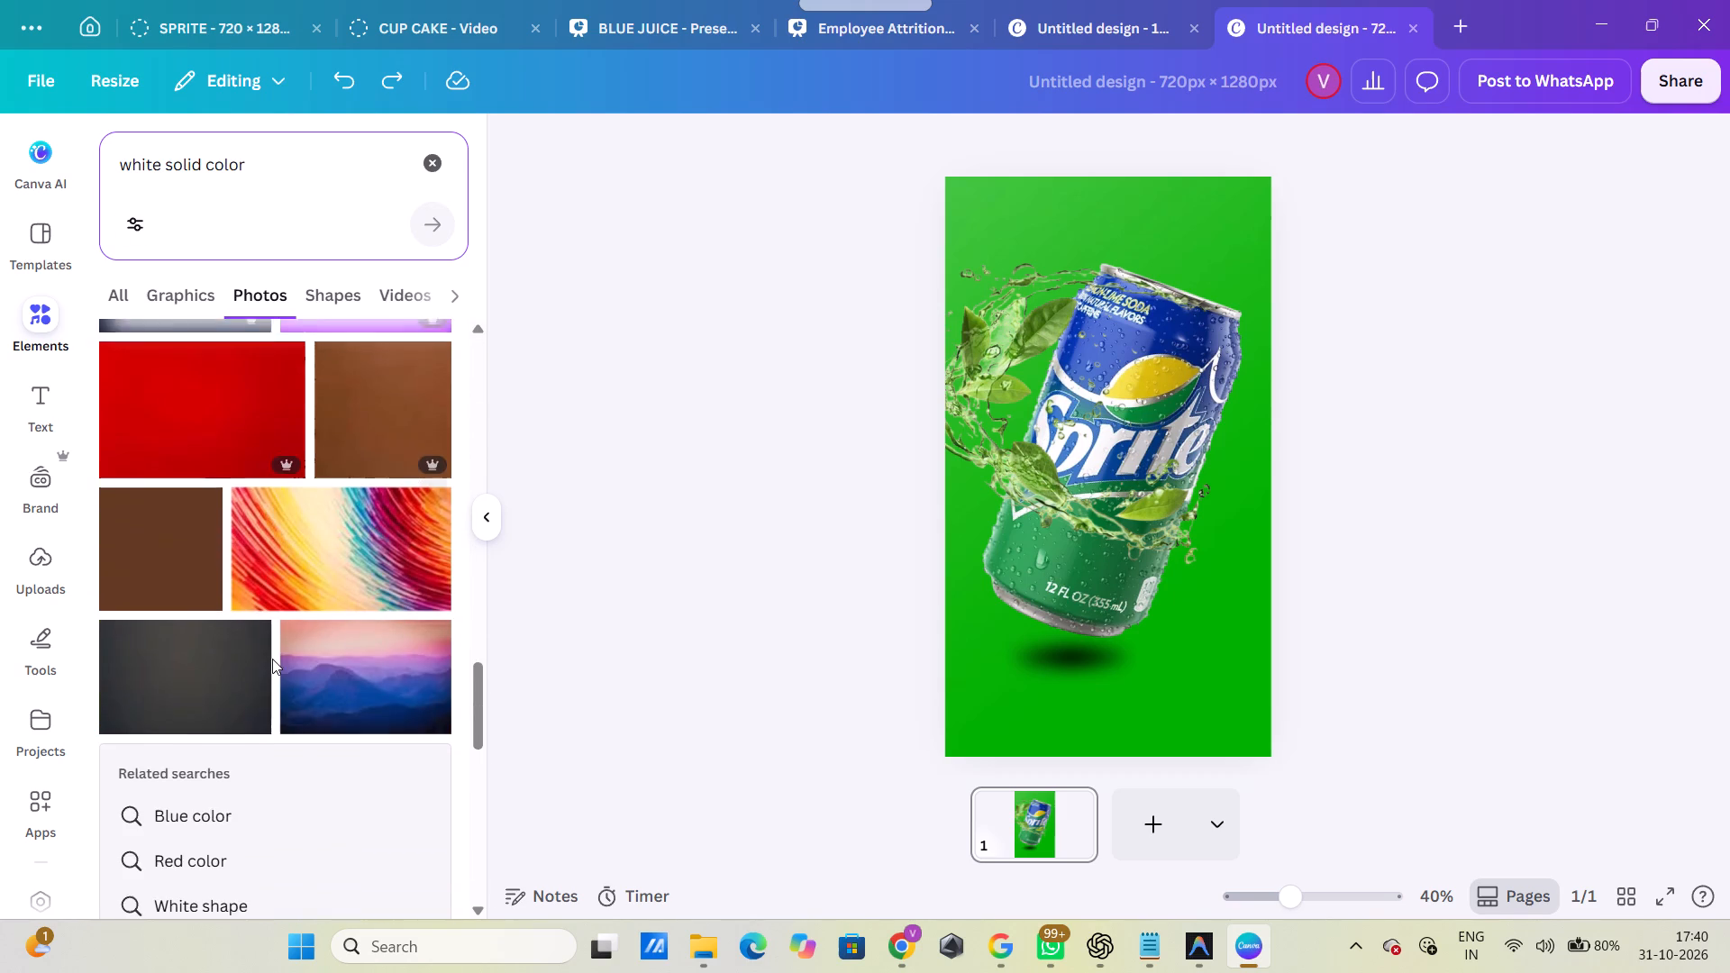
scroll(272, 659, down, 6)
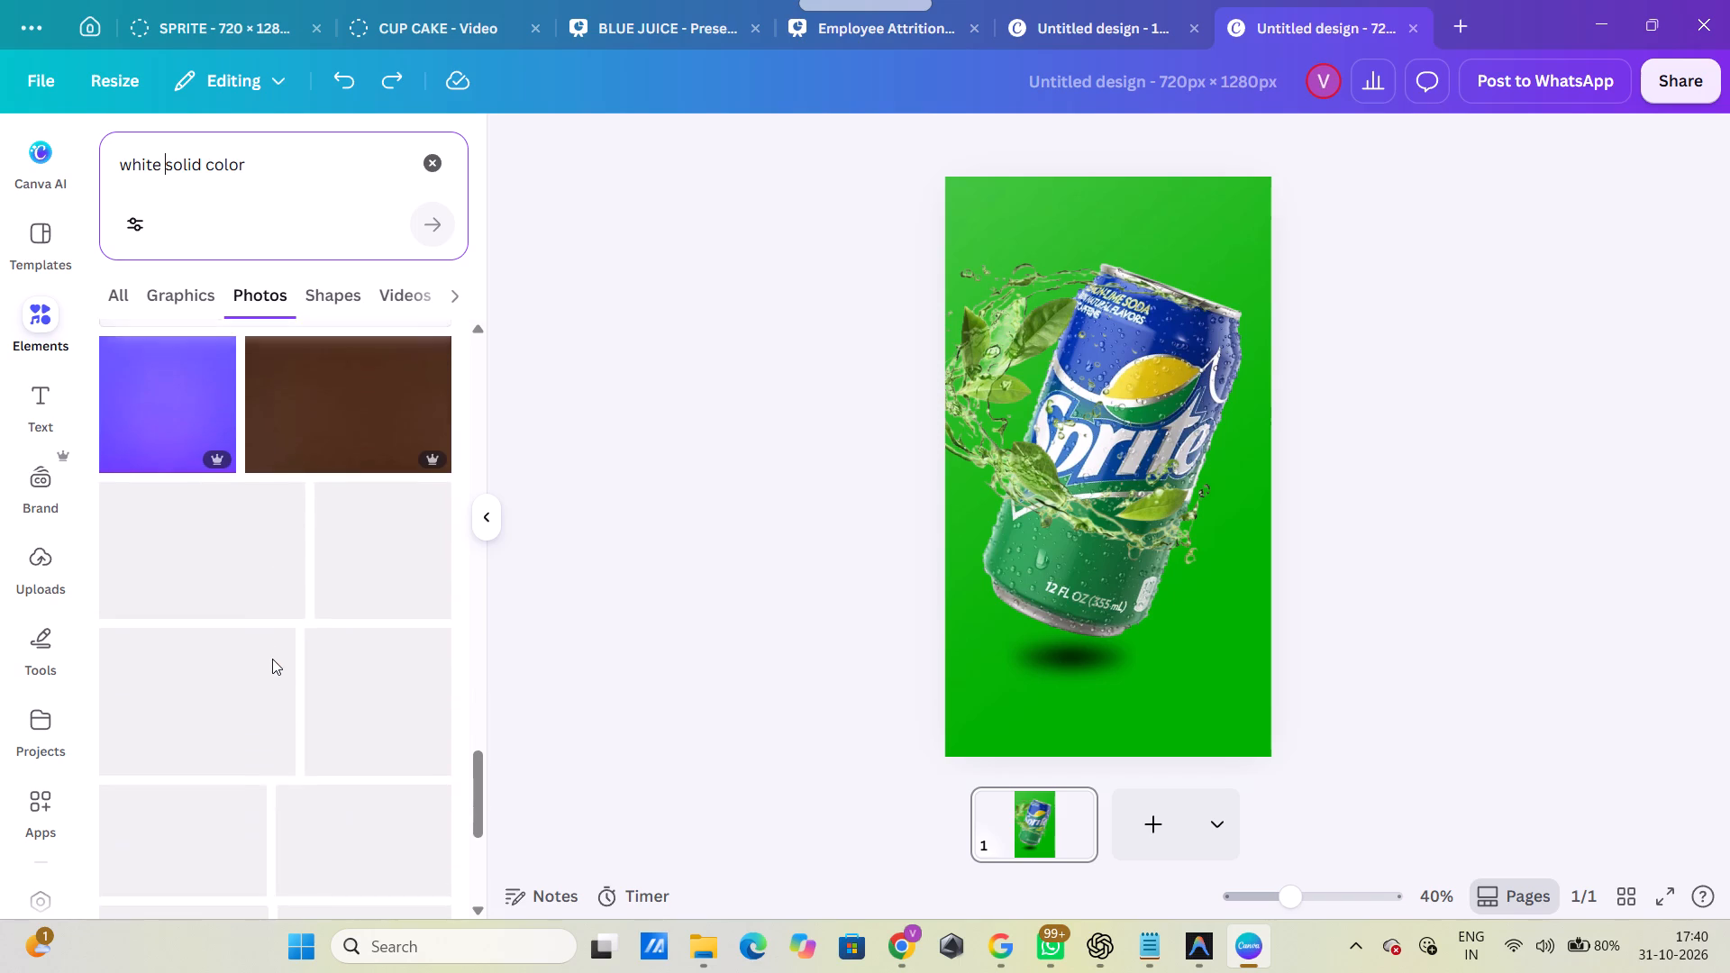
scroll(272, 659, up, 2)
Run the related search "White shape" and browse the photos for a plain white one.
click(241, 513)
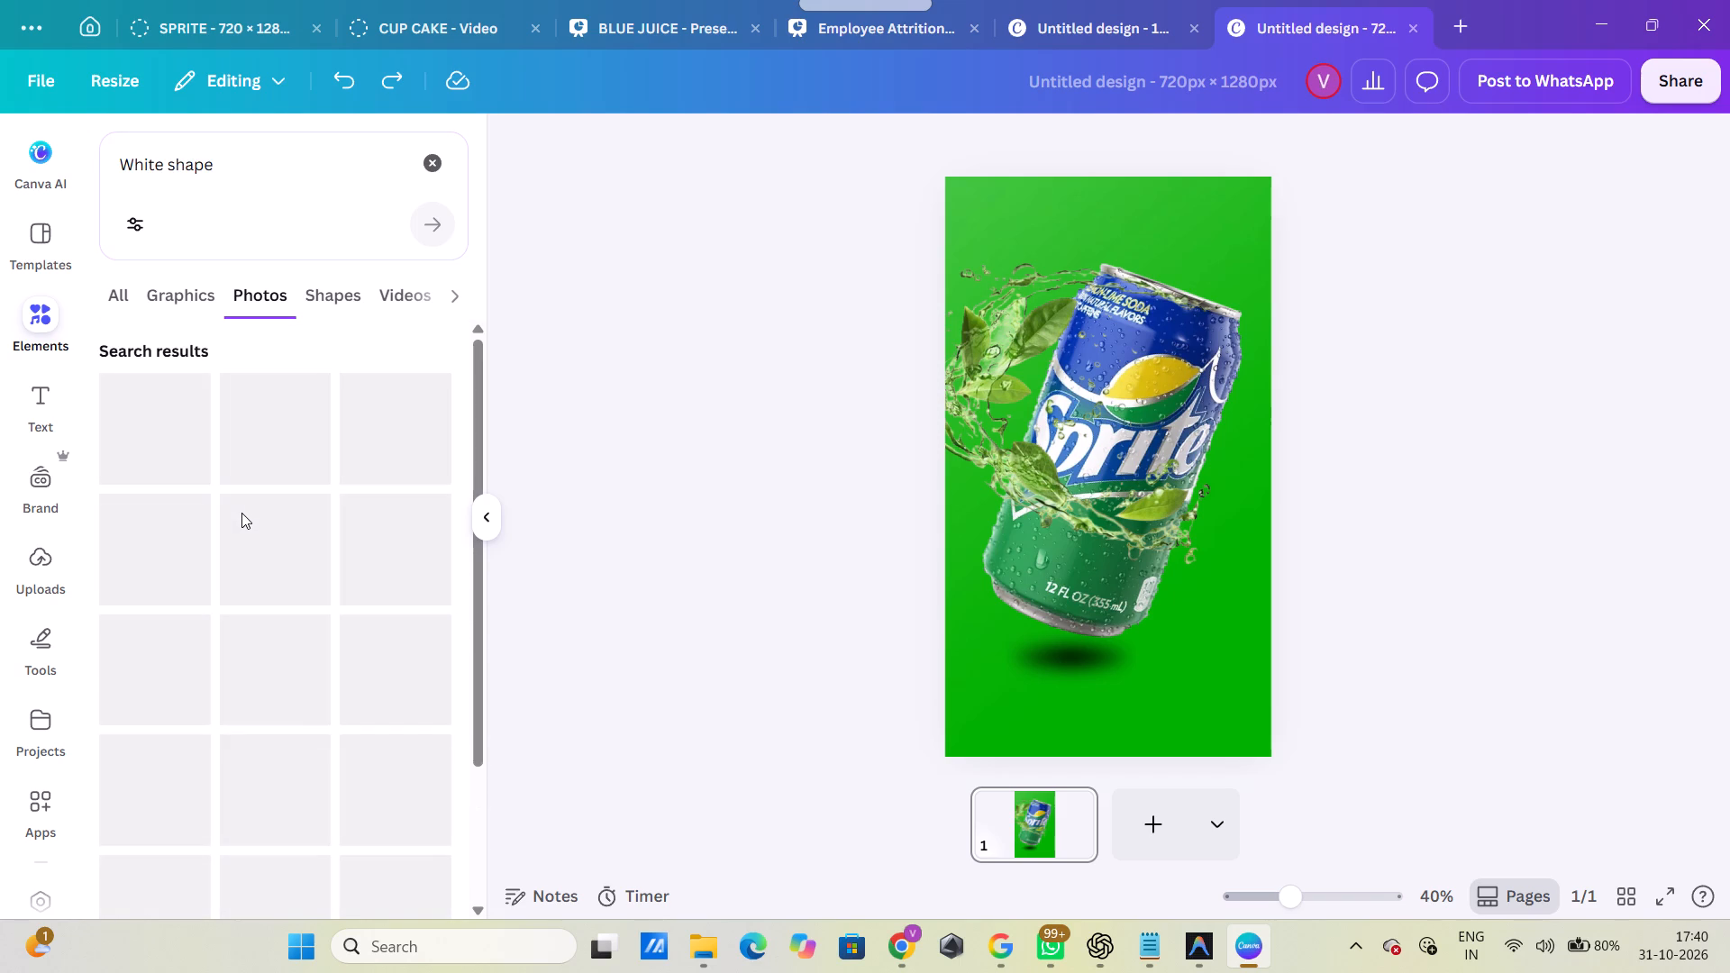
scroll(326, 633, down, 1)
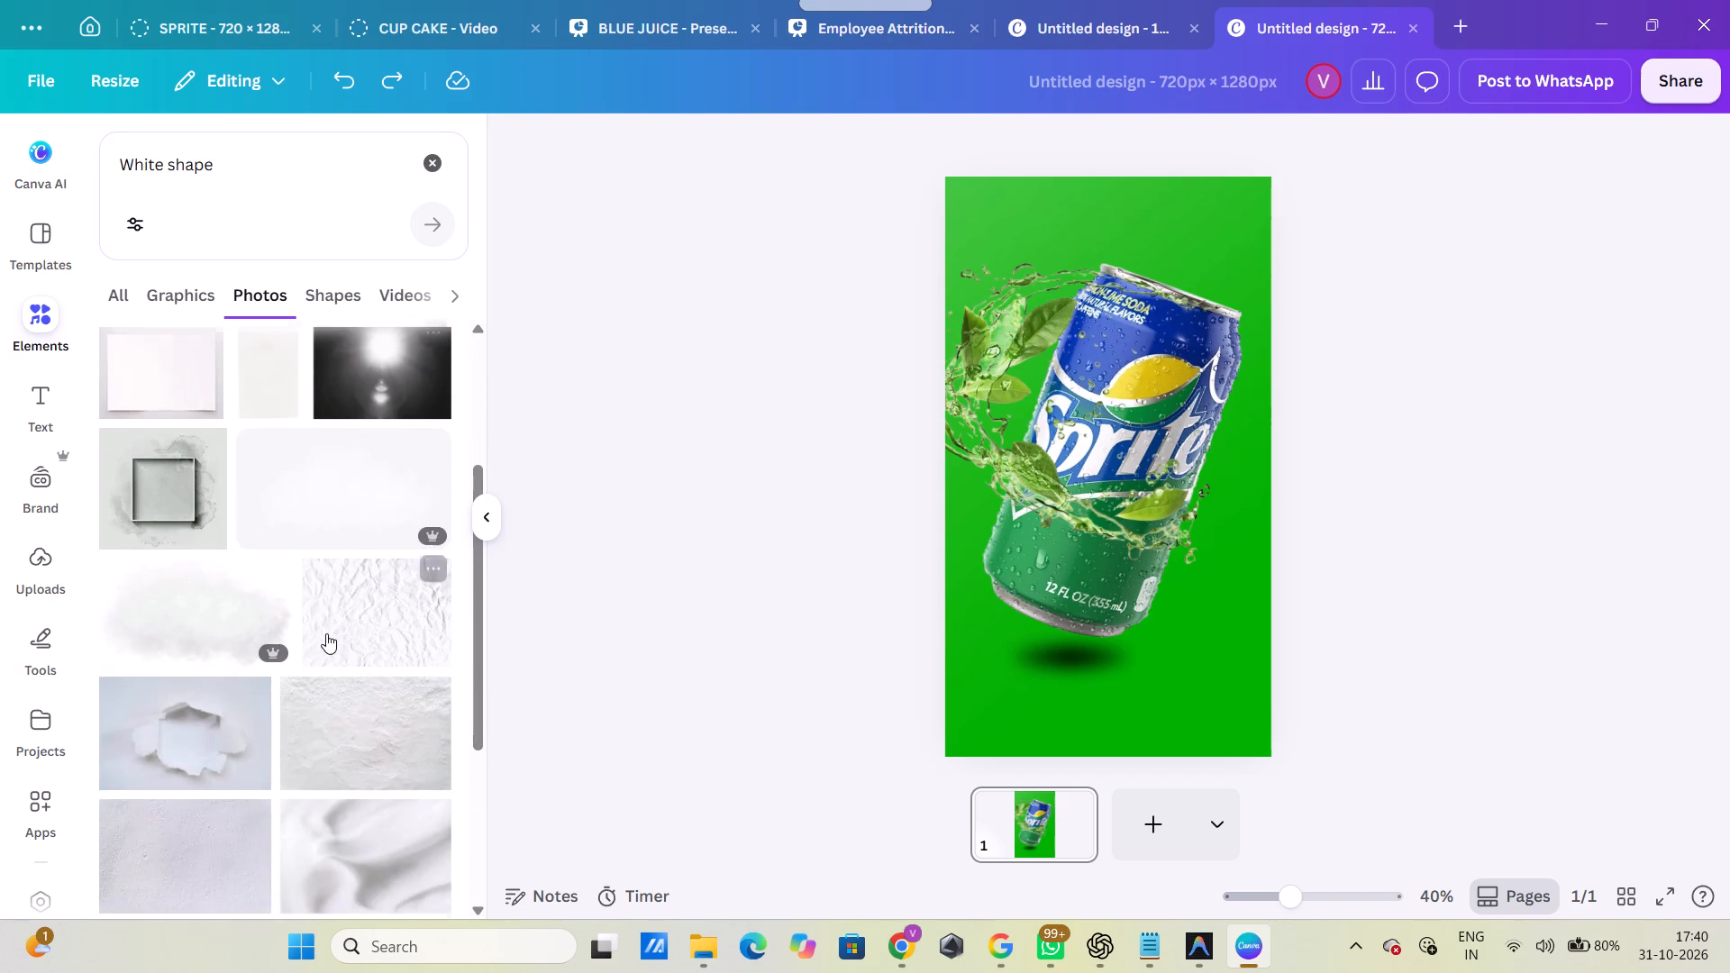
scroll(326, 633, down, 3)
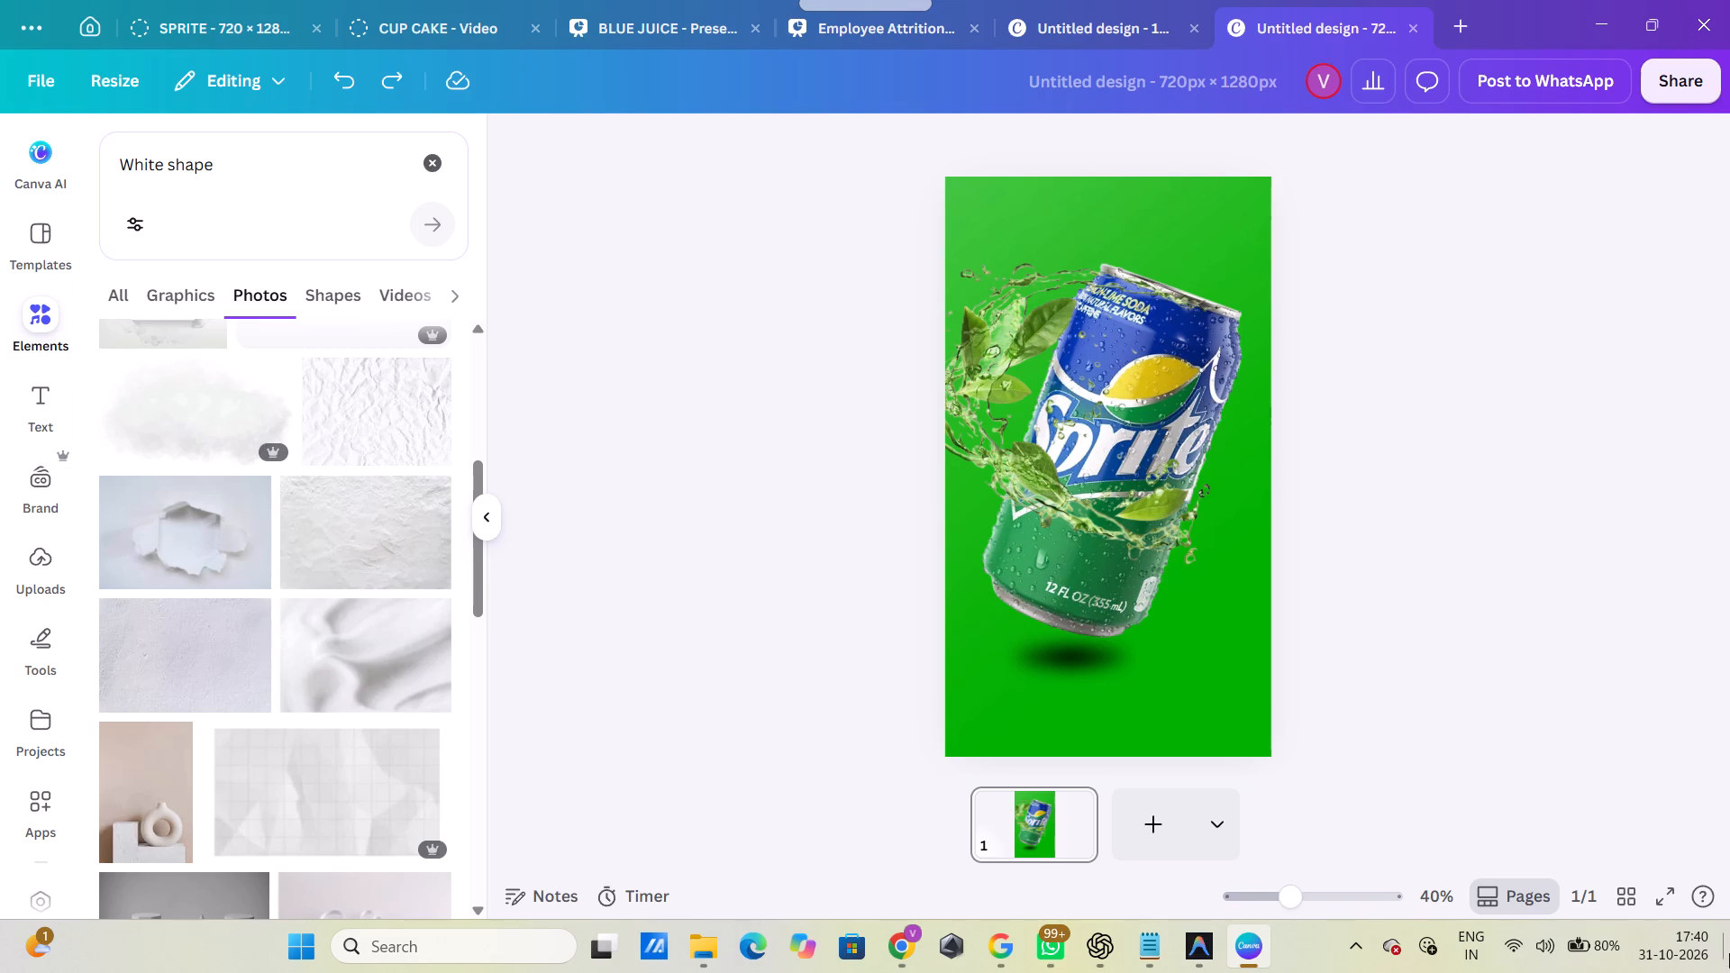
Narrow the green background from its left edge to roughly the right two-thirds of the page, exposing a white strip.
click(1197, 704)
drag(942, 468, 1012, 481)
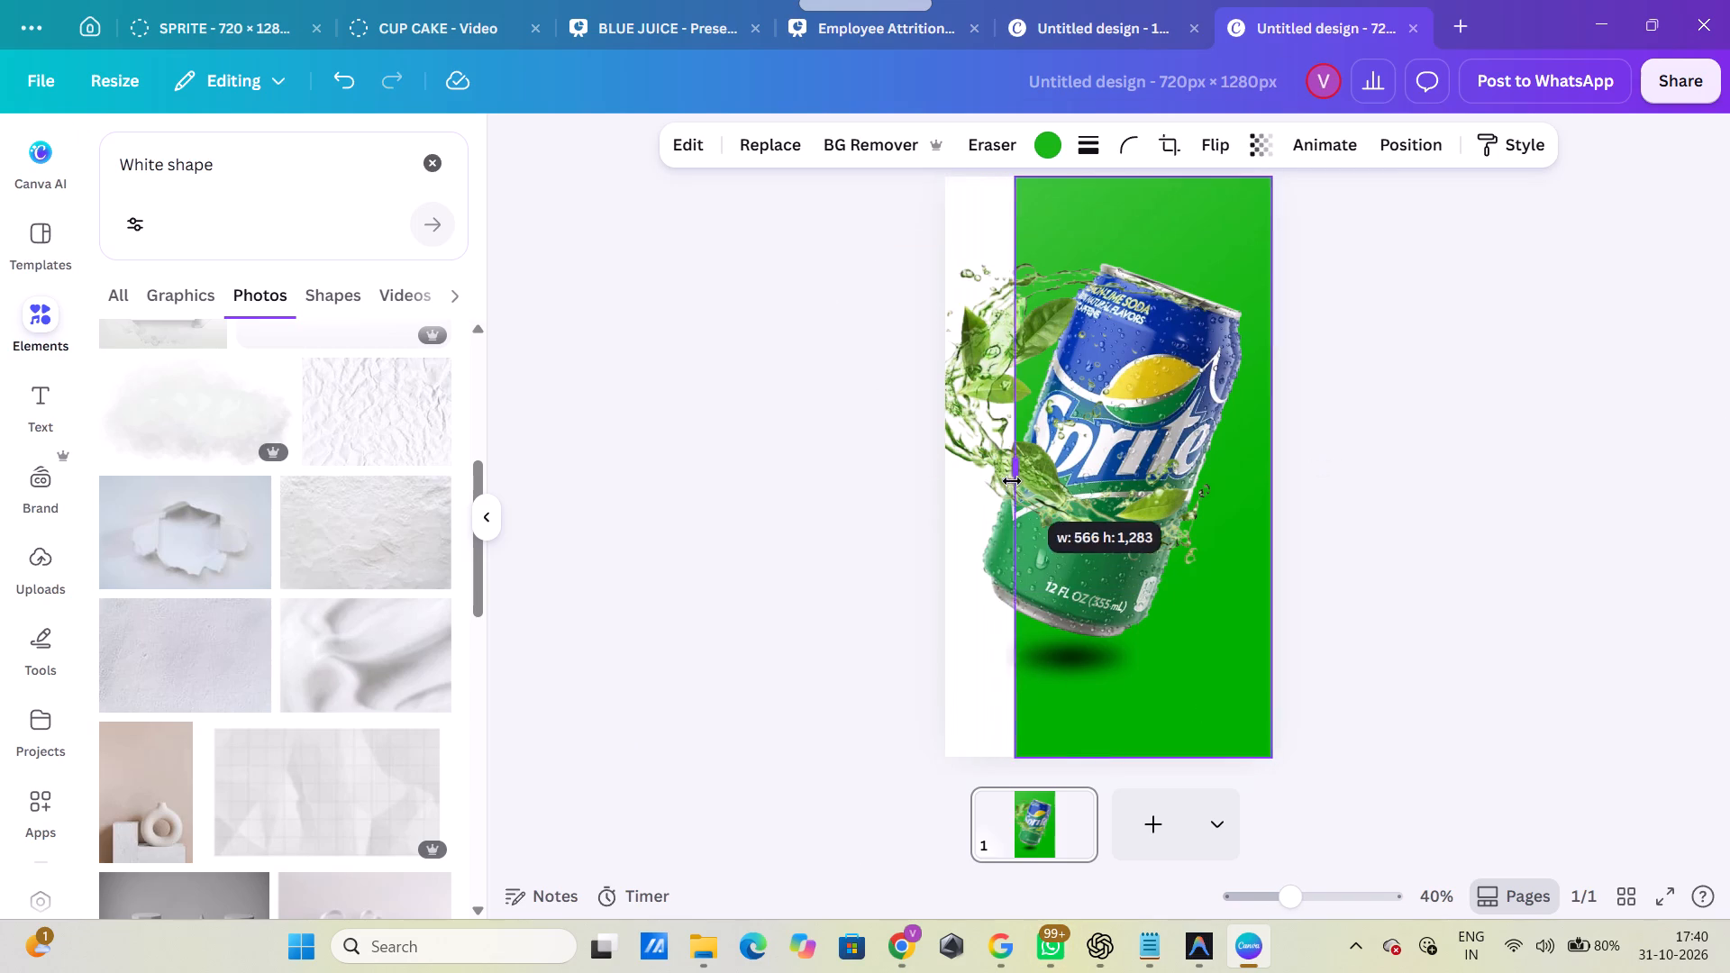
drag(1012, 481, 1054, 495)
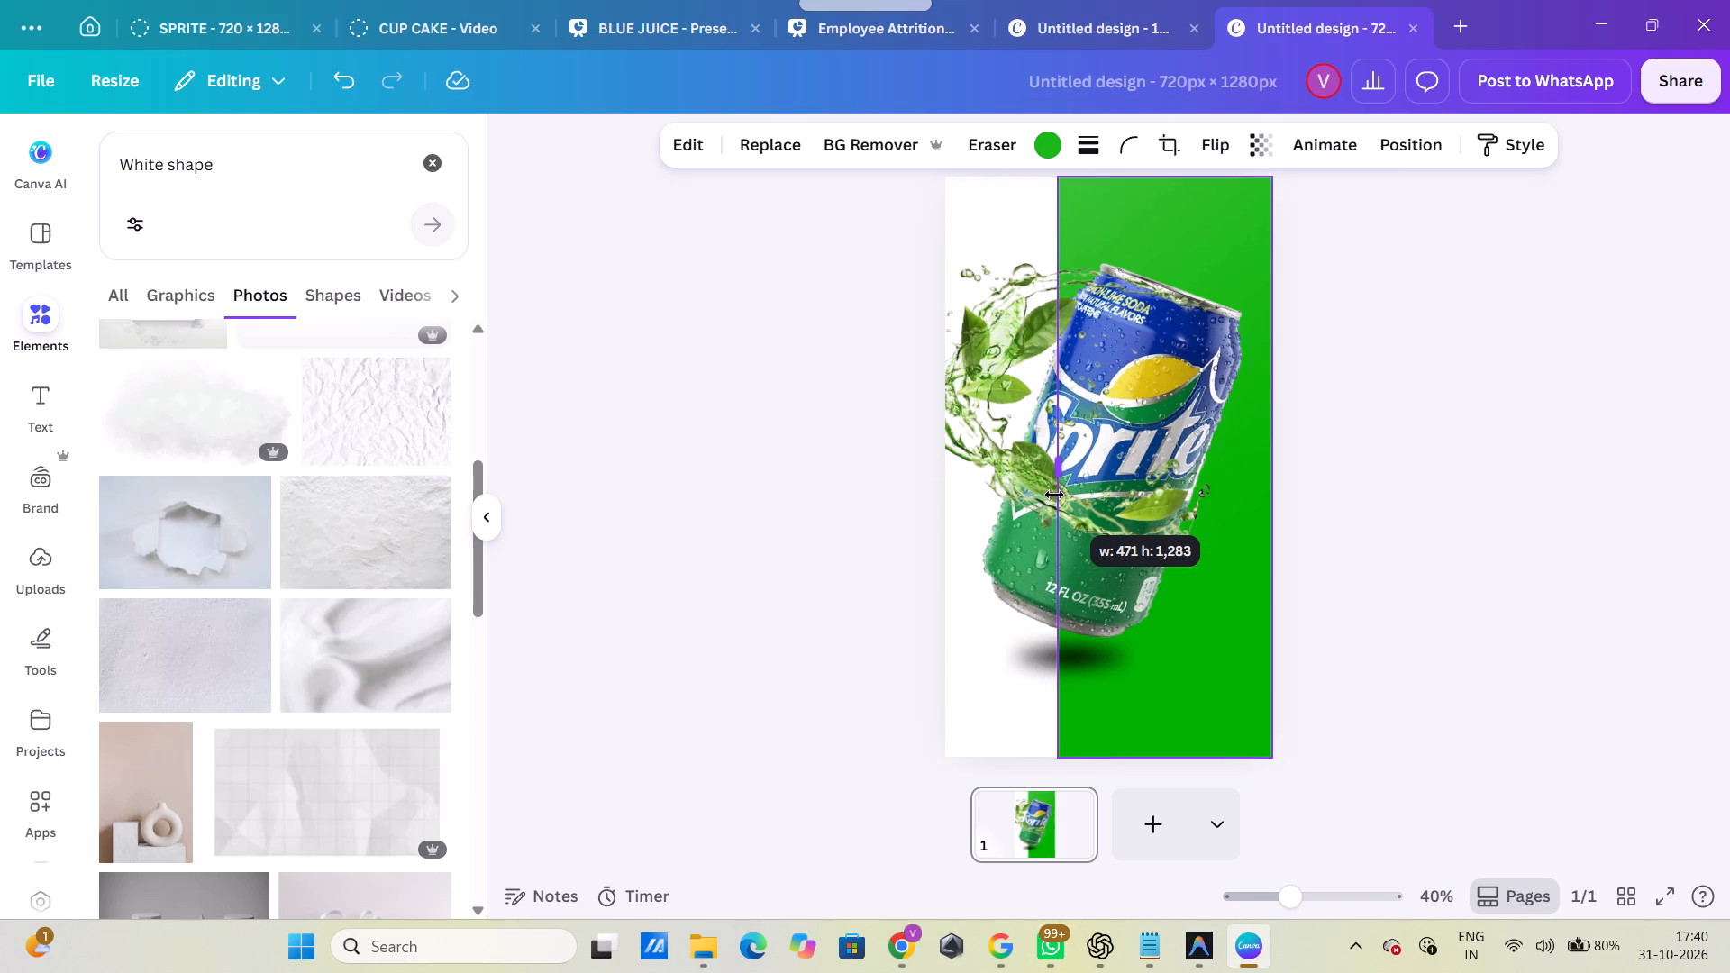
drag(1054, 495, 1057, 496)
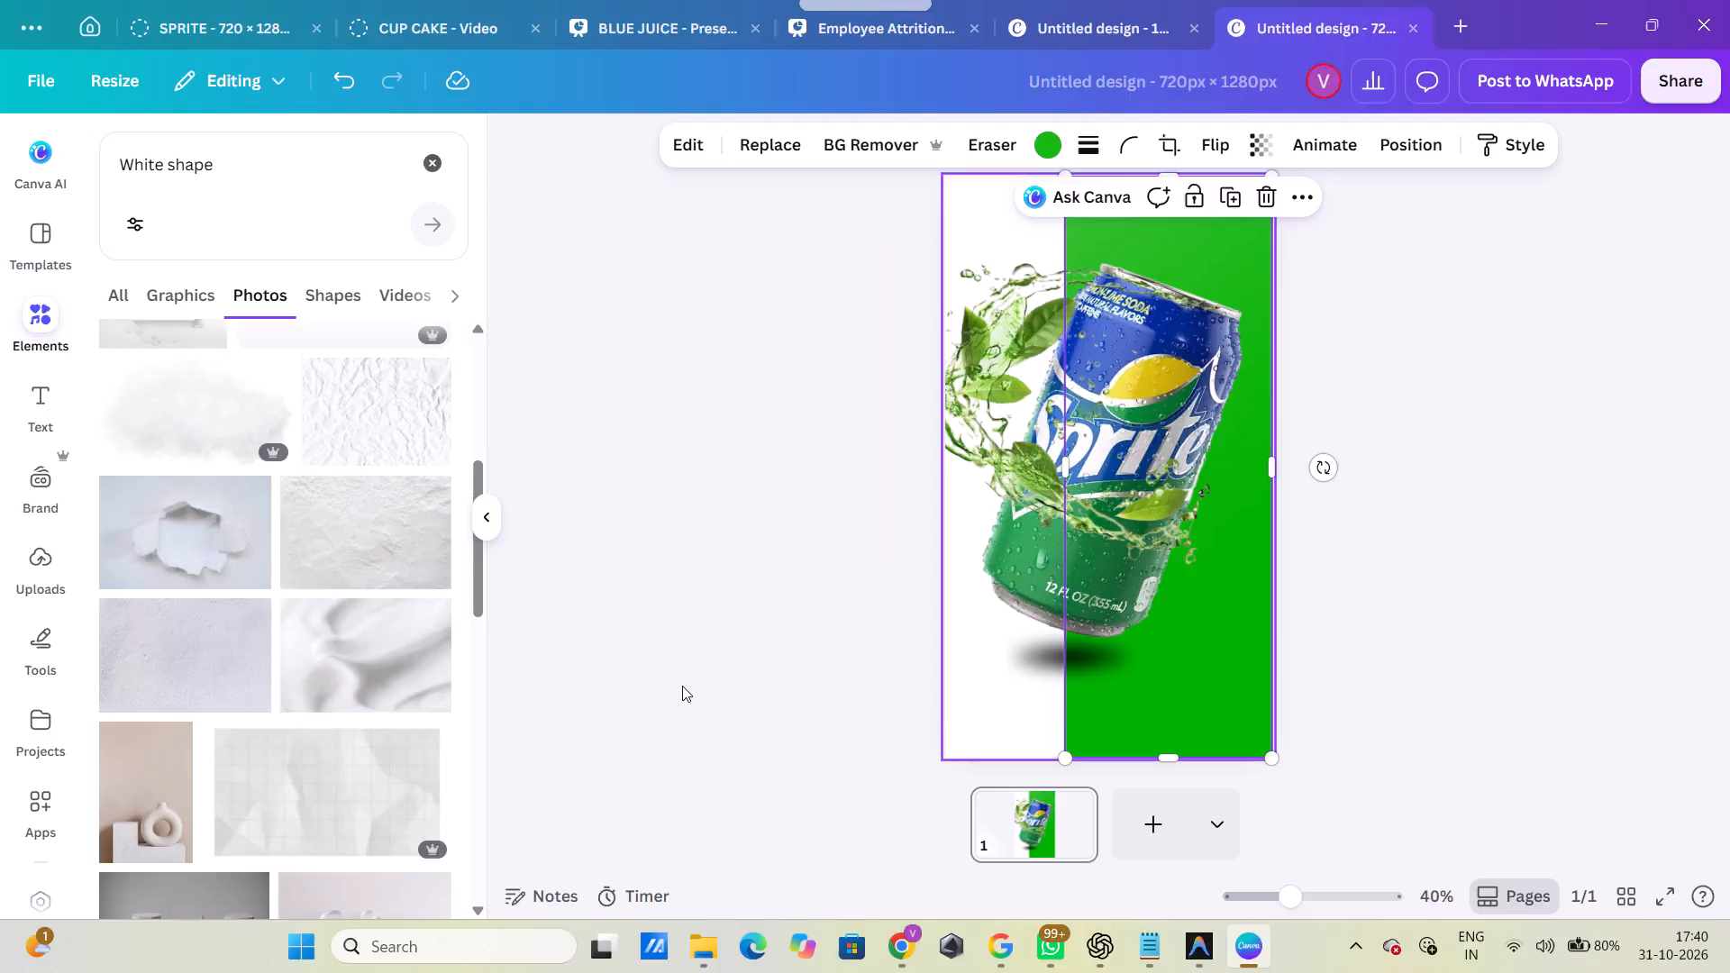
click(682, 686)
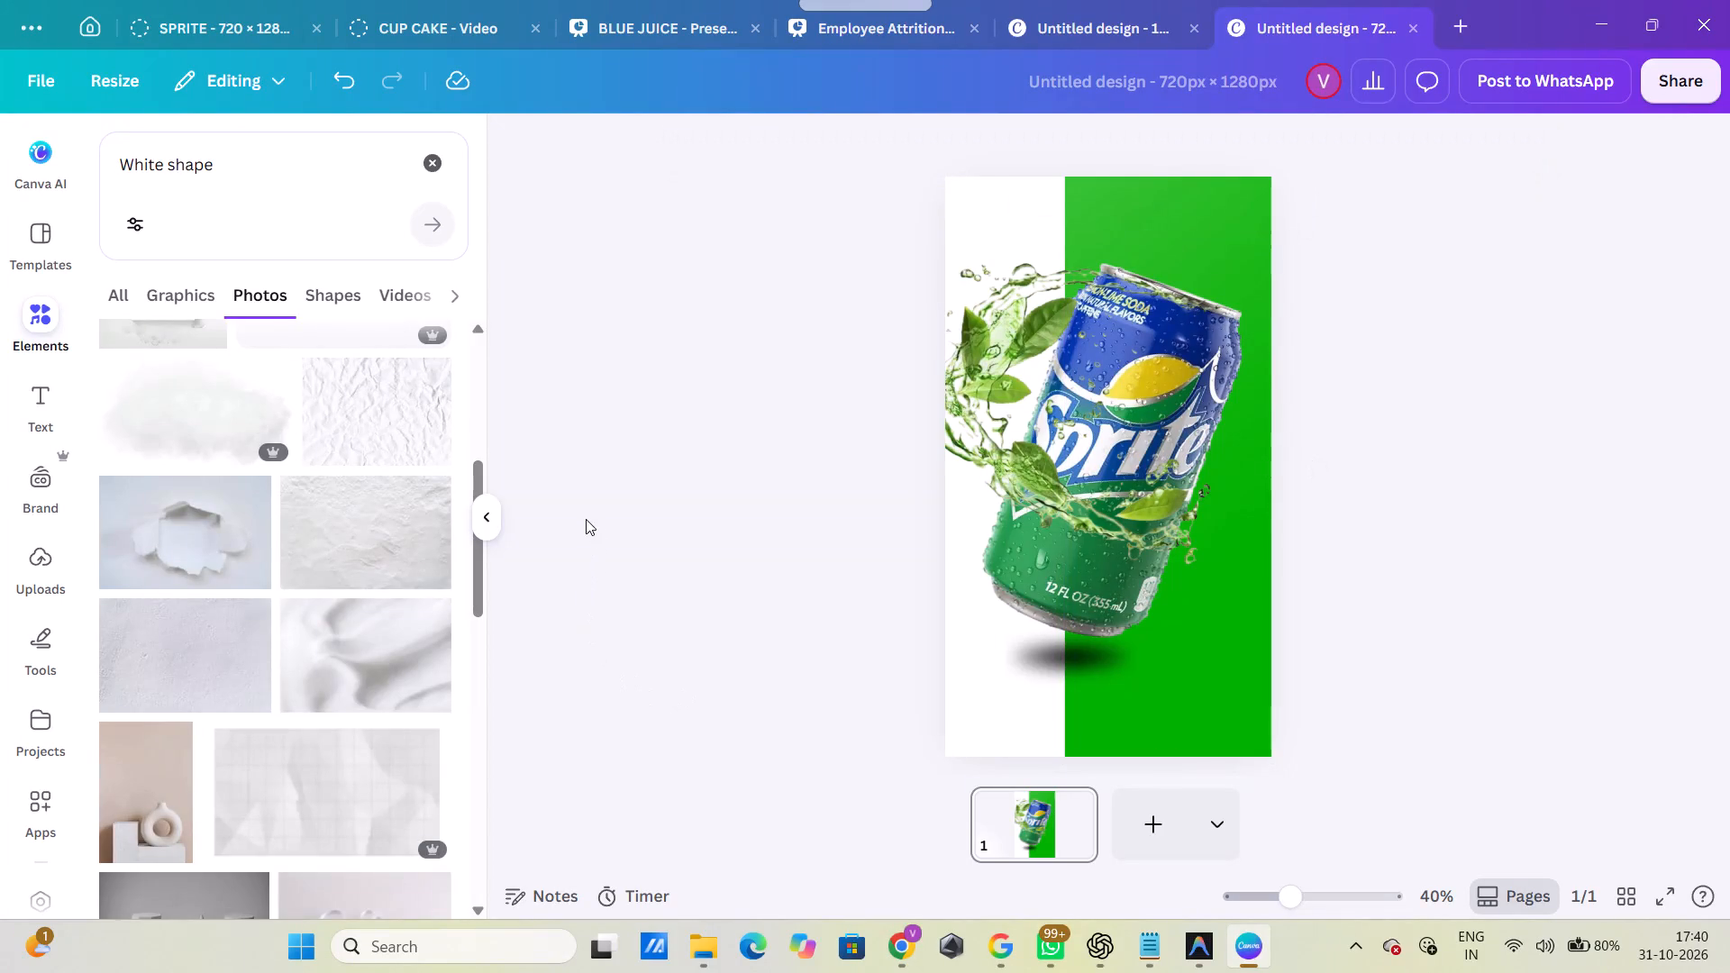
Add the uploaded lime wedge with mint leaves image, tilt it clockwise and place it over the base of the can.
click(18, 501)
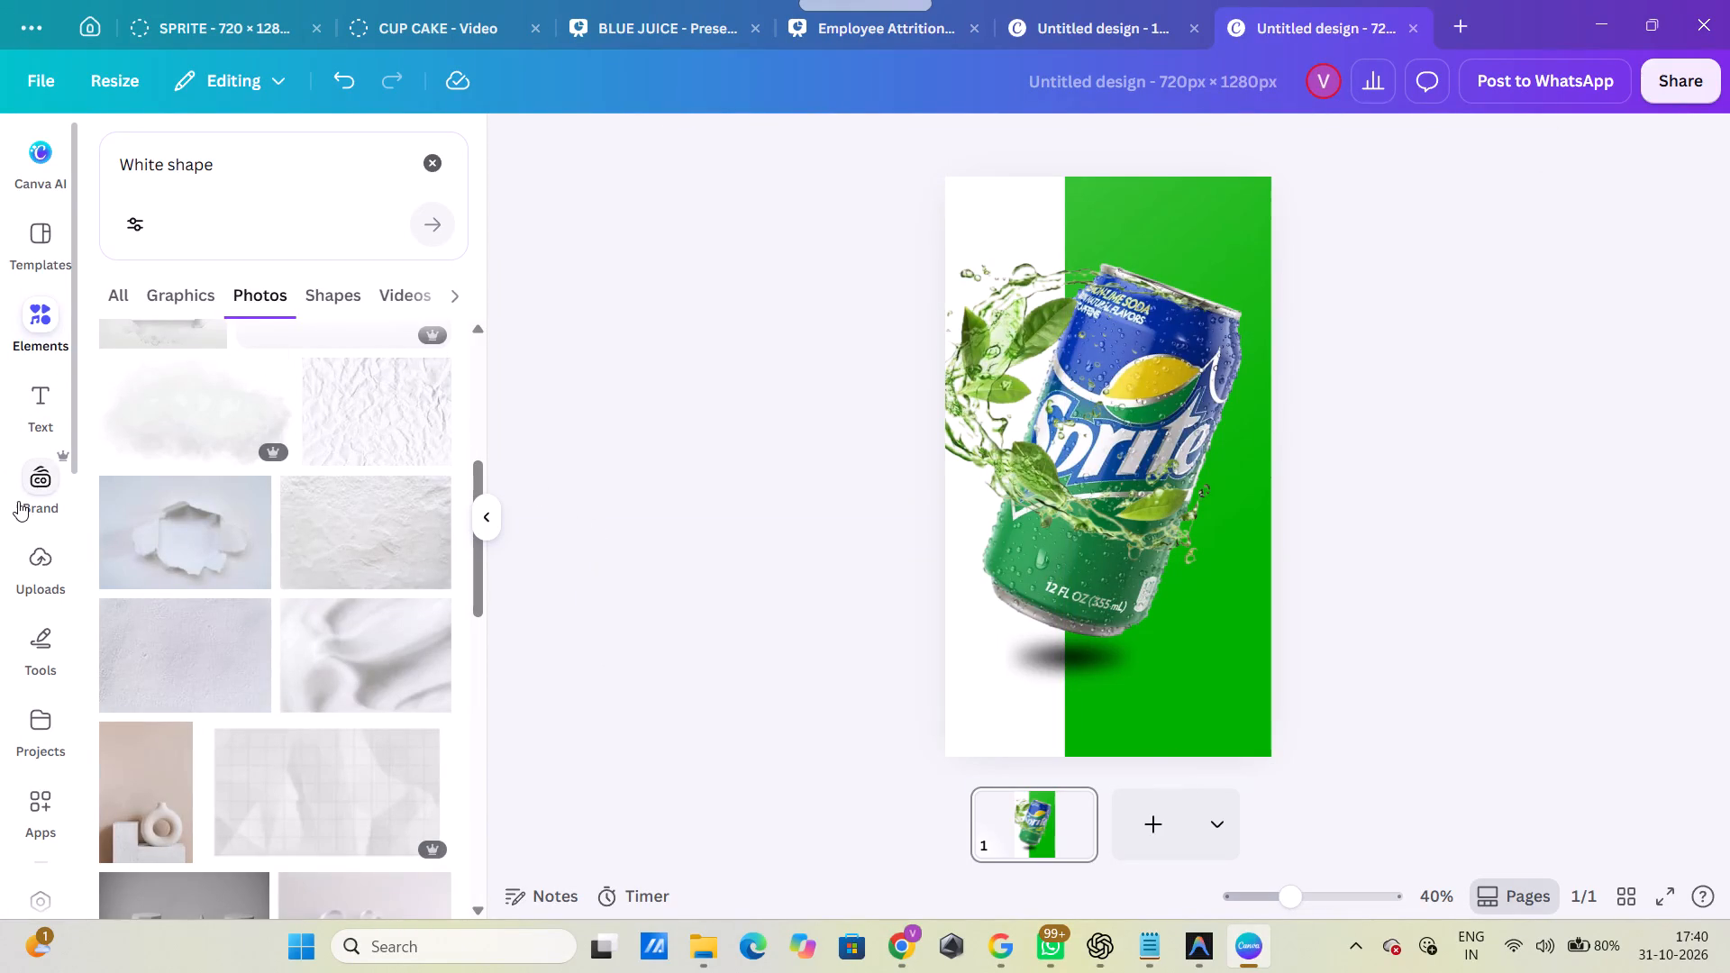
click(32, 547)
scroll(260, 506, up, 6)
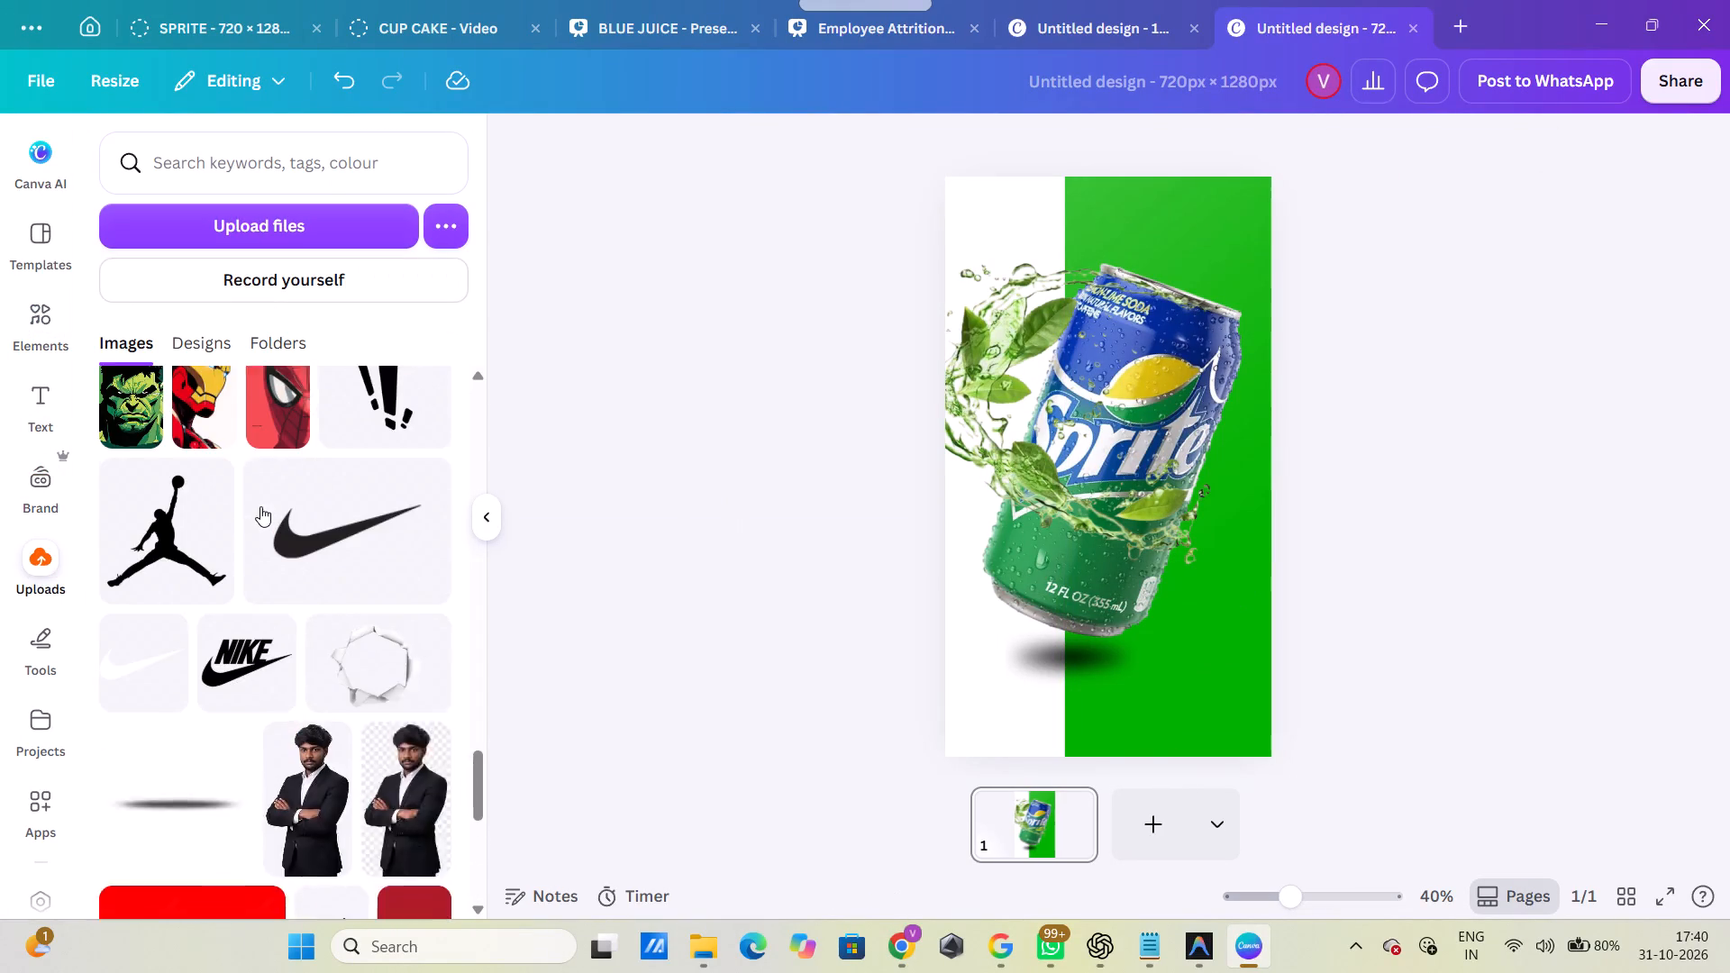
scroll(260, 506, up, 9)
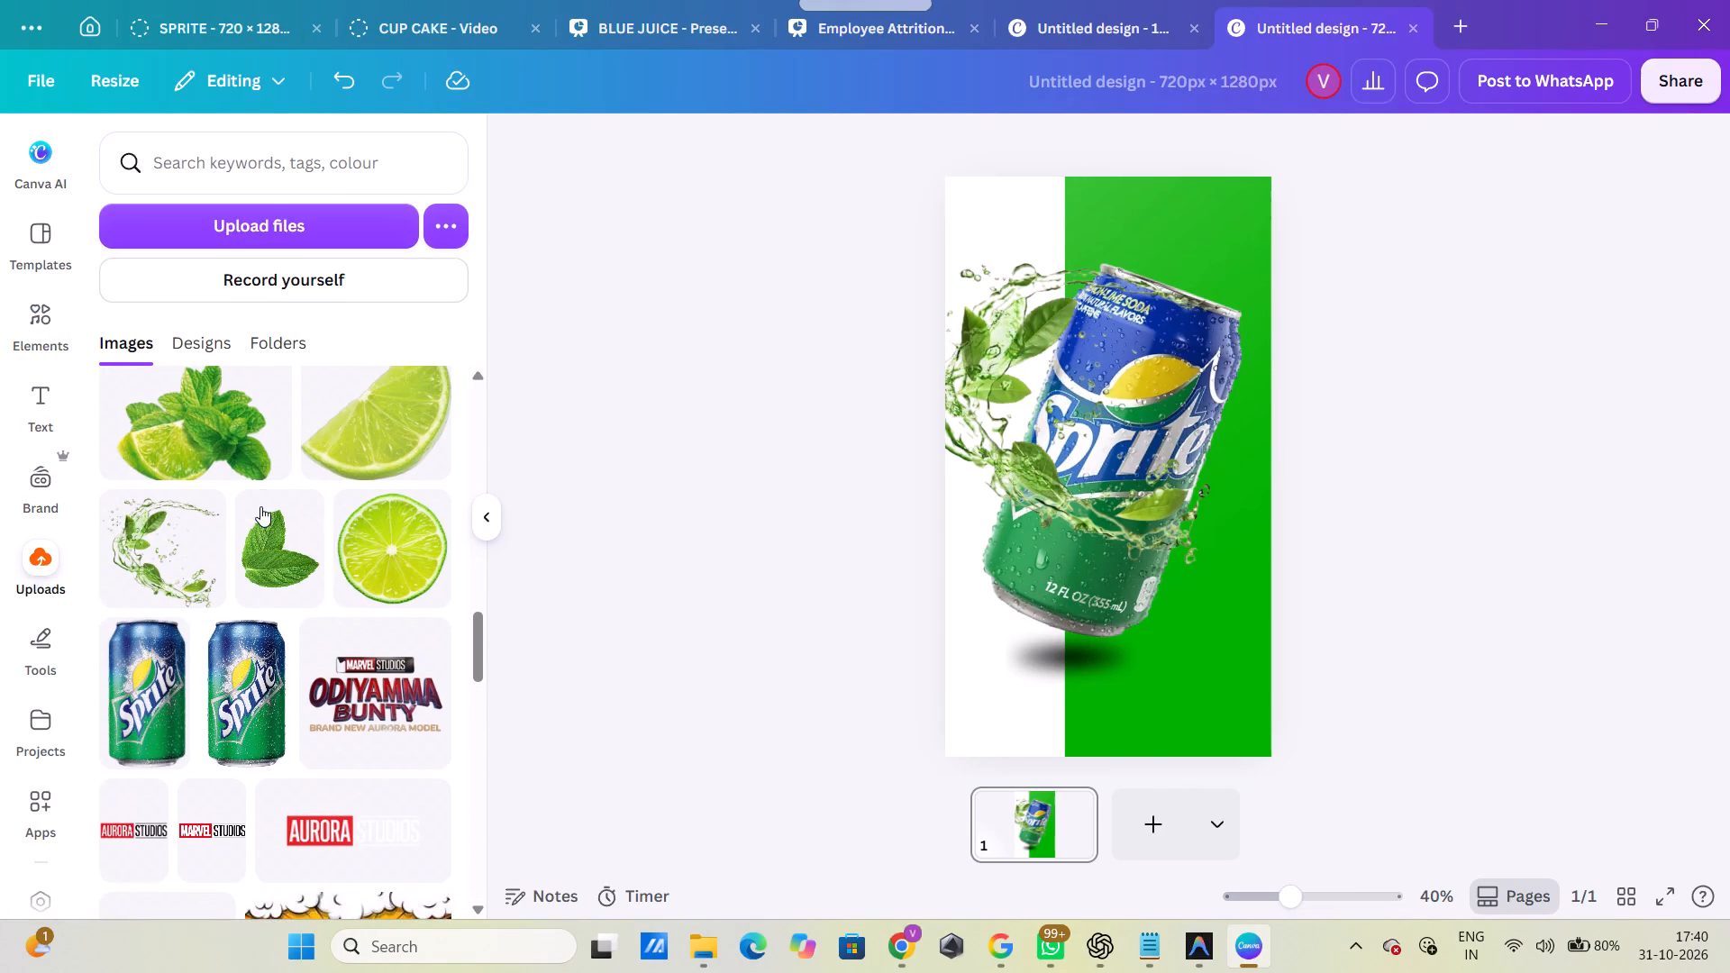
click(210, 445)
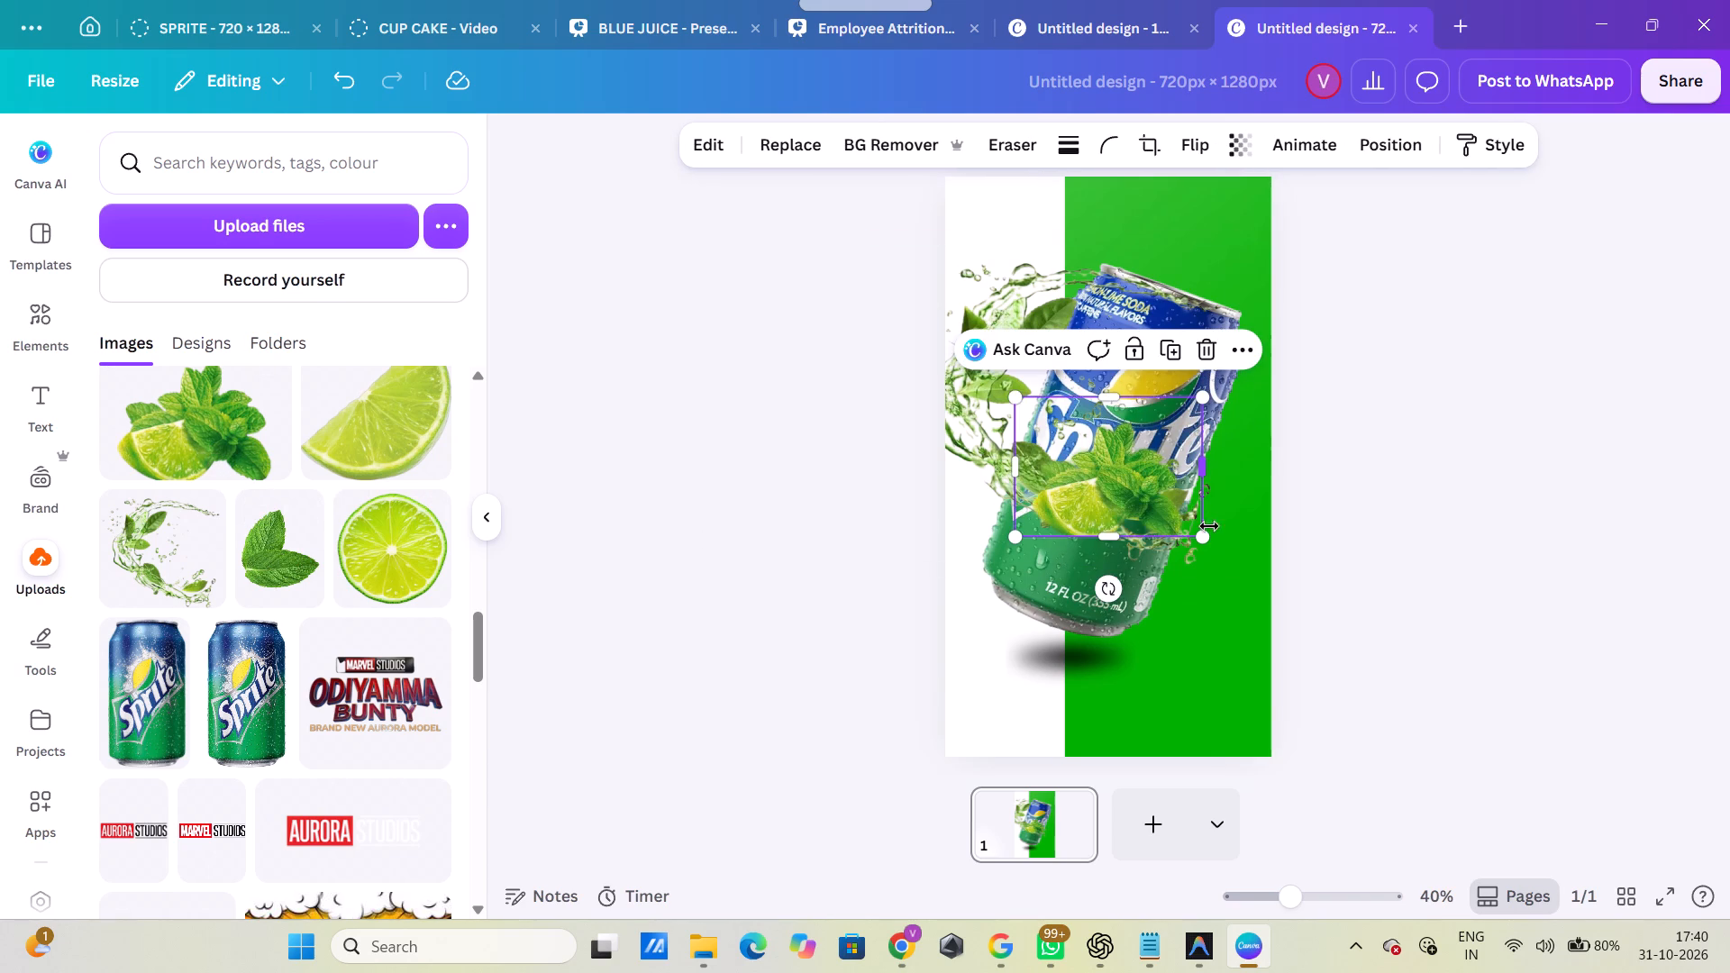
drag(1115, 582, 985, 678)
drag(1154, 499, 1131, 617)
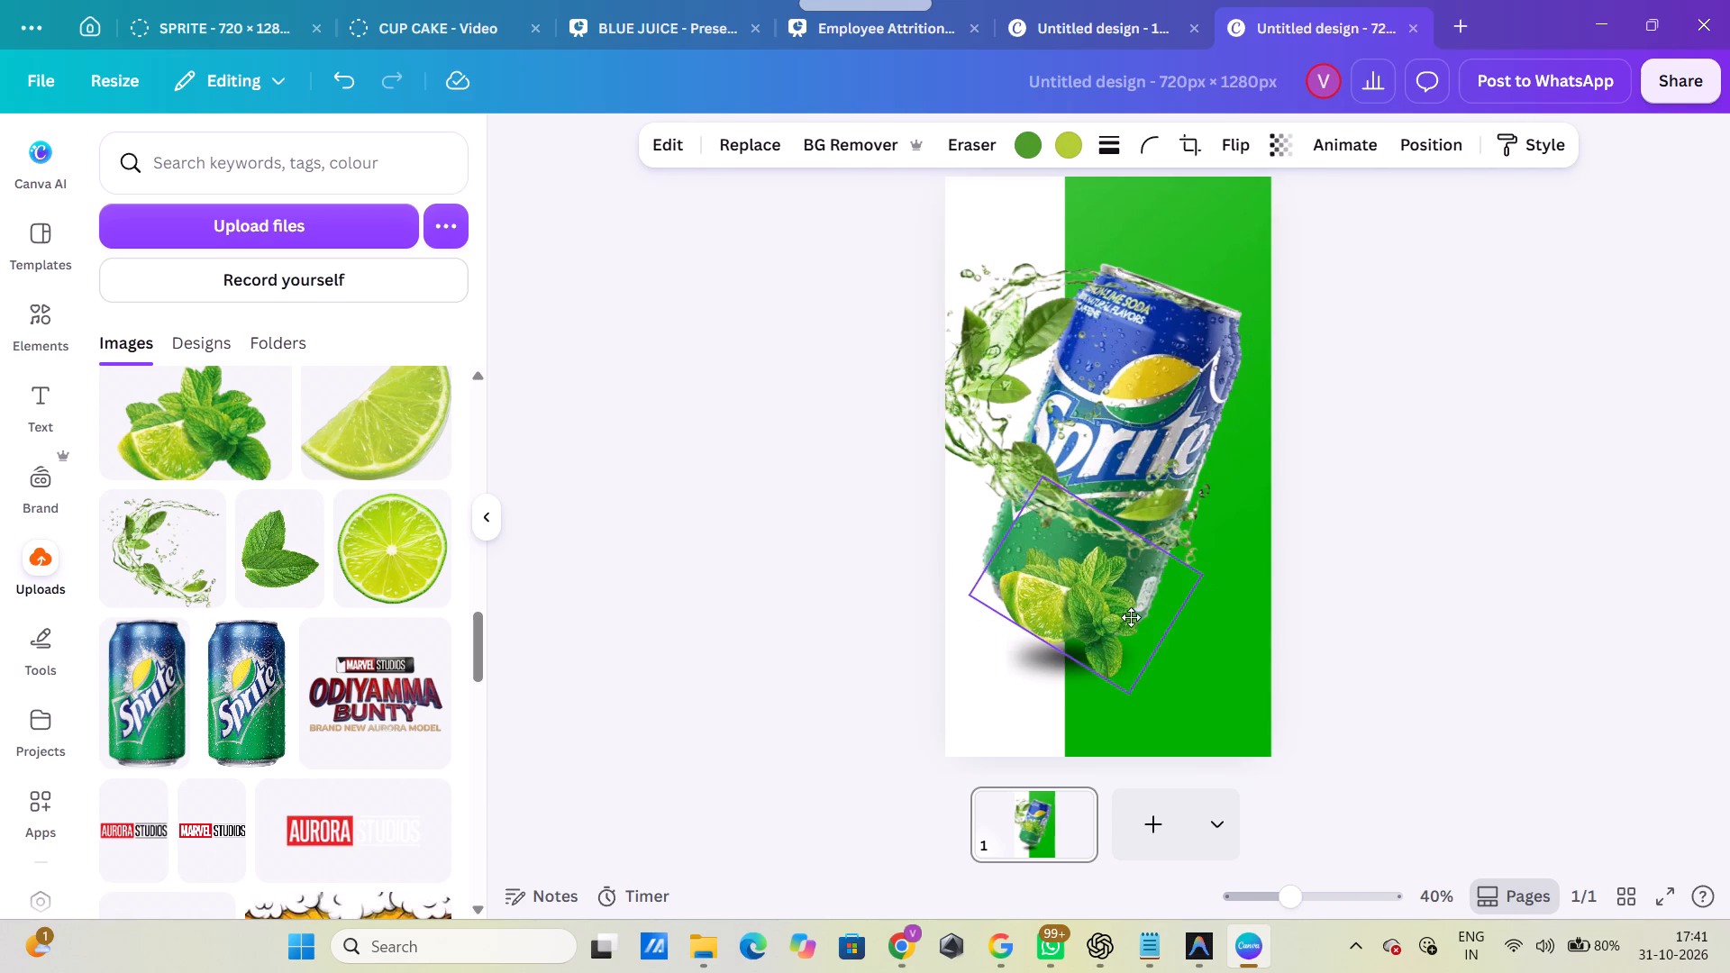
drag(1131, 617, 1148, 622)
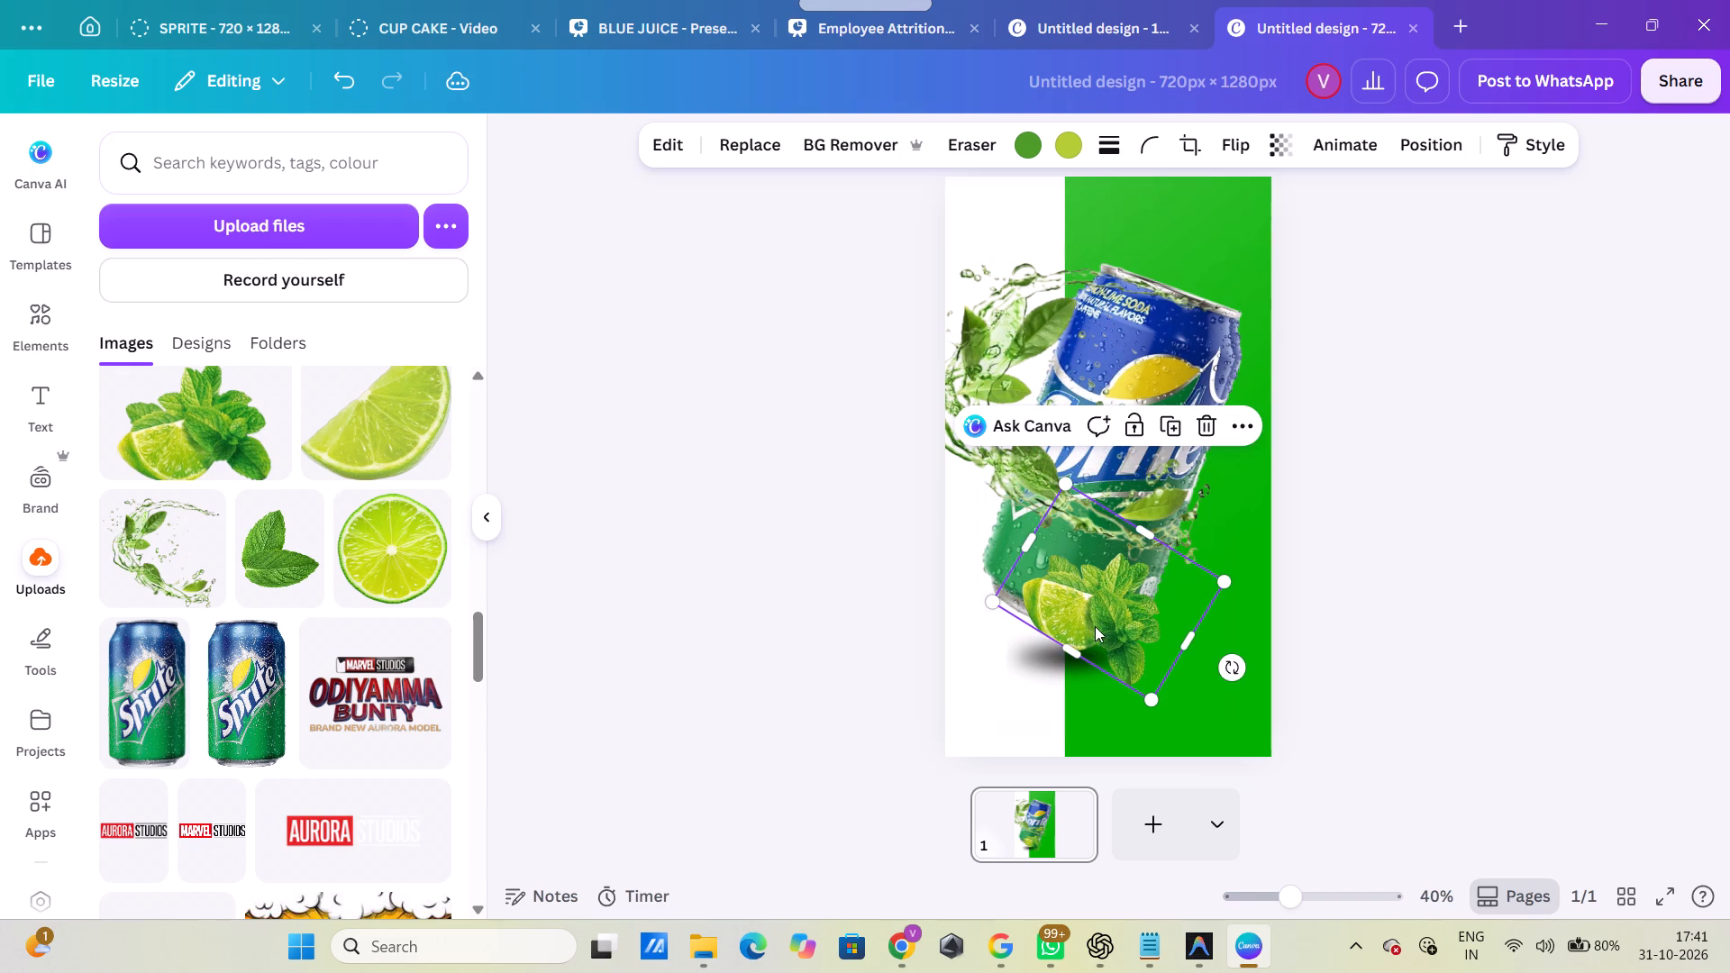
click(810, 785)
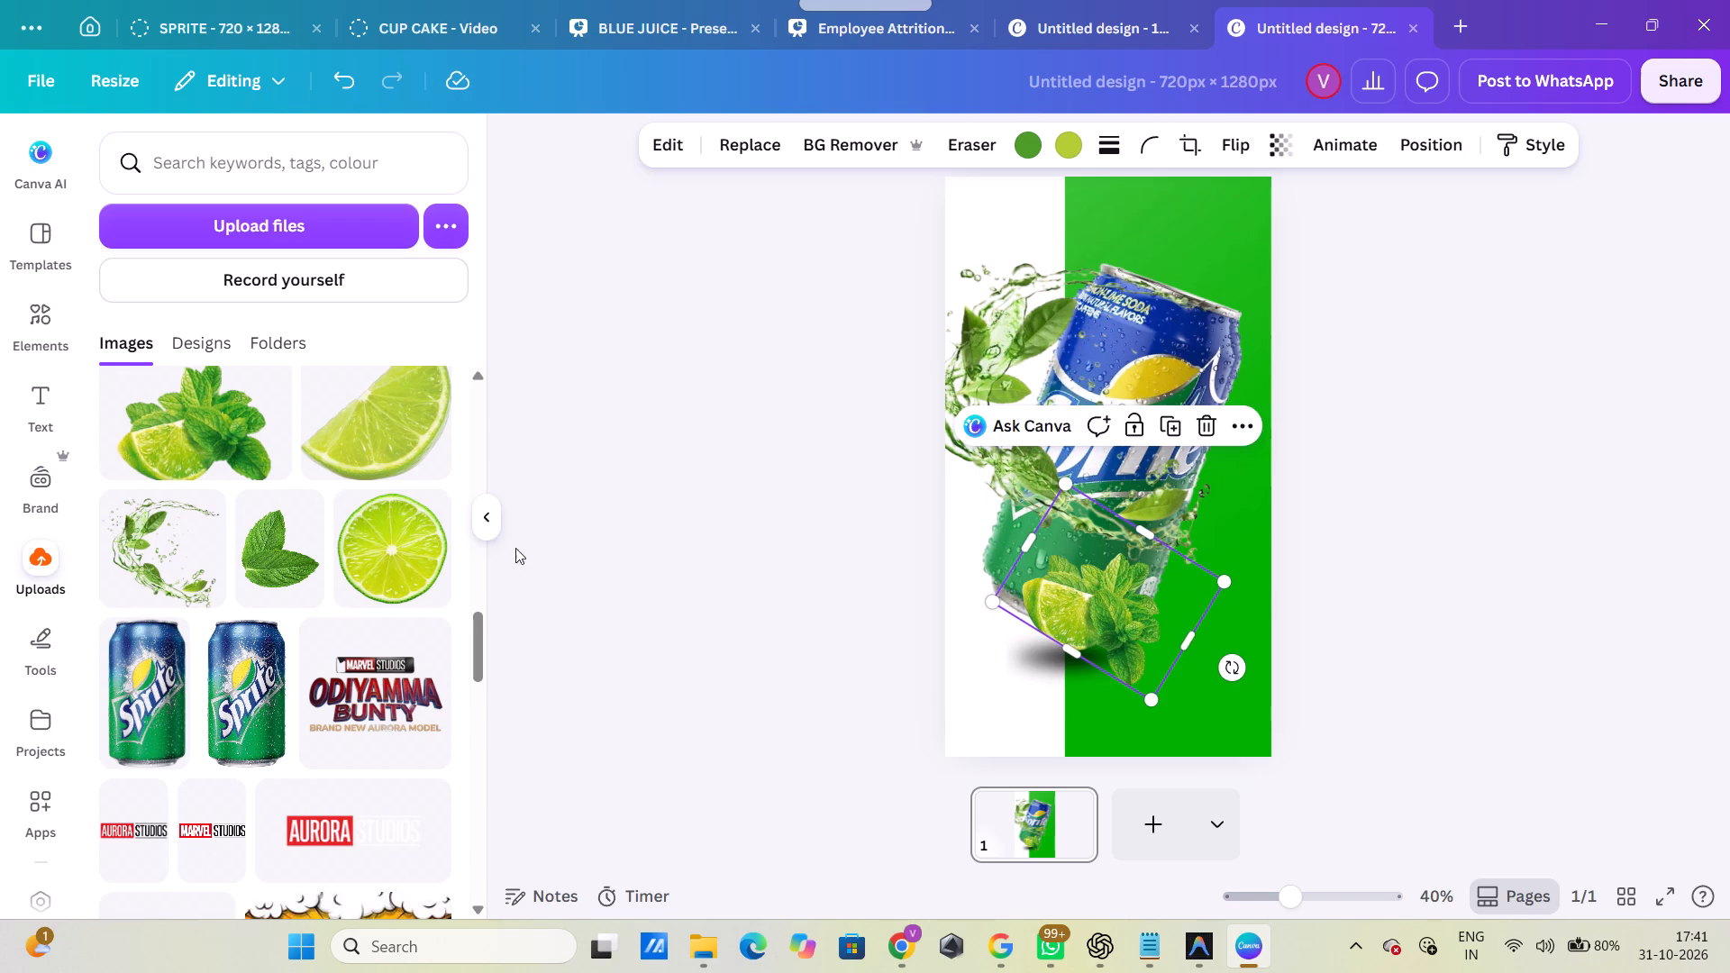
Browse the uploaded images for further elements to add to the advertisement.
scroll(307, 550, up, 2)
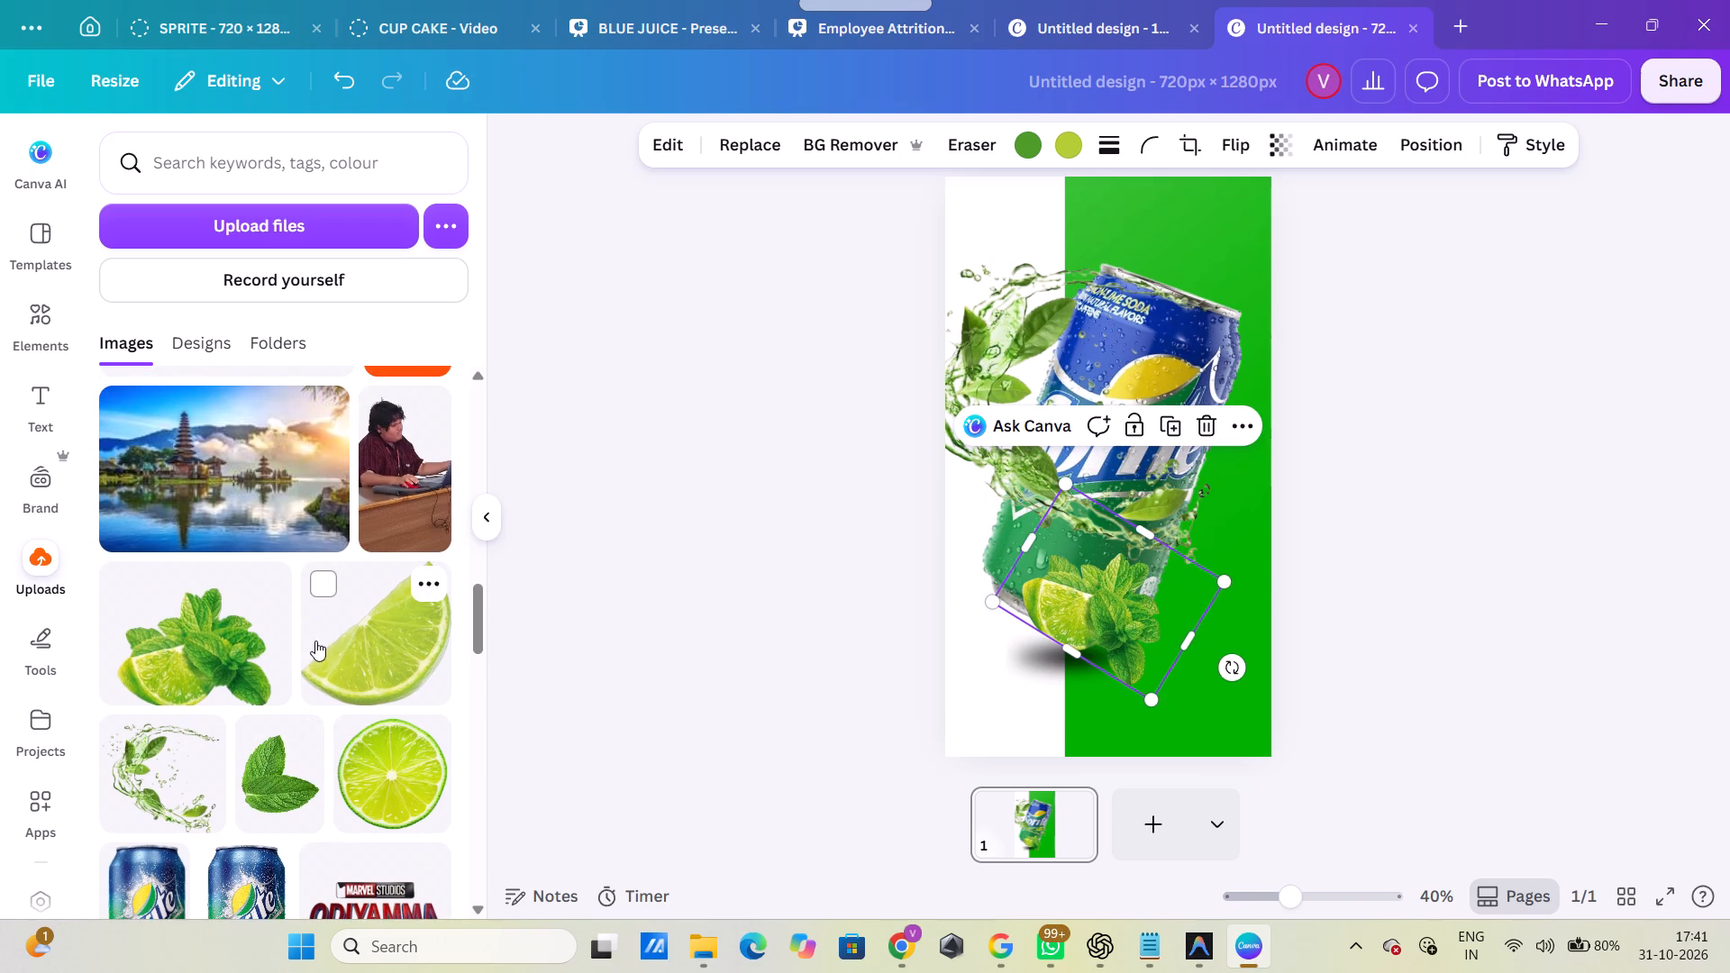
scroll(312, 637, up, 9)
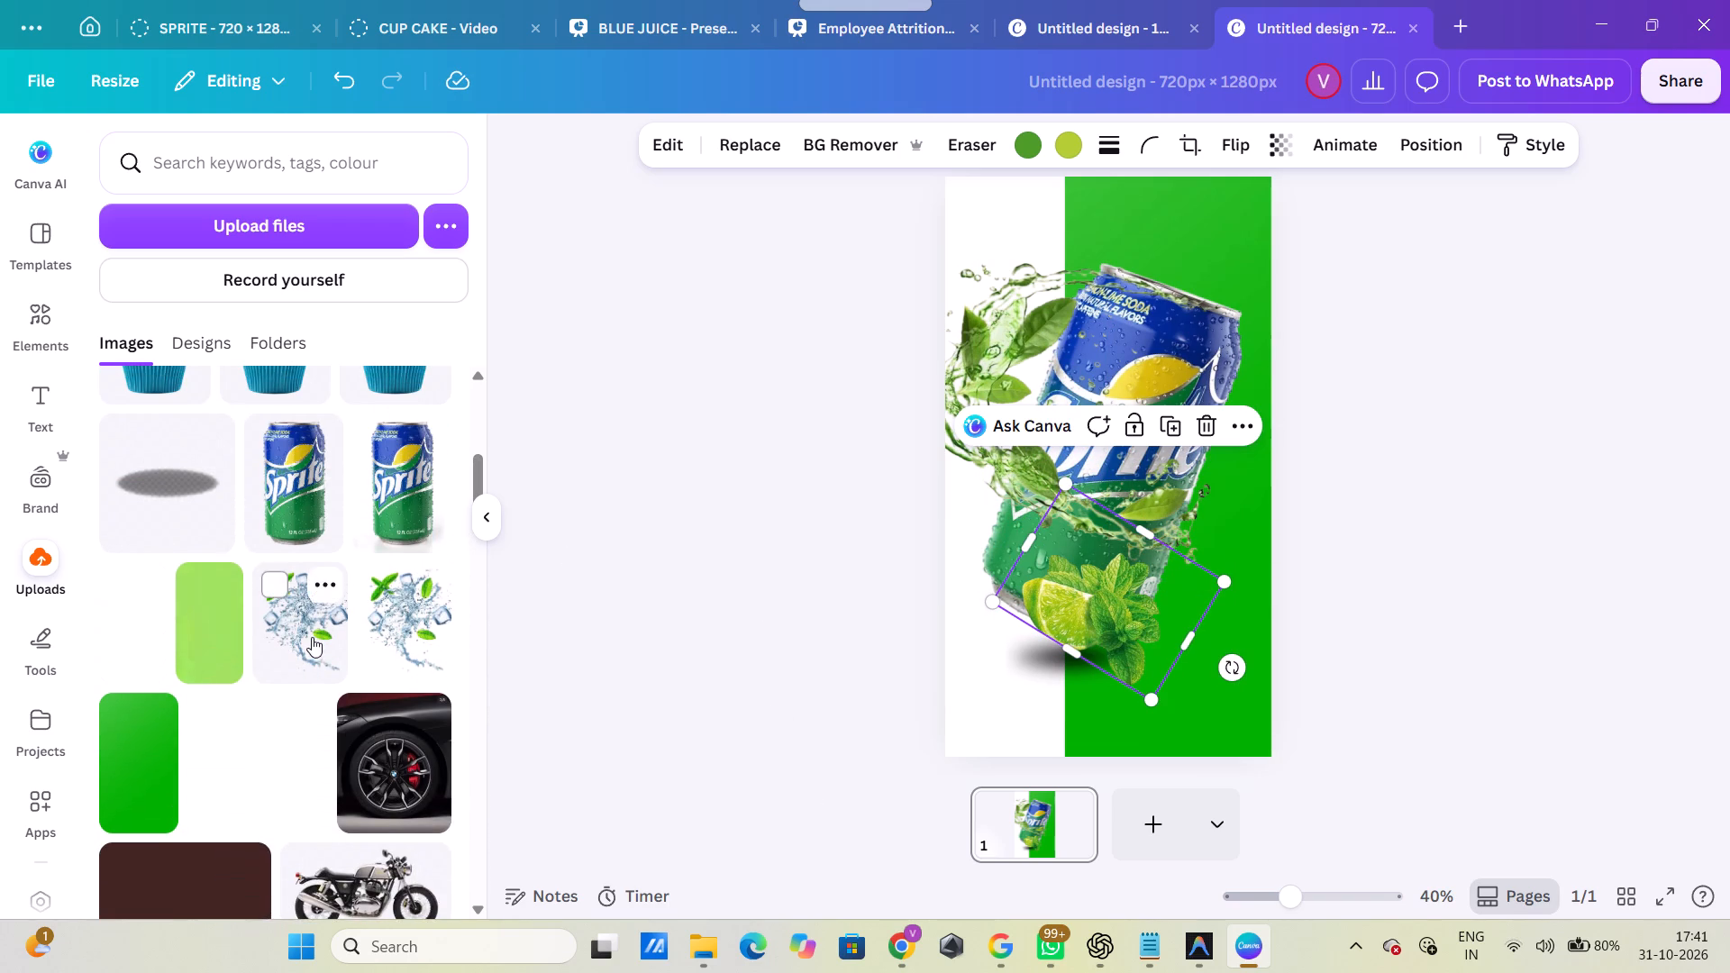
scroll(312, 637, up, 1)
click(1410, 615)
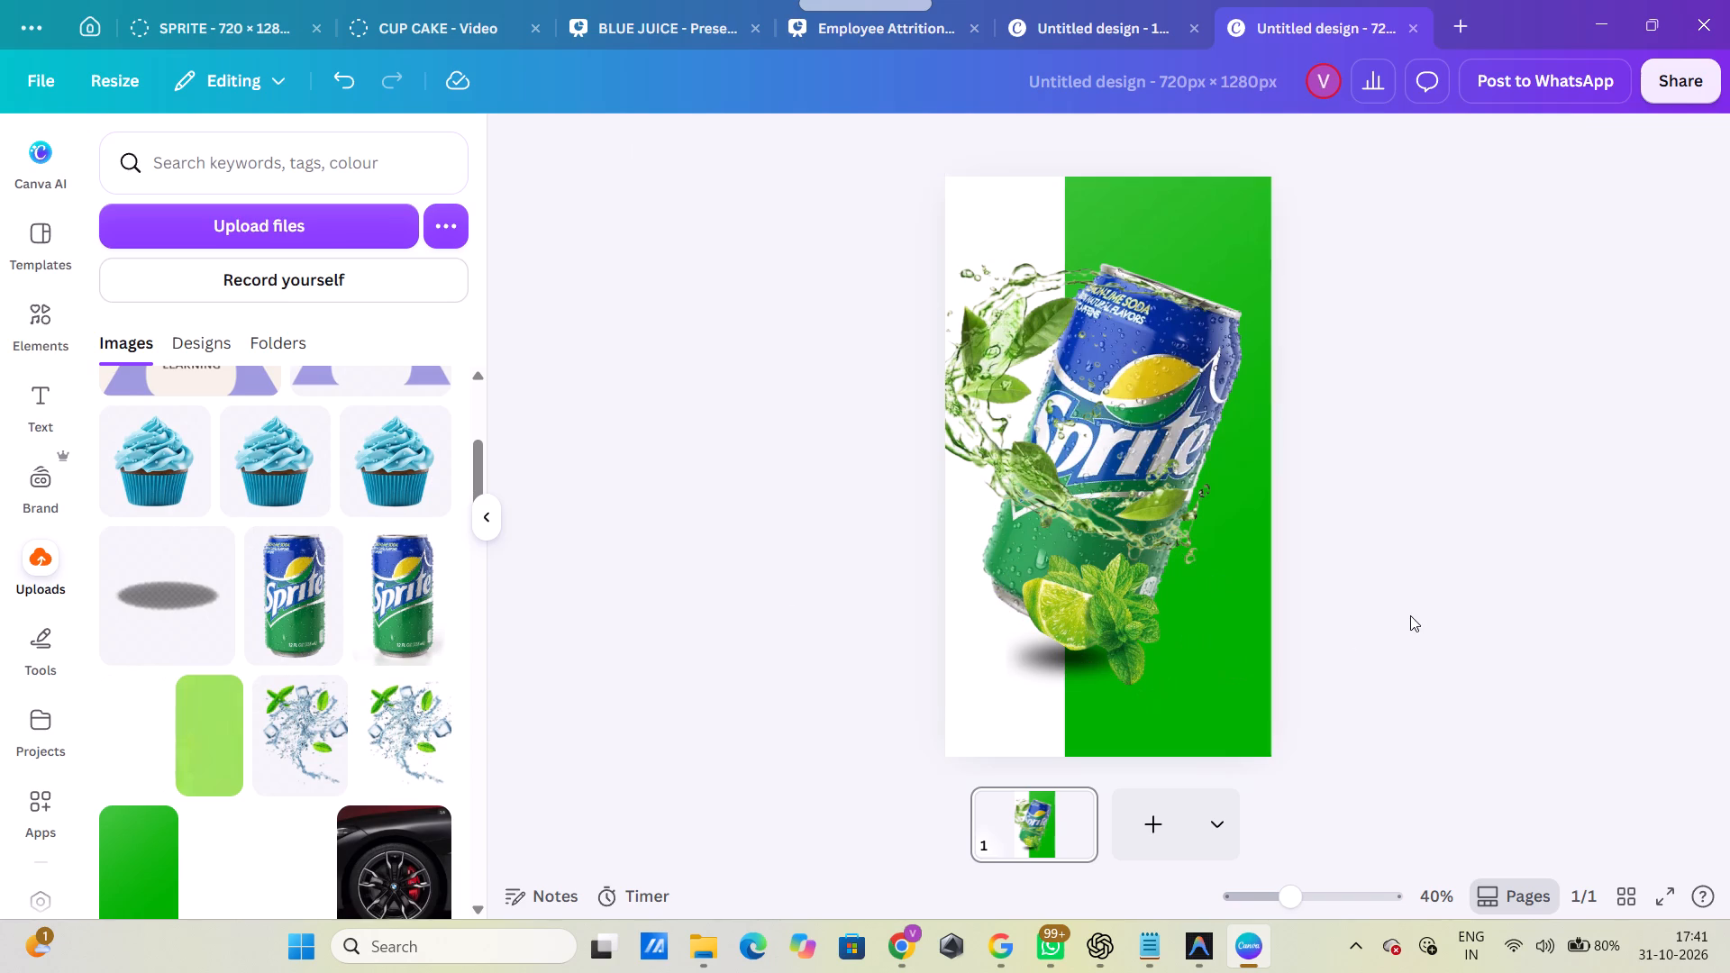
scroll(376, 632, up, 5)
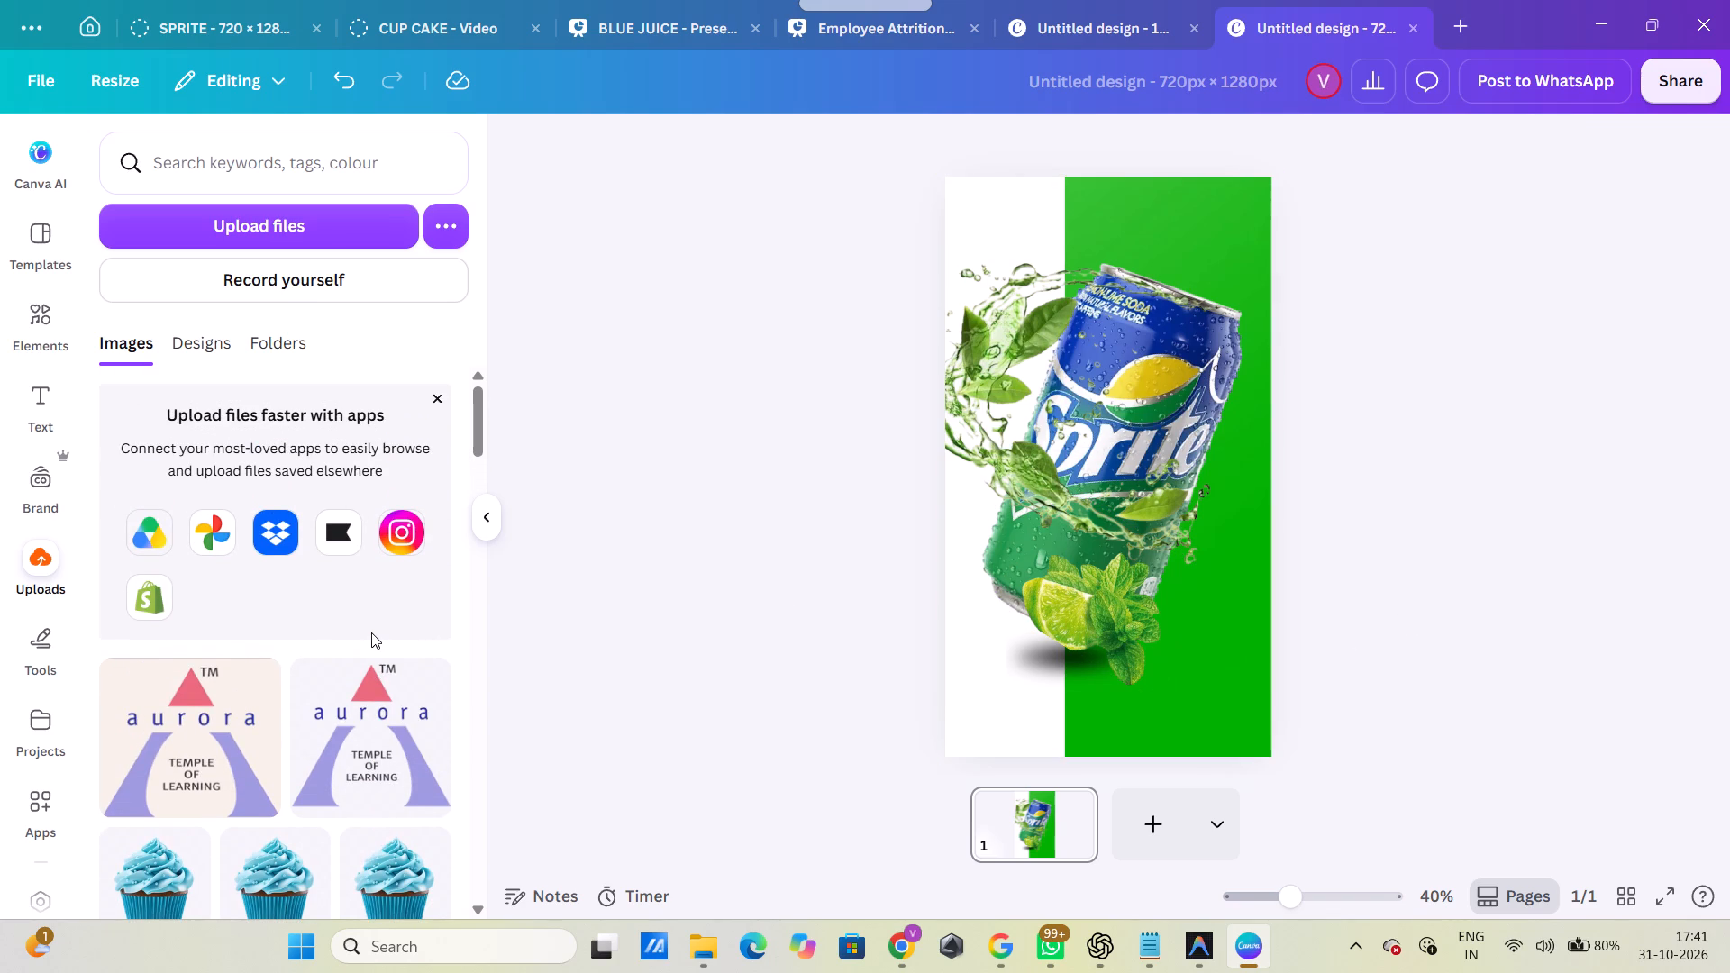
scroll(309, 647, up, 5)
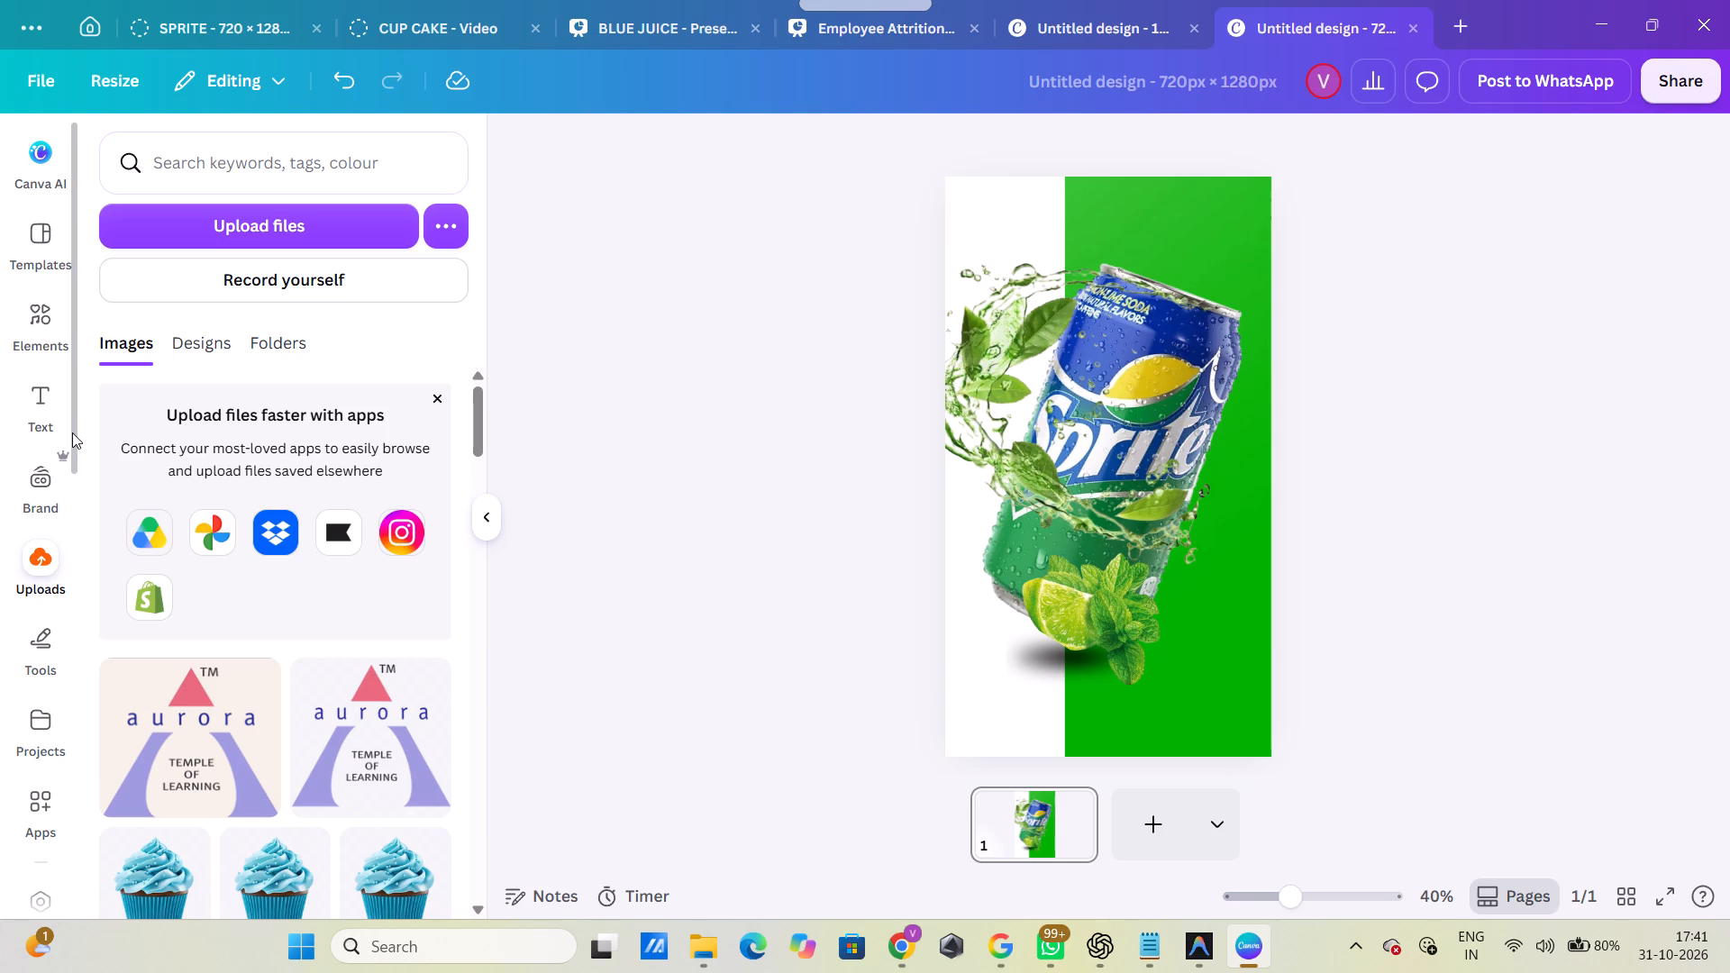
Add a heading to the page with the text "SPRITE".
click(28, 398)
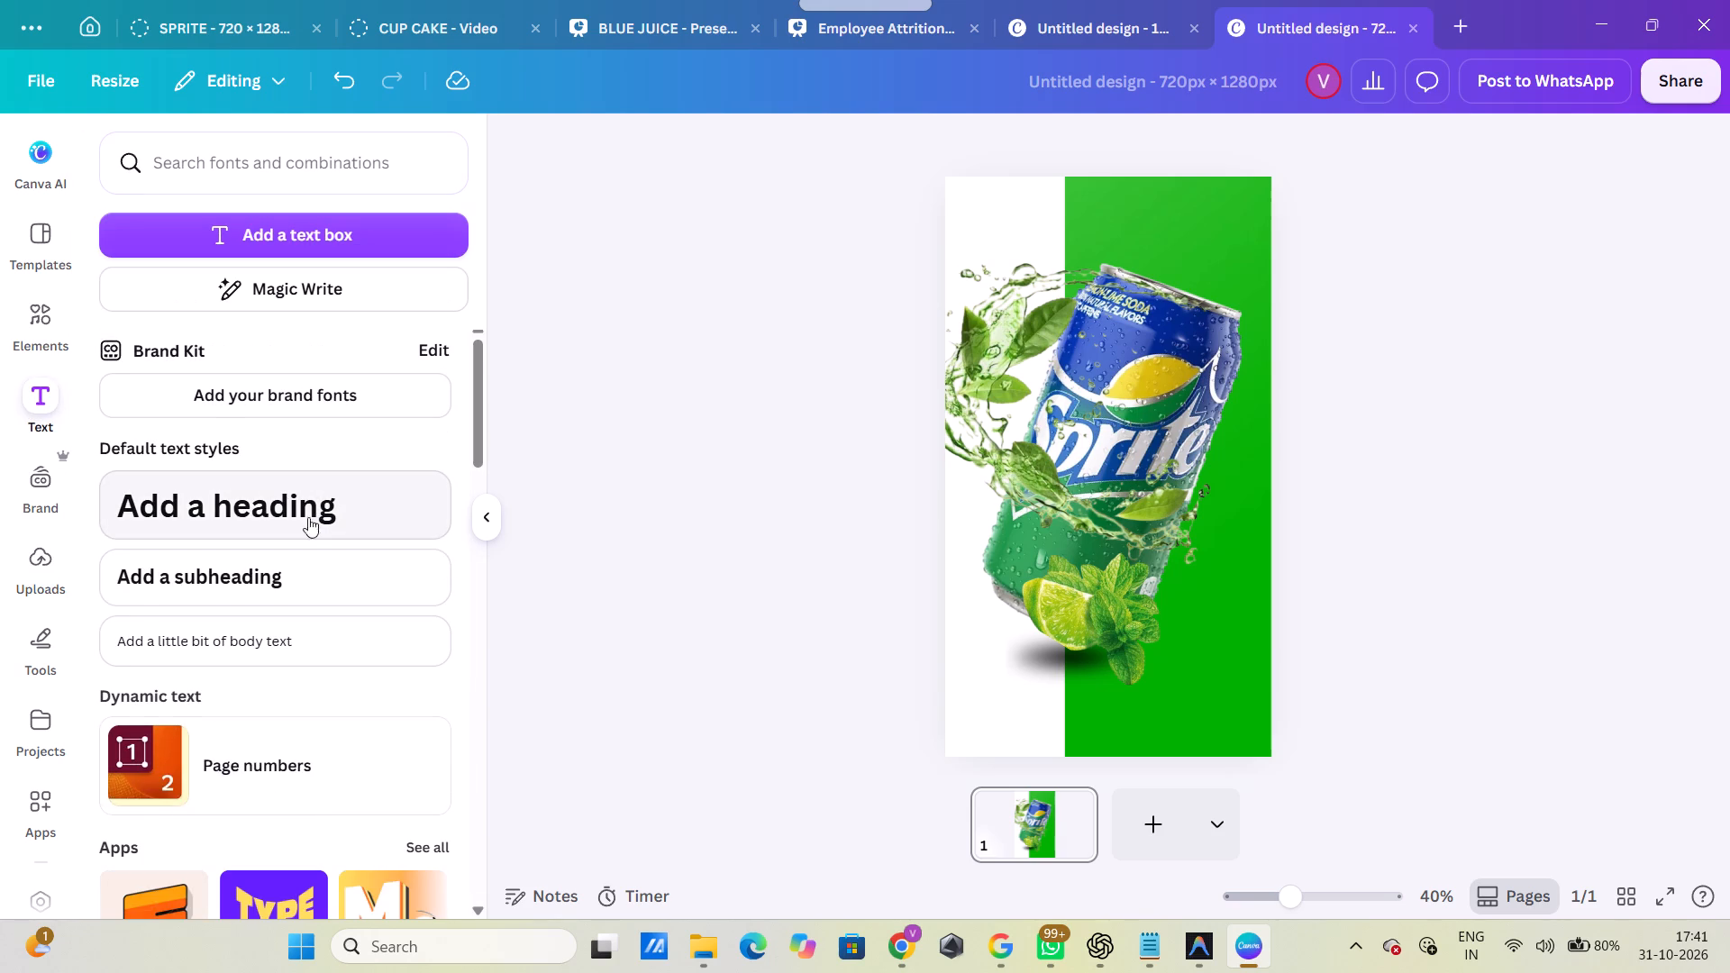
click(140, 508)
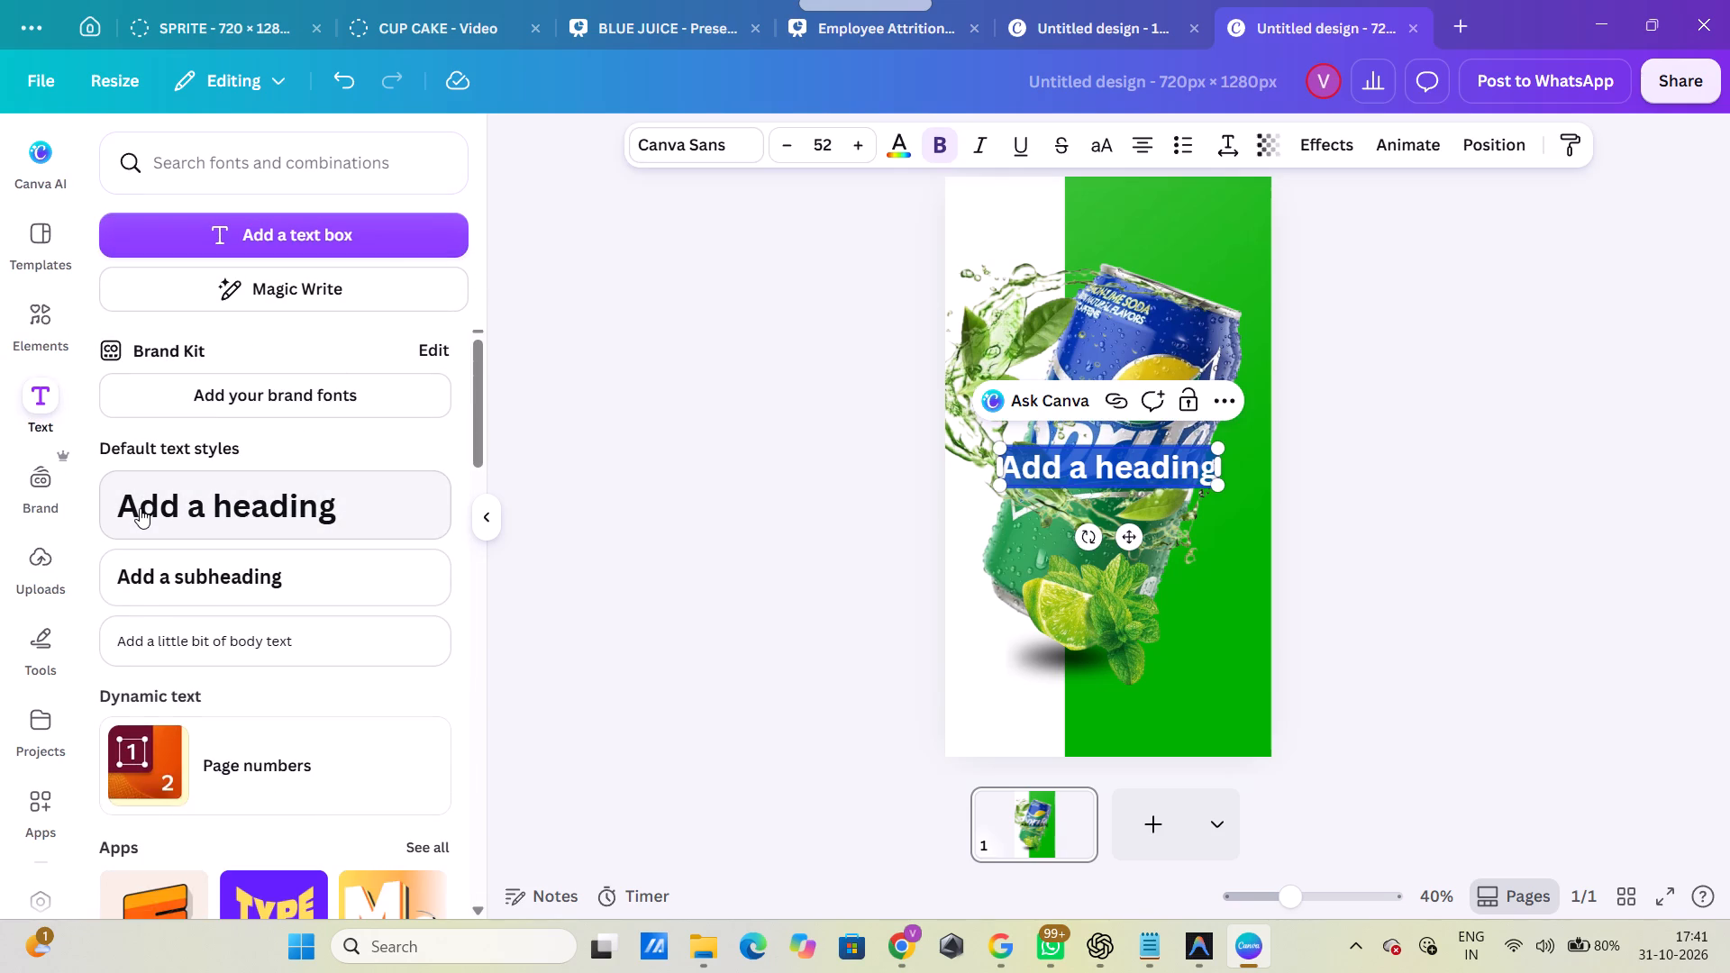
text(SPRITE)
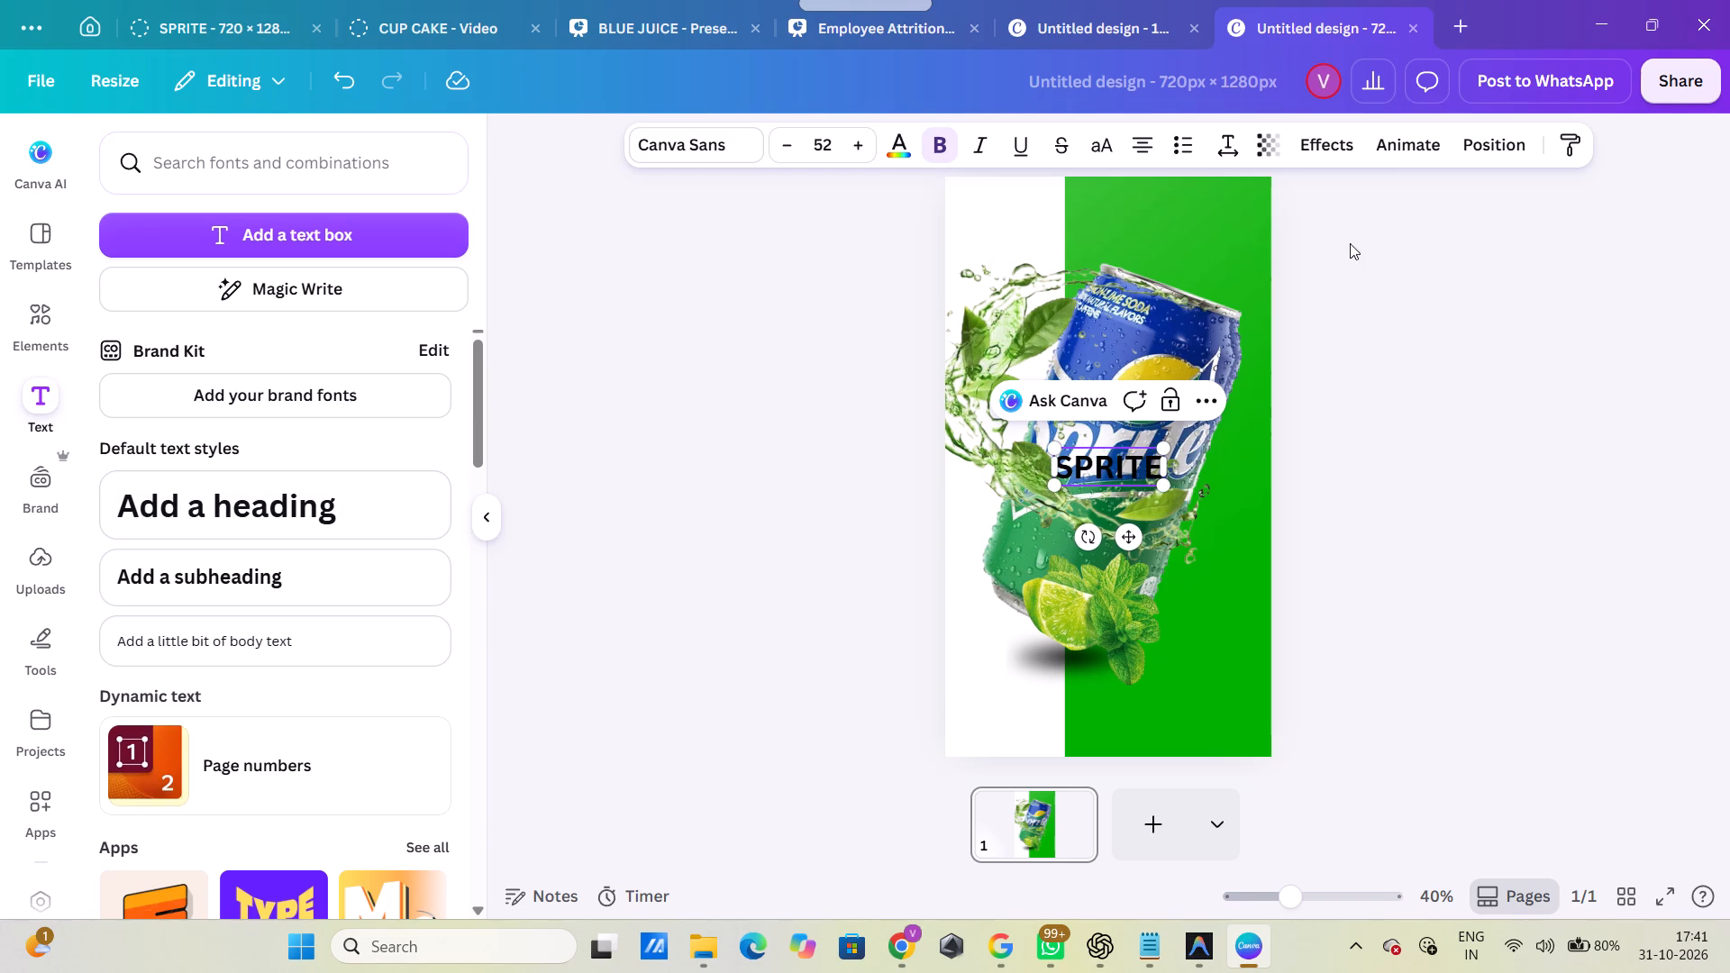
Colour the SPRITE heading white and apply uppercase formatting to it.
click(1143, 468)
drag(1143, 468, 1135, 472)
click(1135, 472)
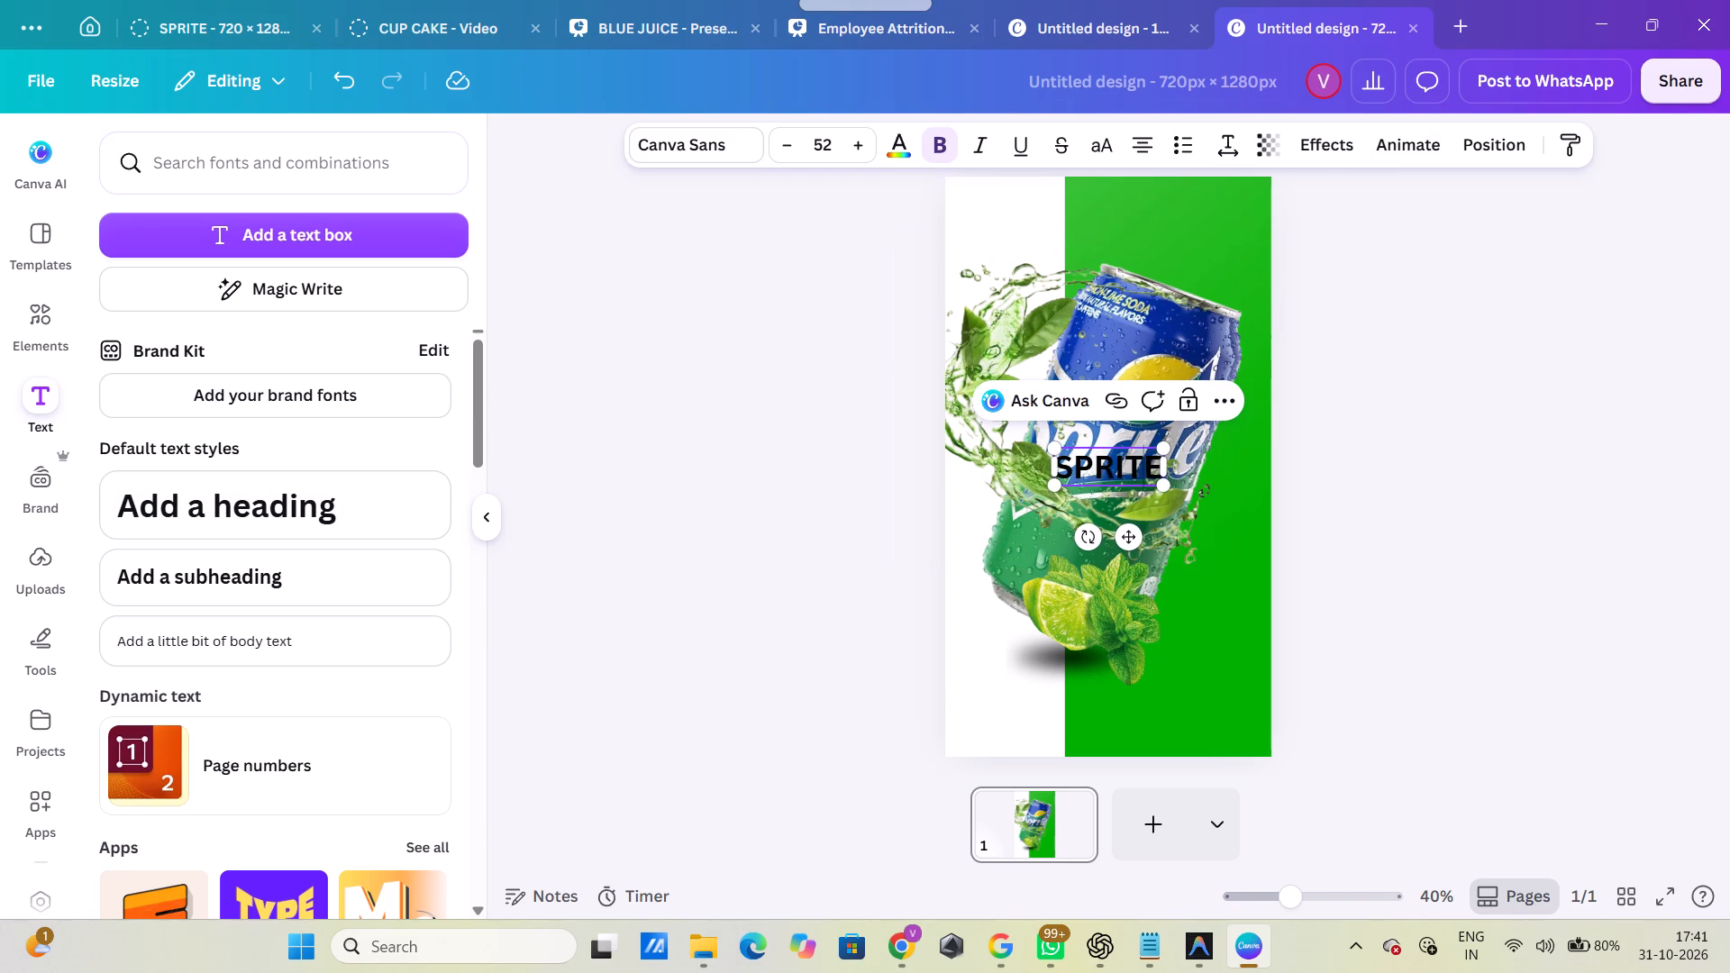
double_click(1135, 472)
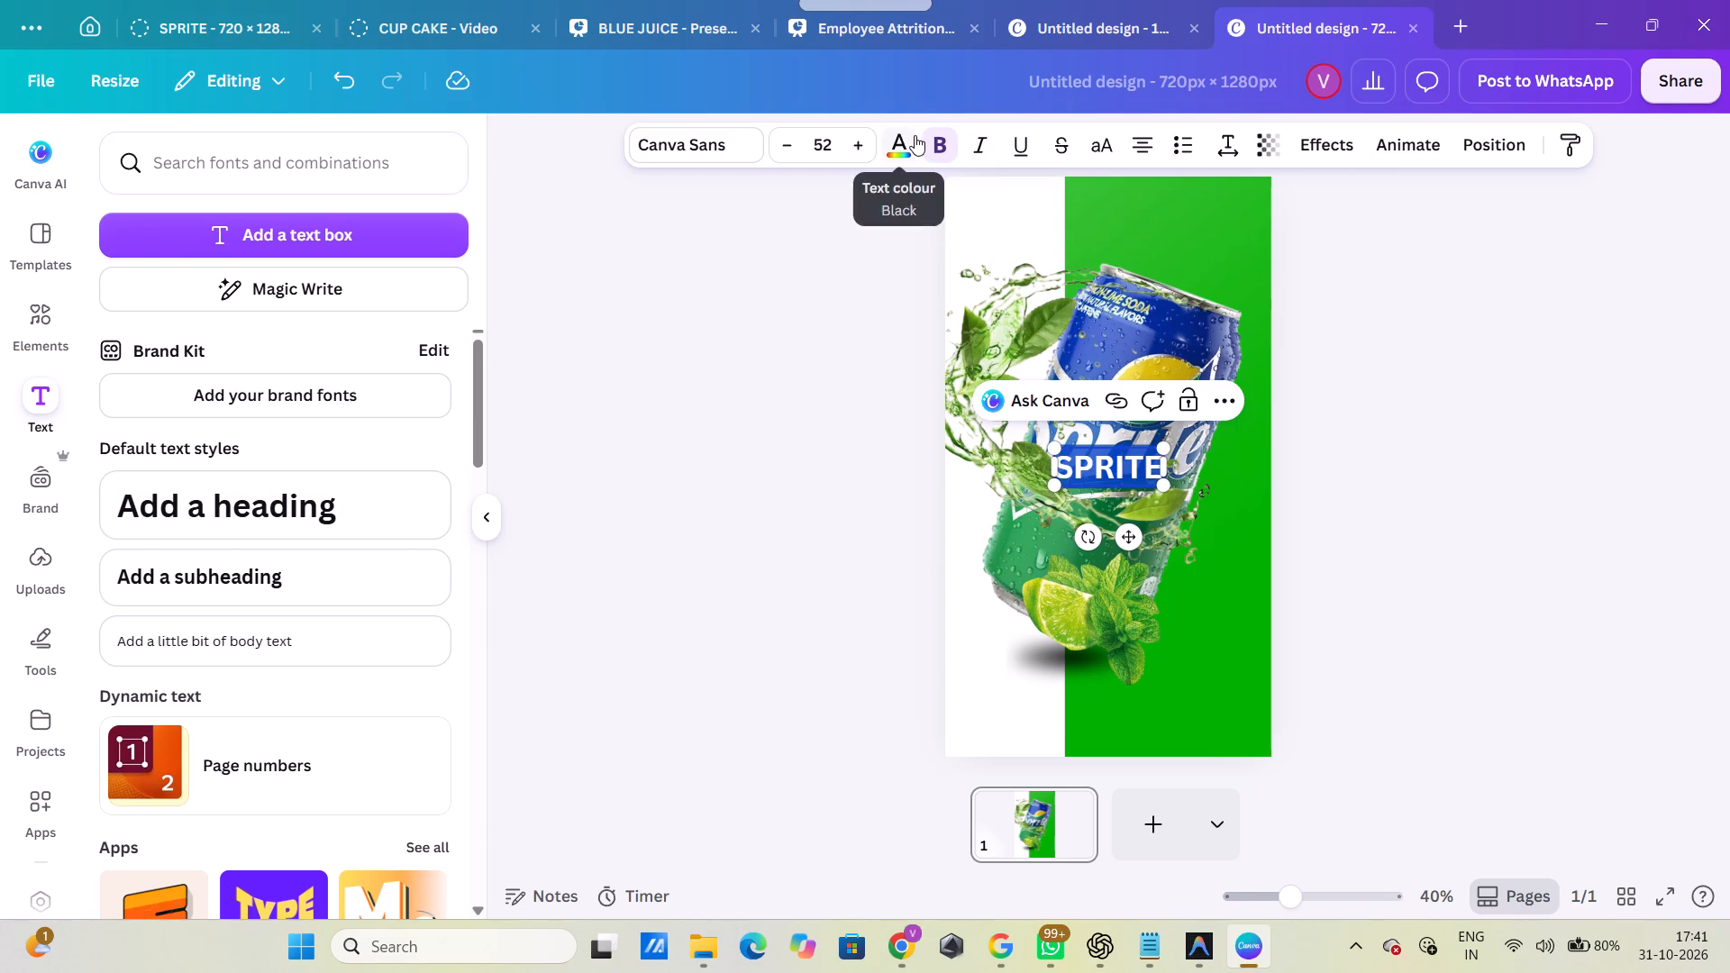
click(915, 135)
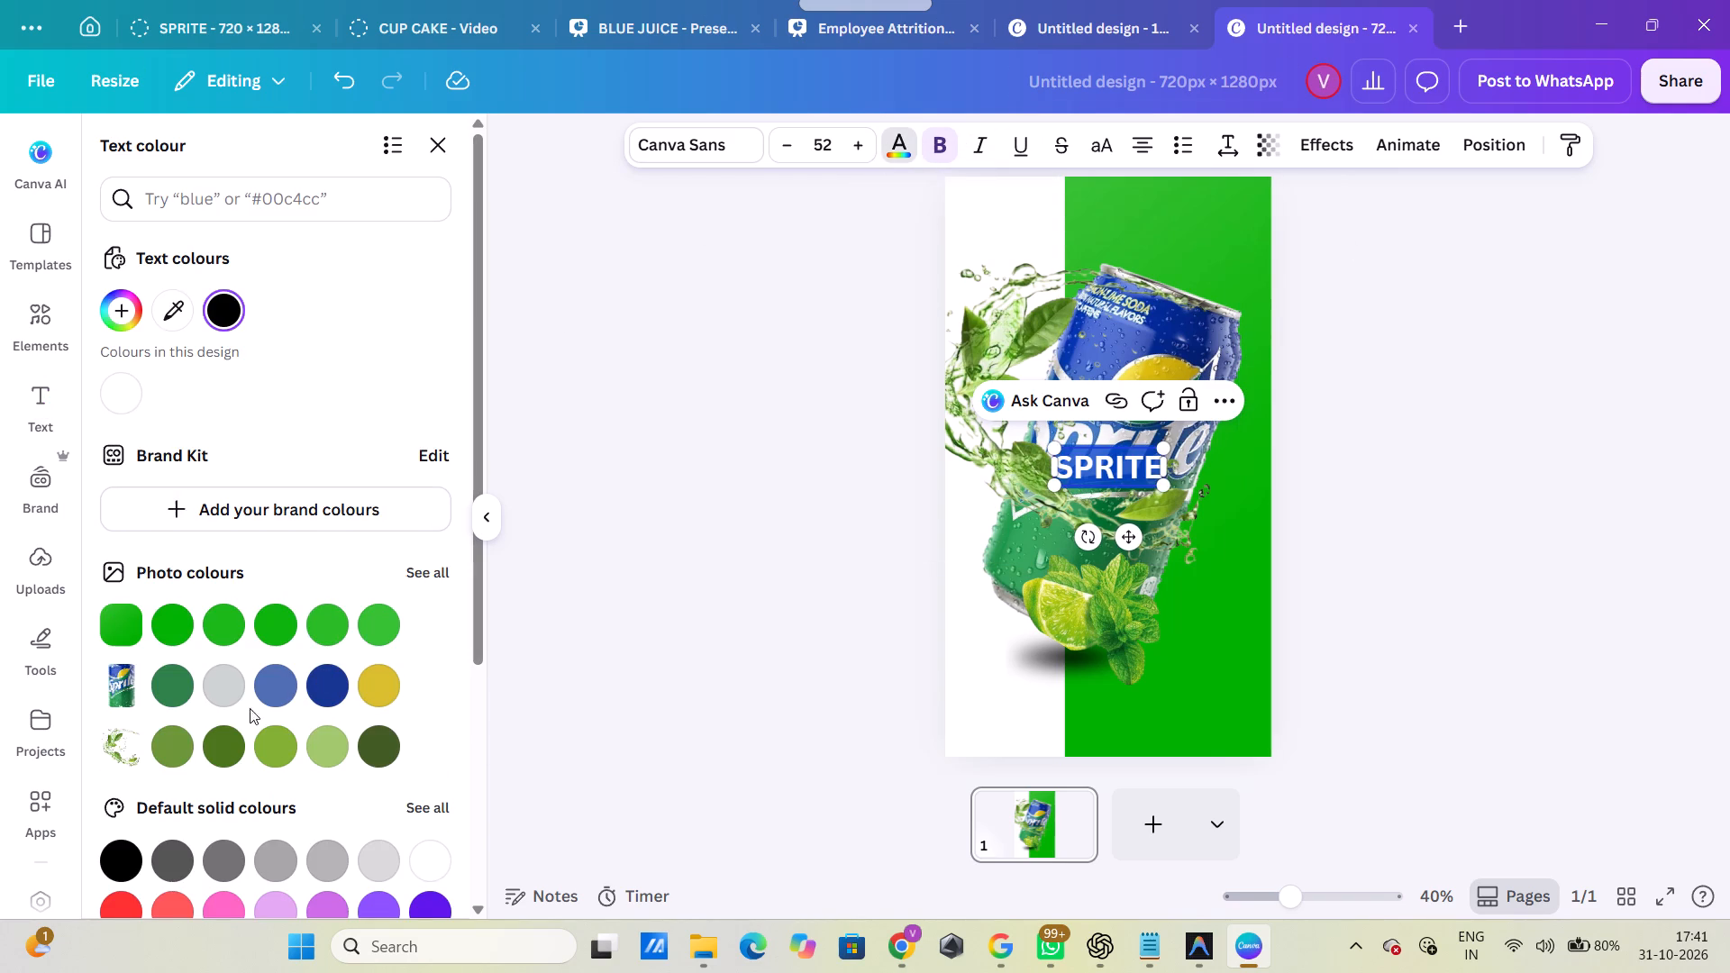
scroll(193, 708, down, 1)
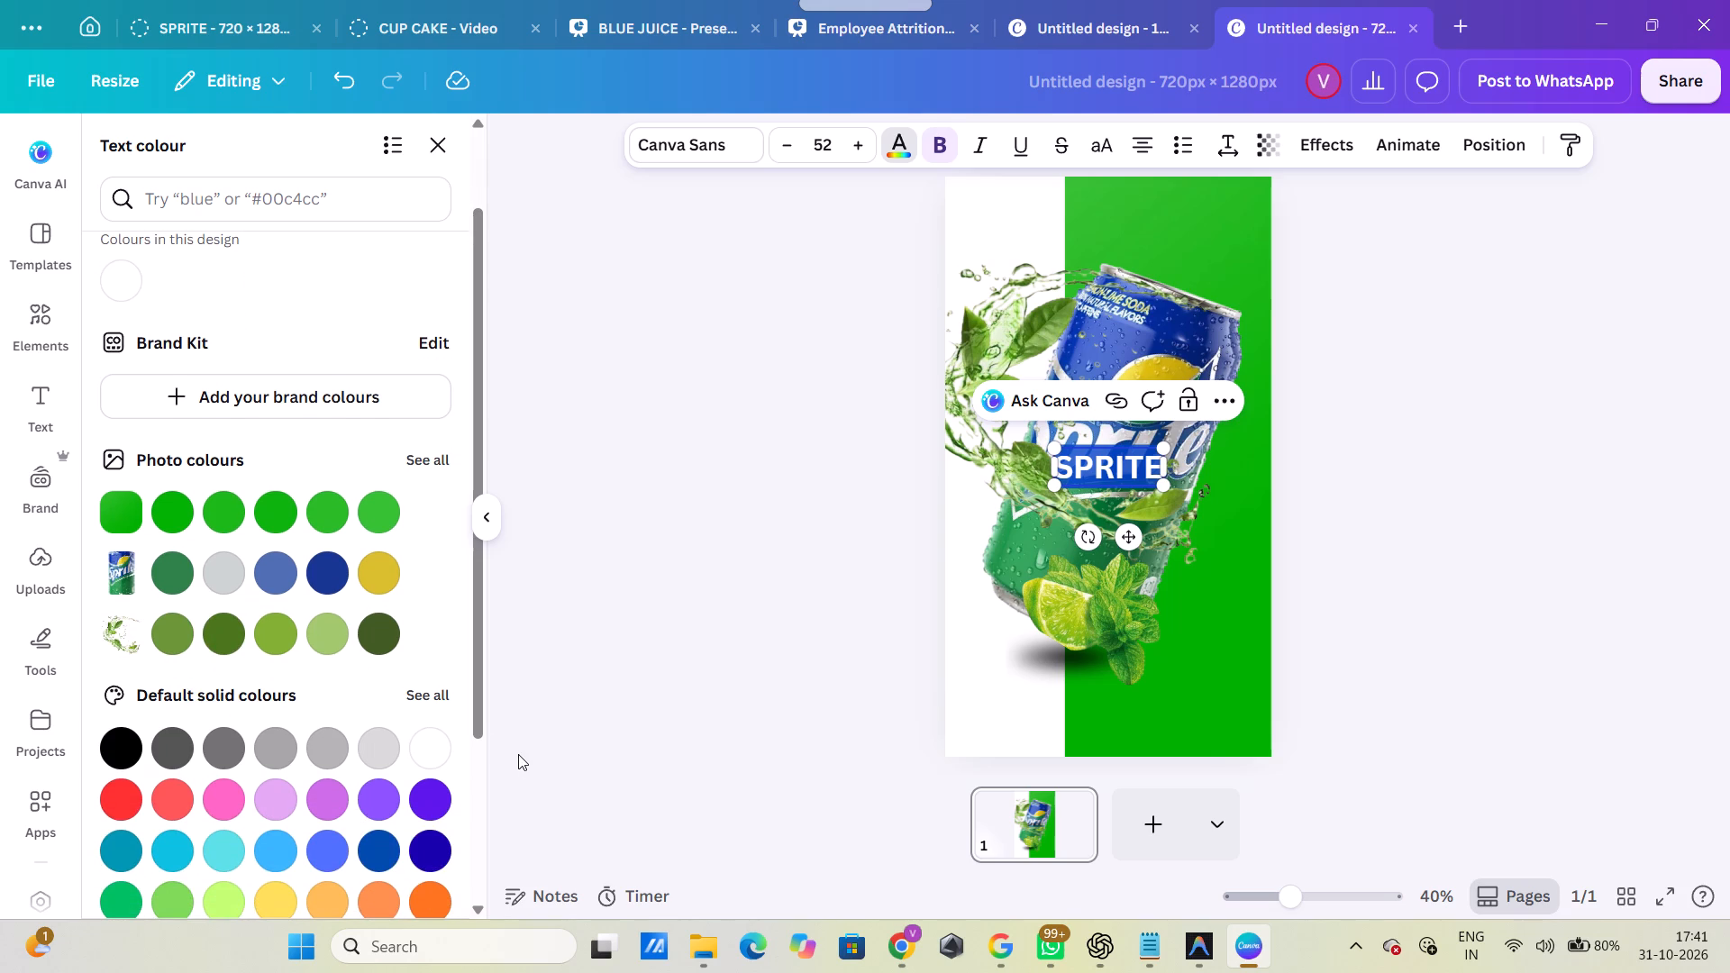
click(432, 741)
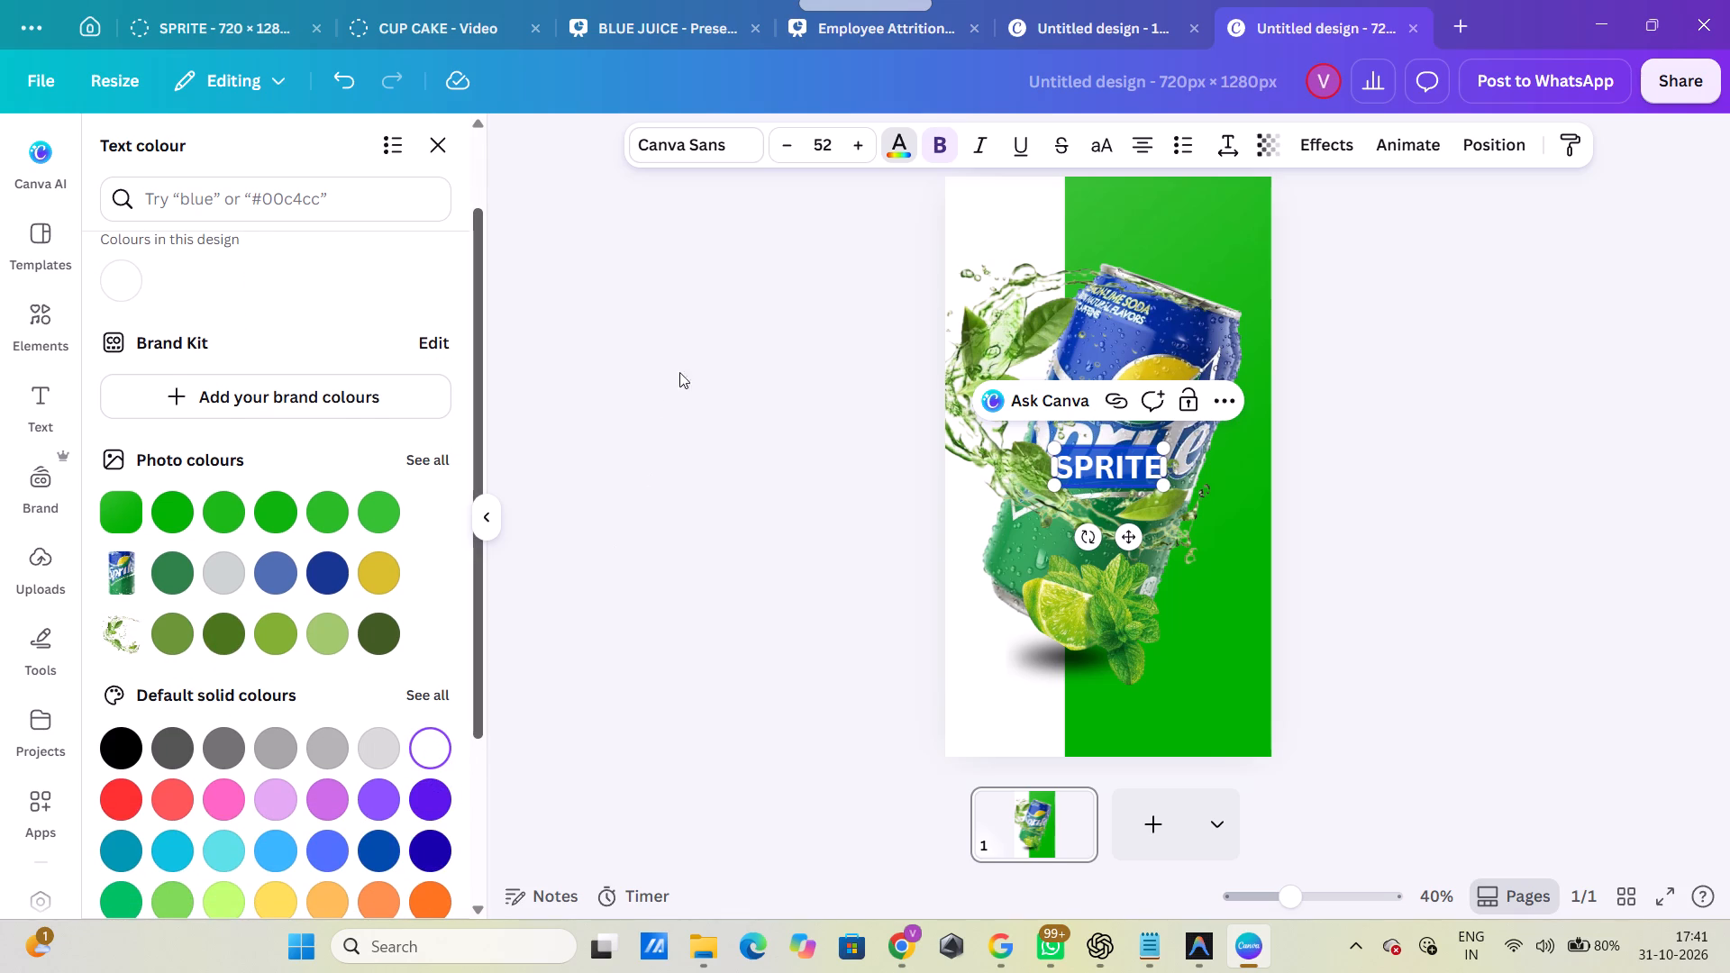
click(1114, 150)
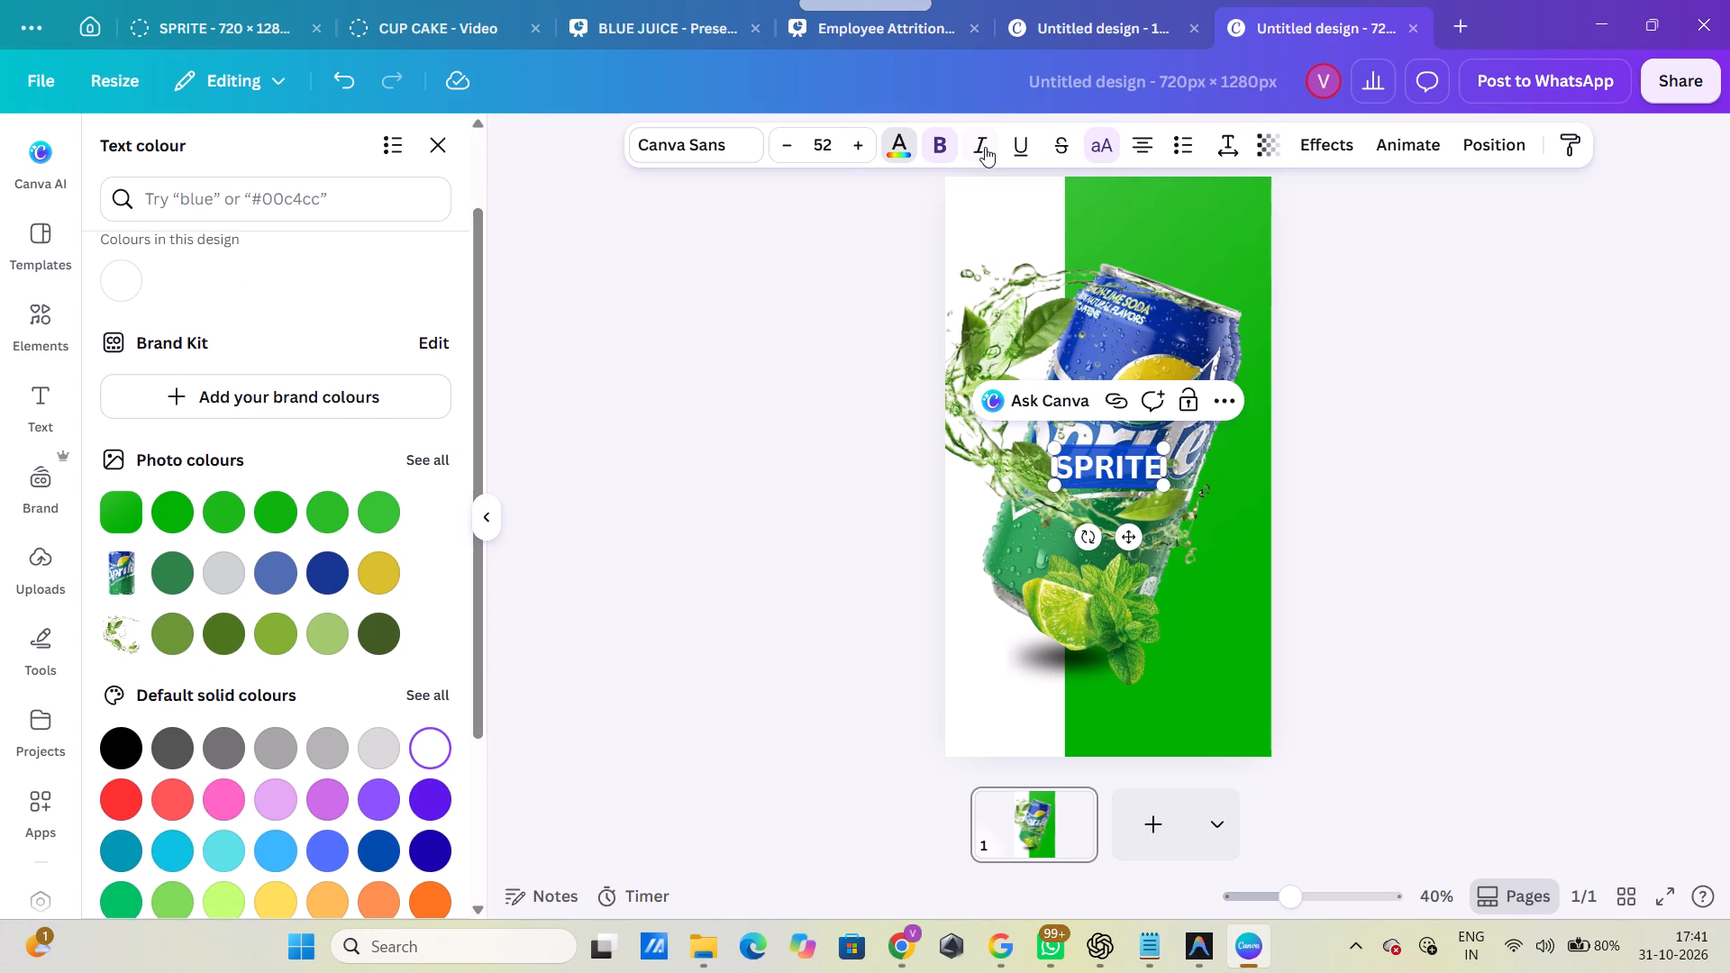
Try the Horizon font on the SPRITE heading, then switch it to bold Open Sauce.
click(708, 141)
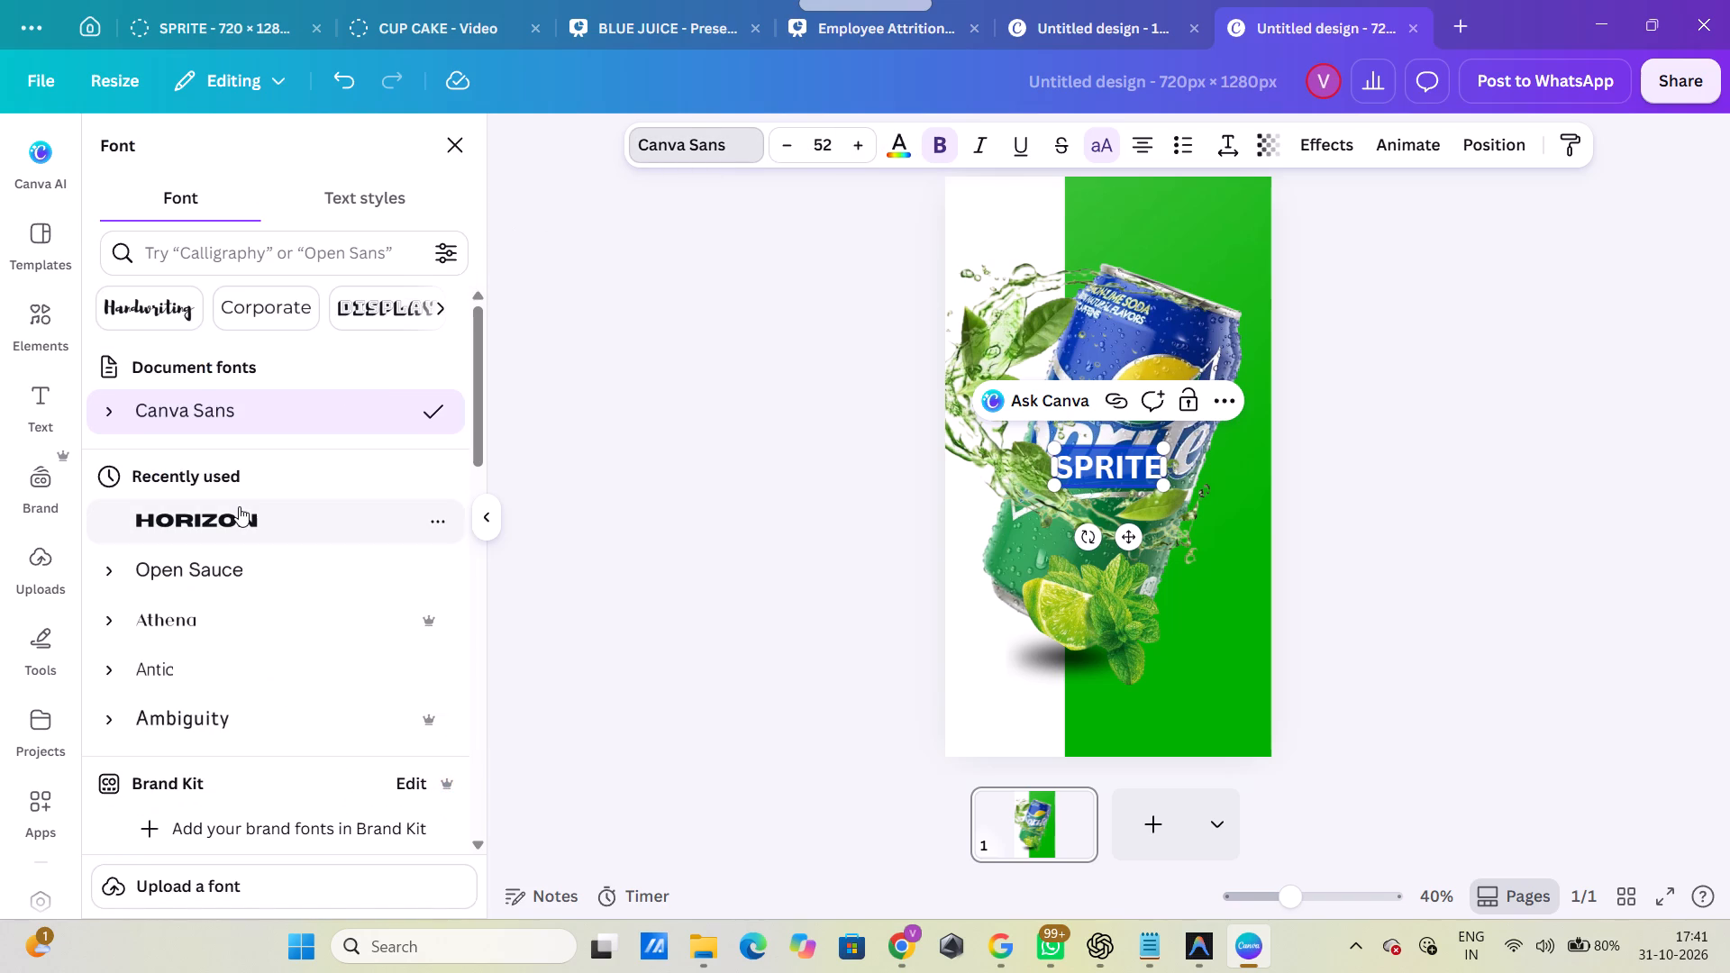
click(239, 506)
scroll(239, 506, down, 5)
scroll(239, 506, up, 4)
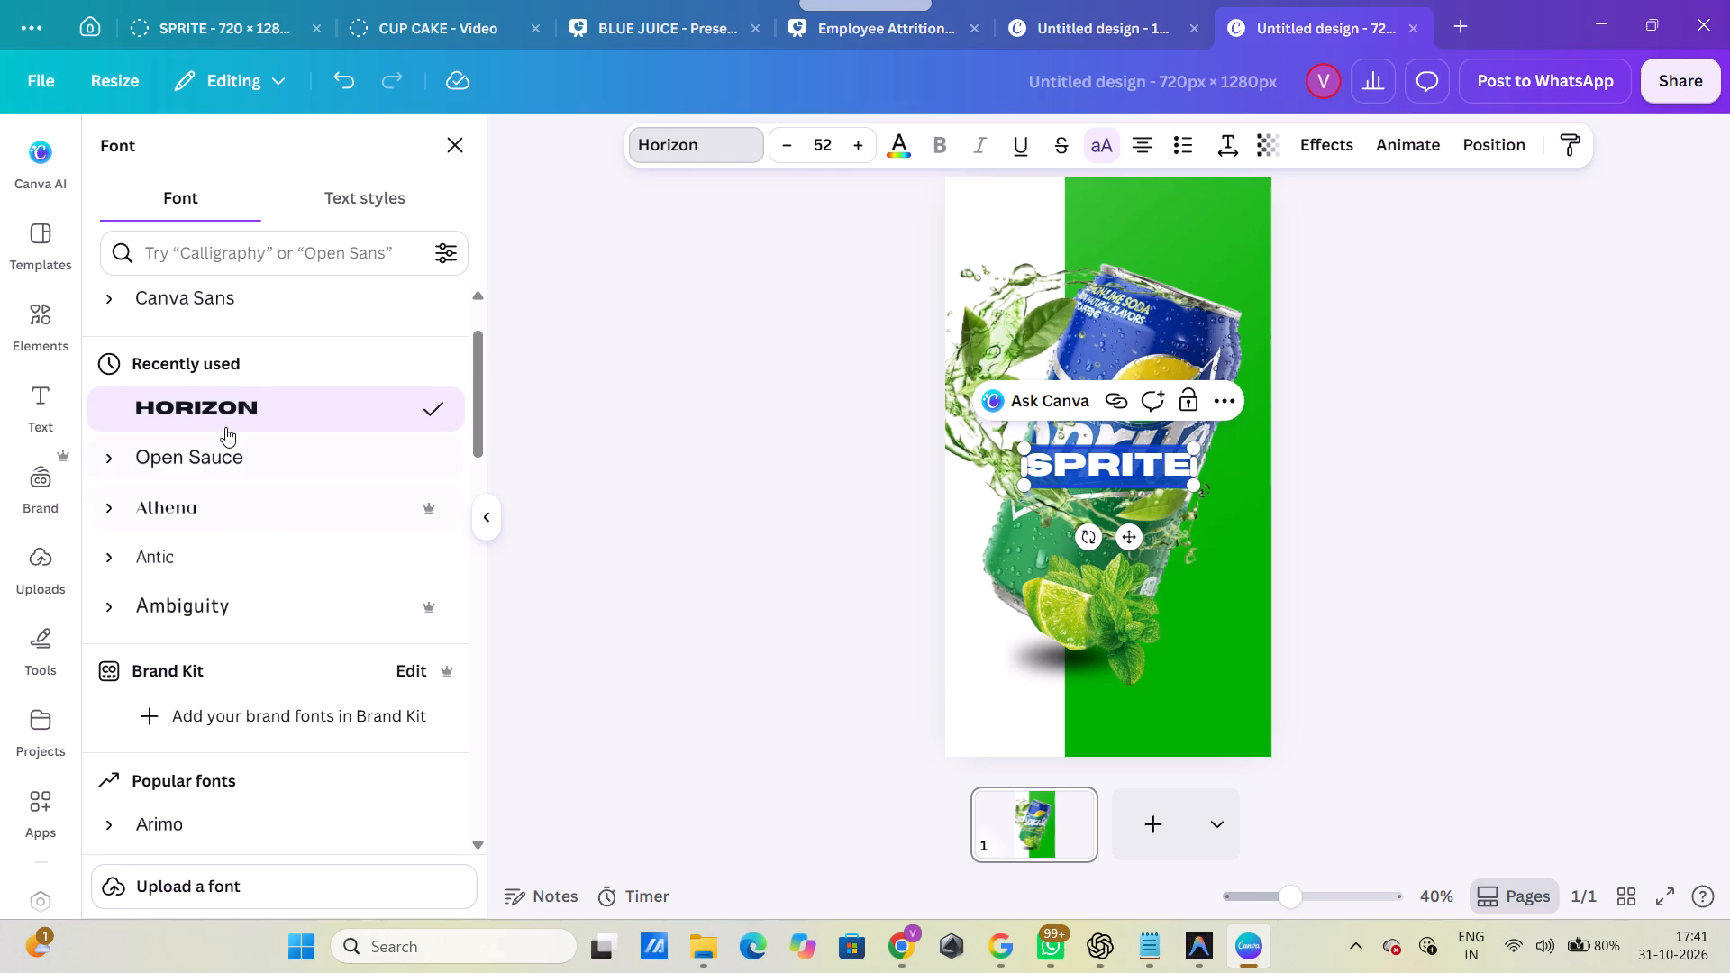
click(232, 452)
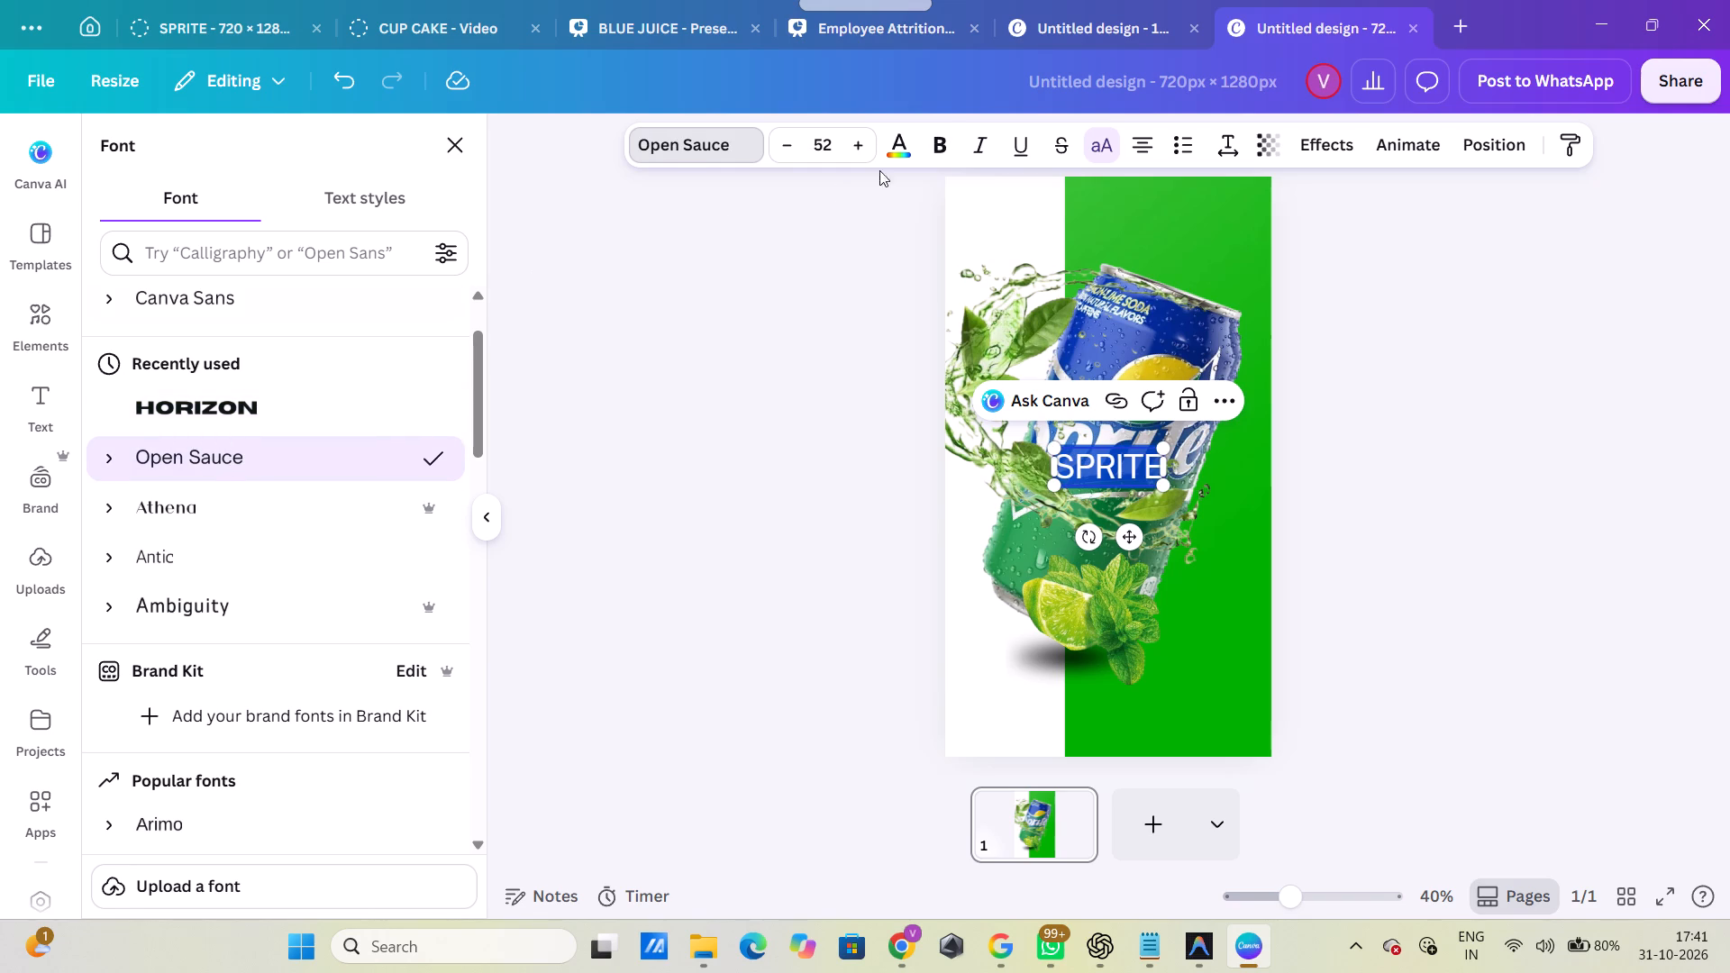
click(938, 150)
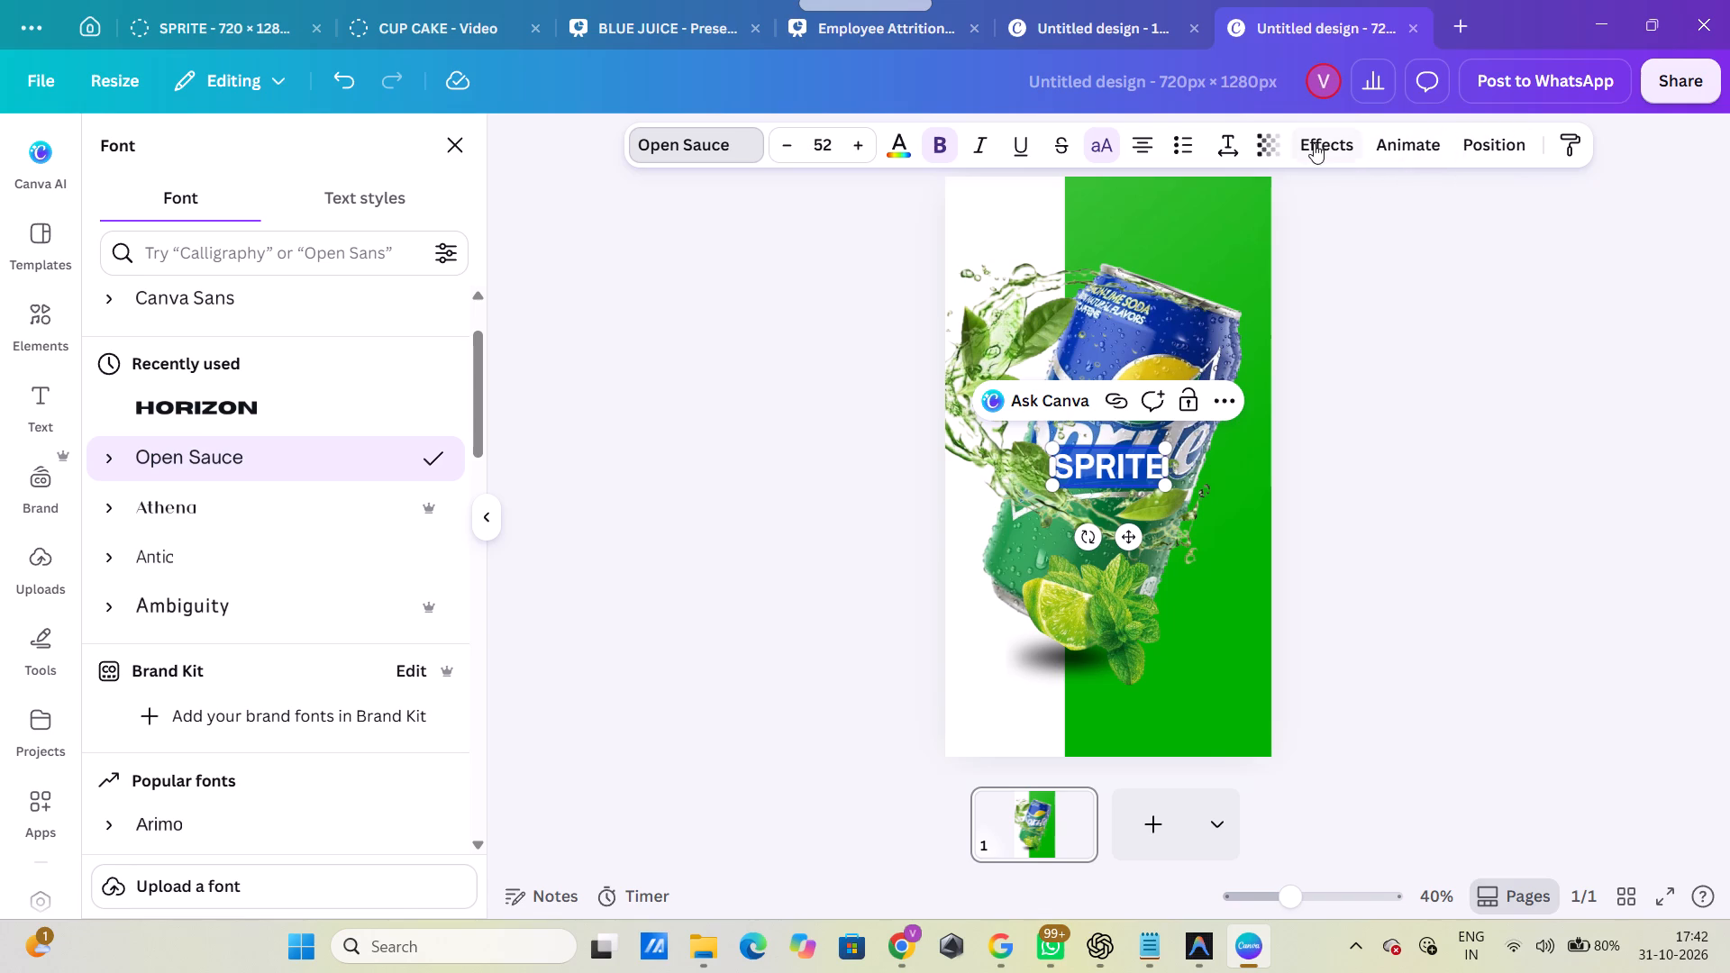
Widen the SPRITE heading's letter spacing to slightly more than 104.
click(1209, 143)
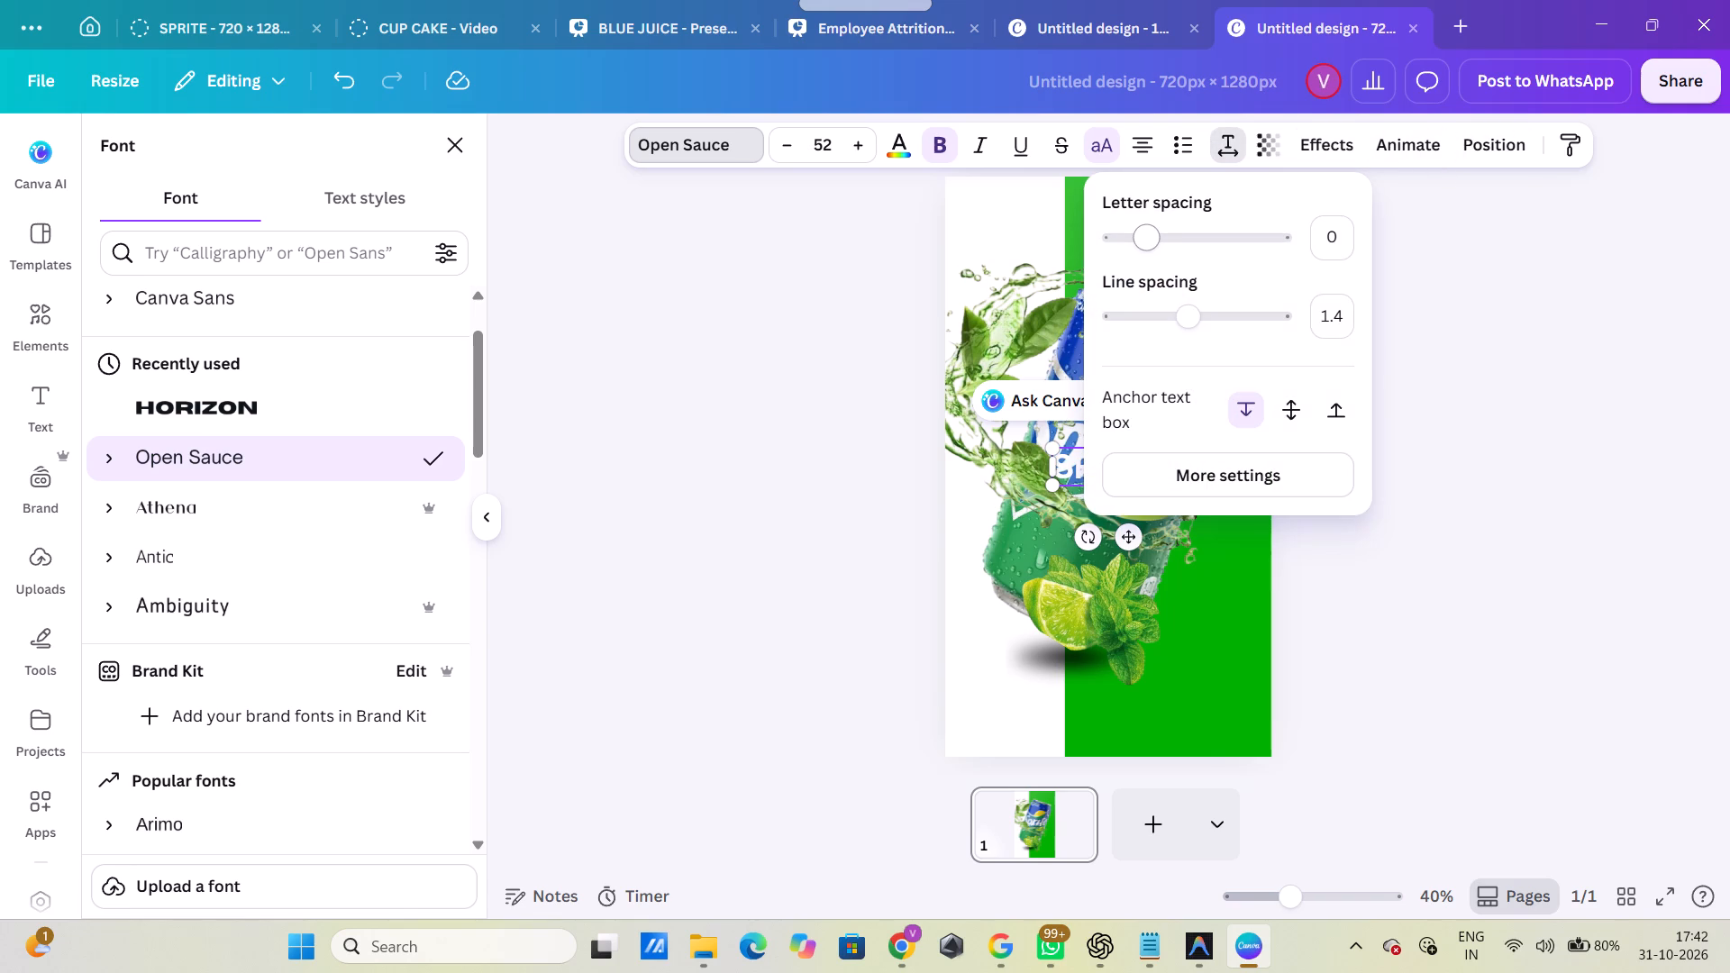
drag(1146, 238, 1163, 234)
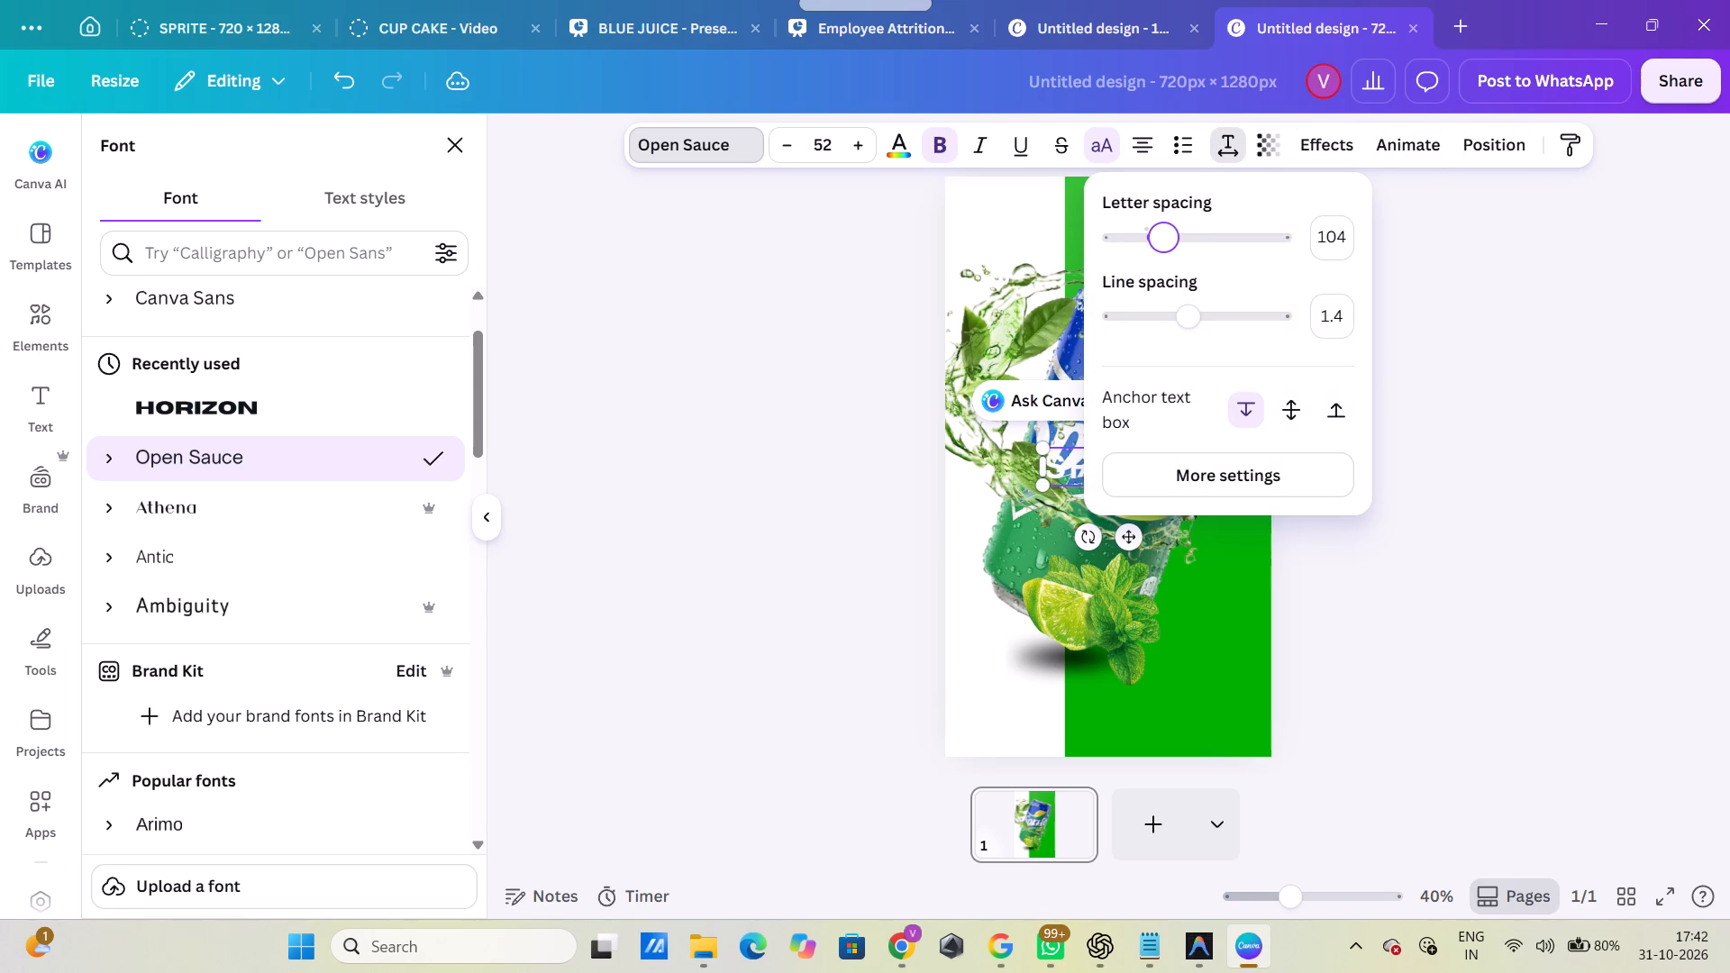
drag(1163, 234, 1170, 234)
click(1453, 682)
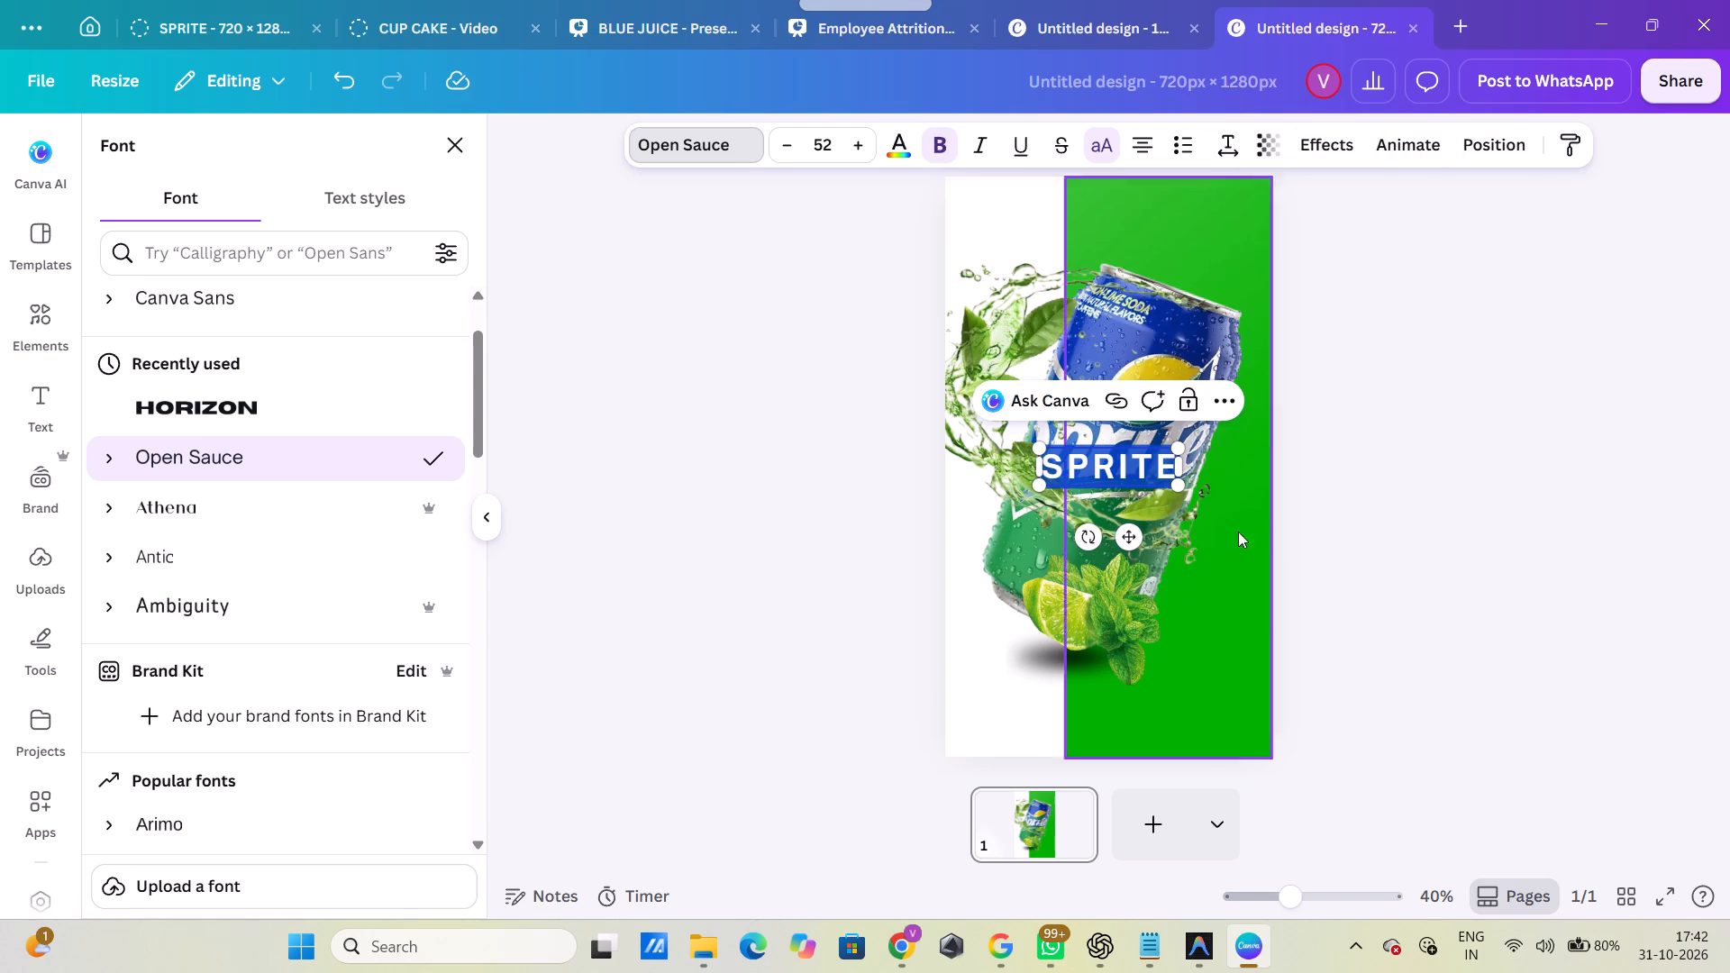
Set the SPRITE heading's font to Archivo Black.
scroll(308, 566, down, 8)
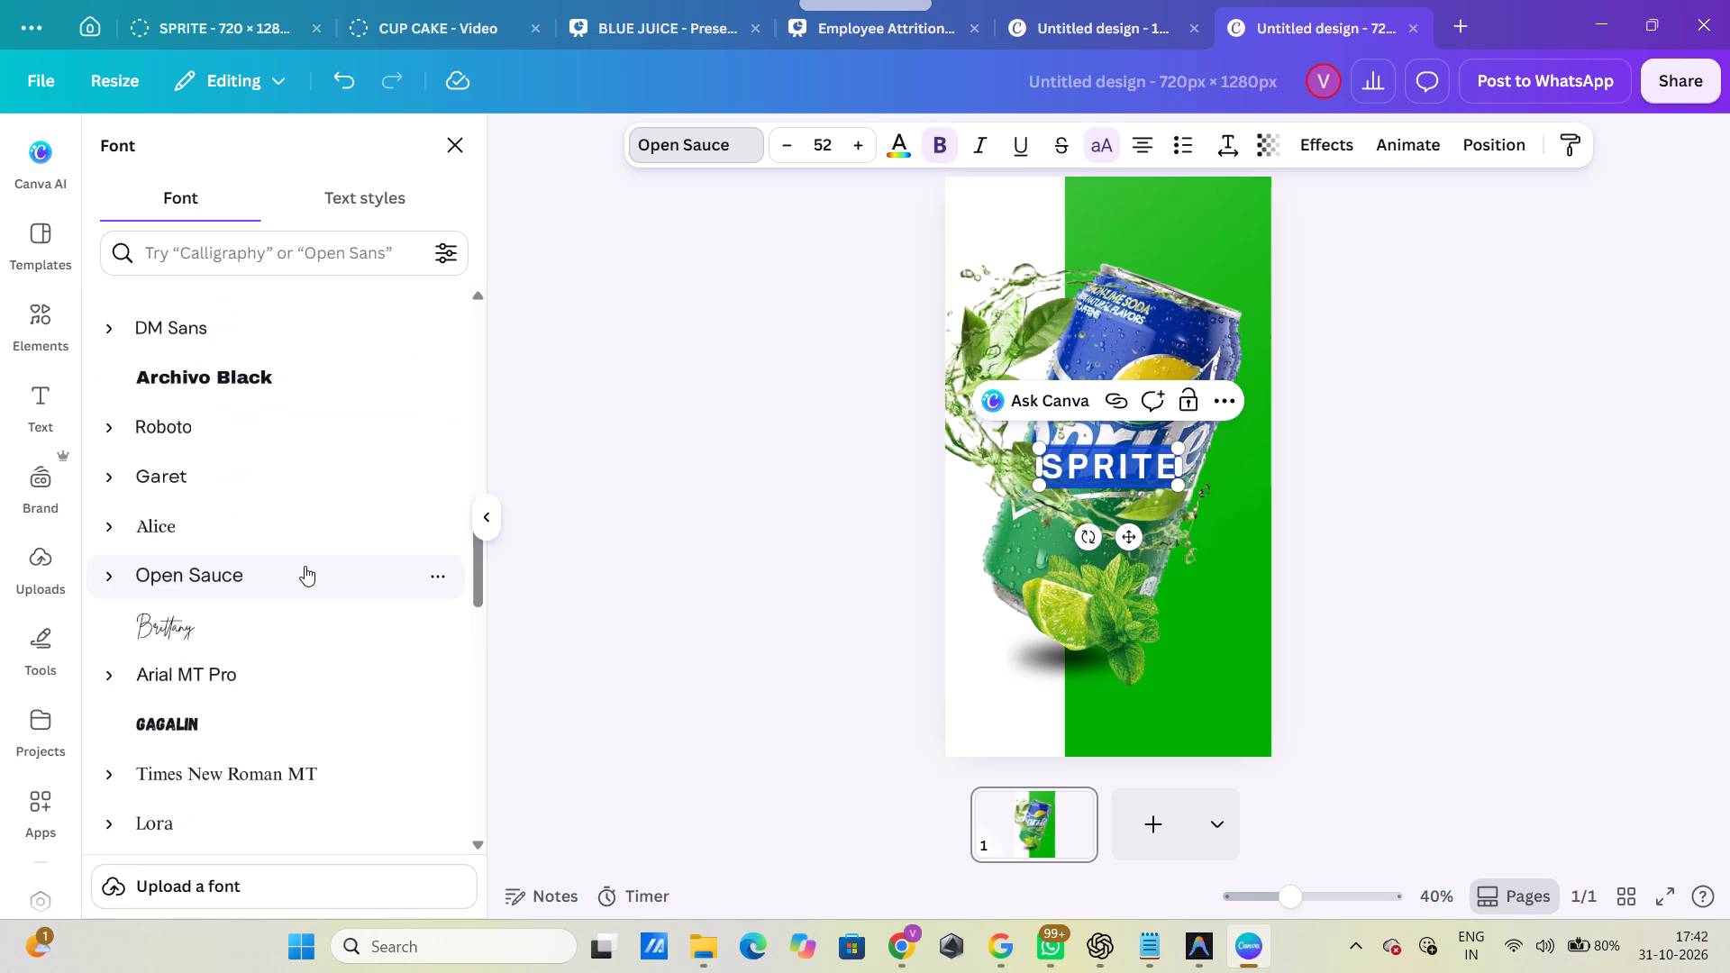
click(304, 370)
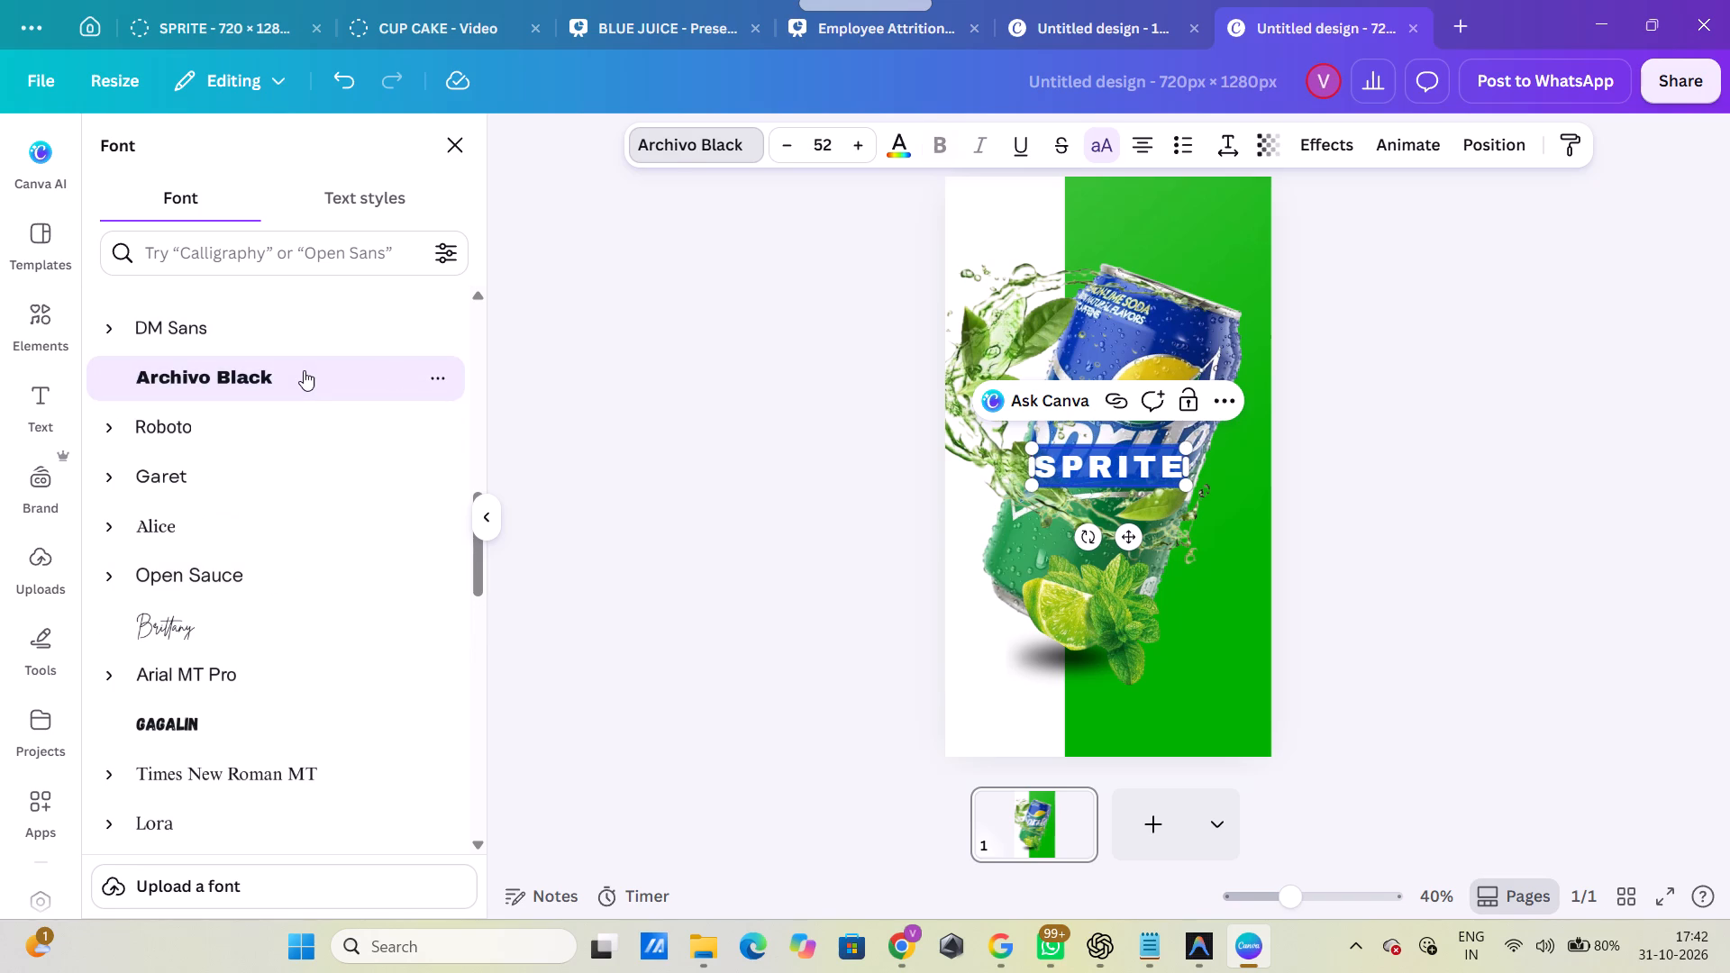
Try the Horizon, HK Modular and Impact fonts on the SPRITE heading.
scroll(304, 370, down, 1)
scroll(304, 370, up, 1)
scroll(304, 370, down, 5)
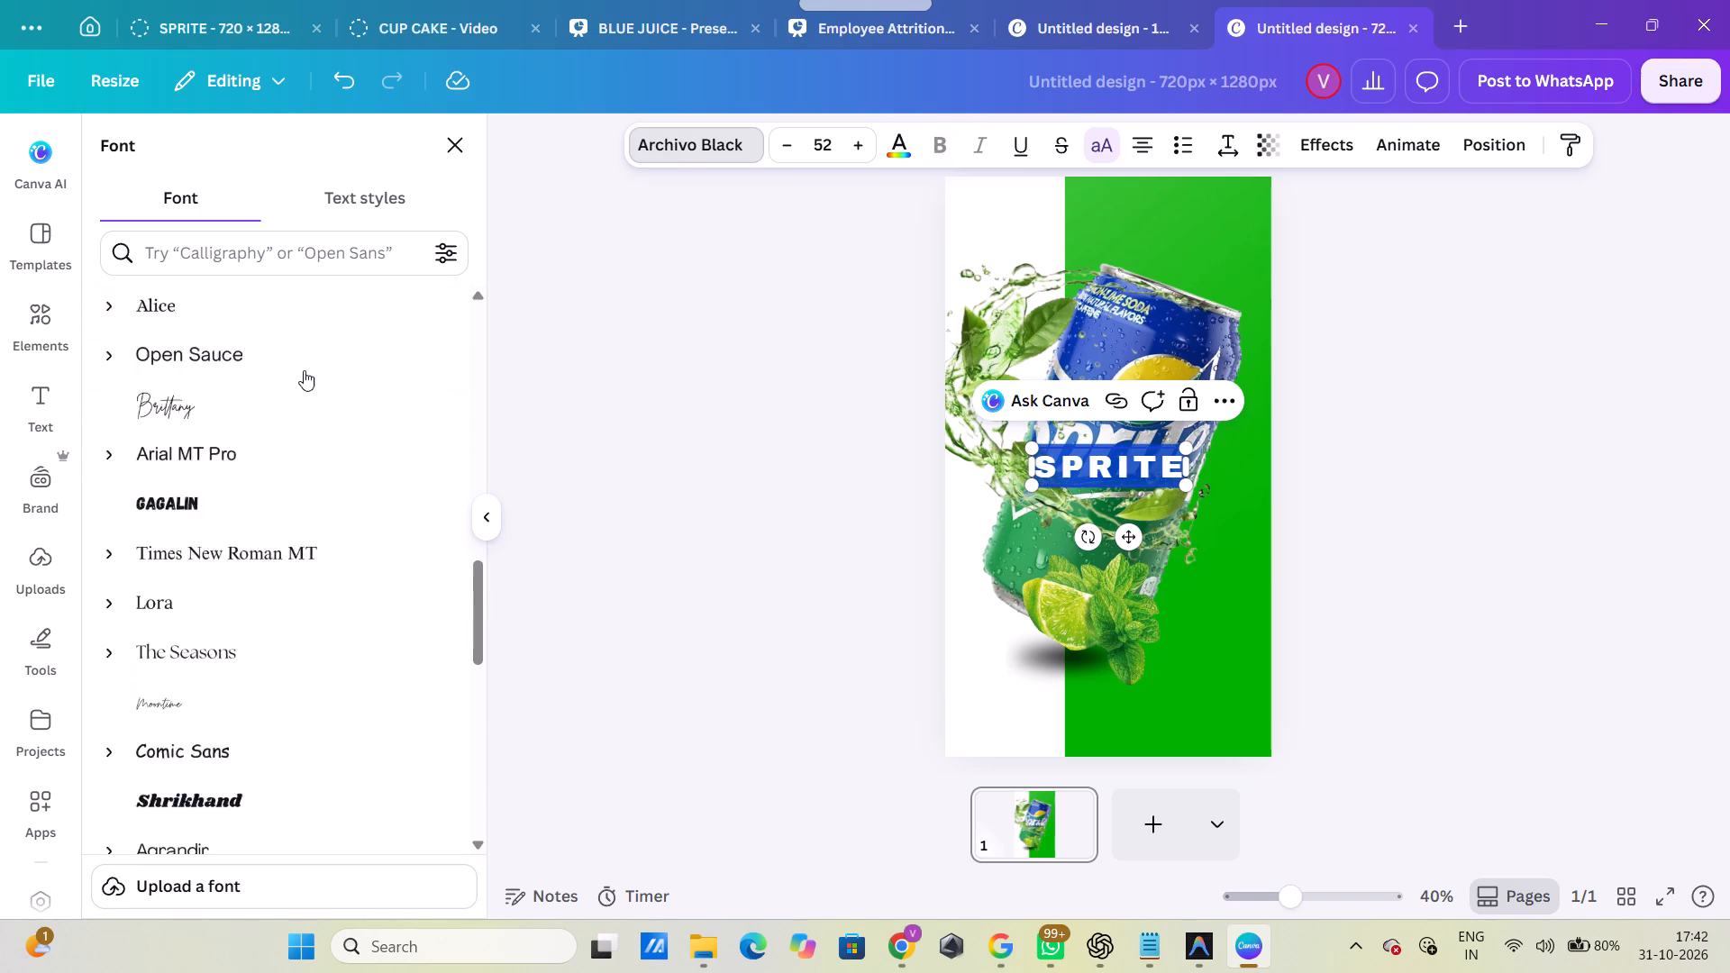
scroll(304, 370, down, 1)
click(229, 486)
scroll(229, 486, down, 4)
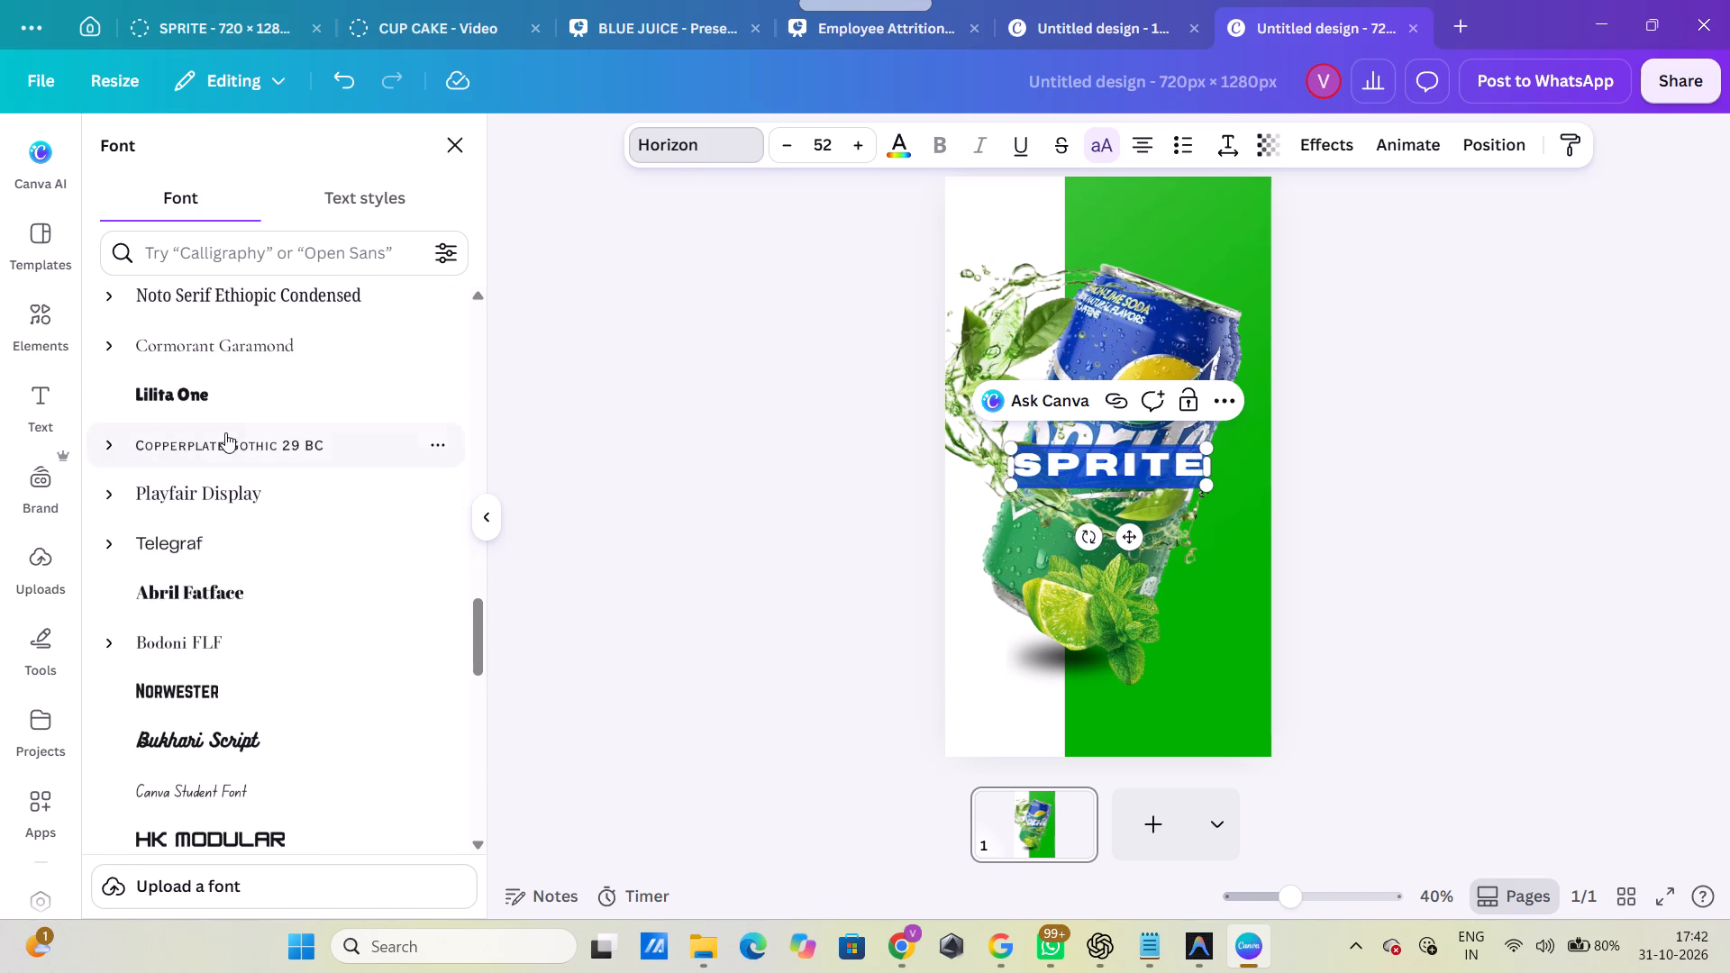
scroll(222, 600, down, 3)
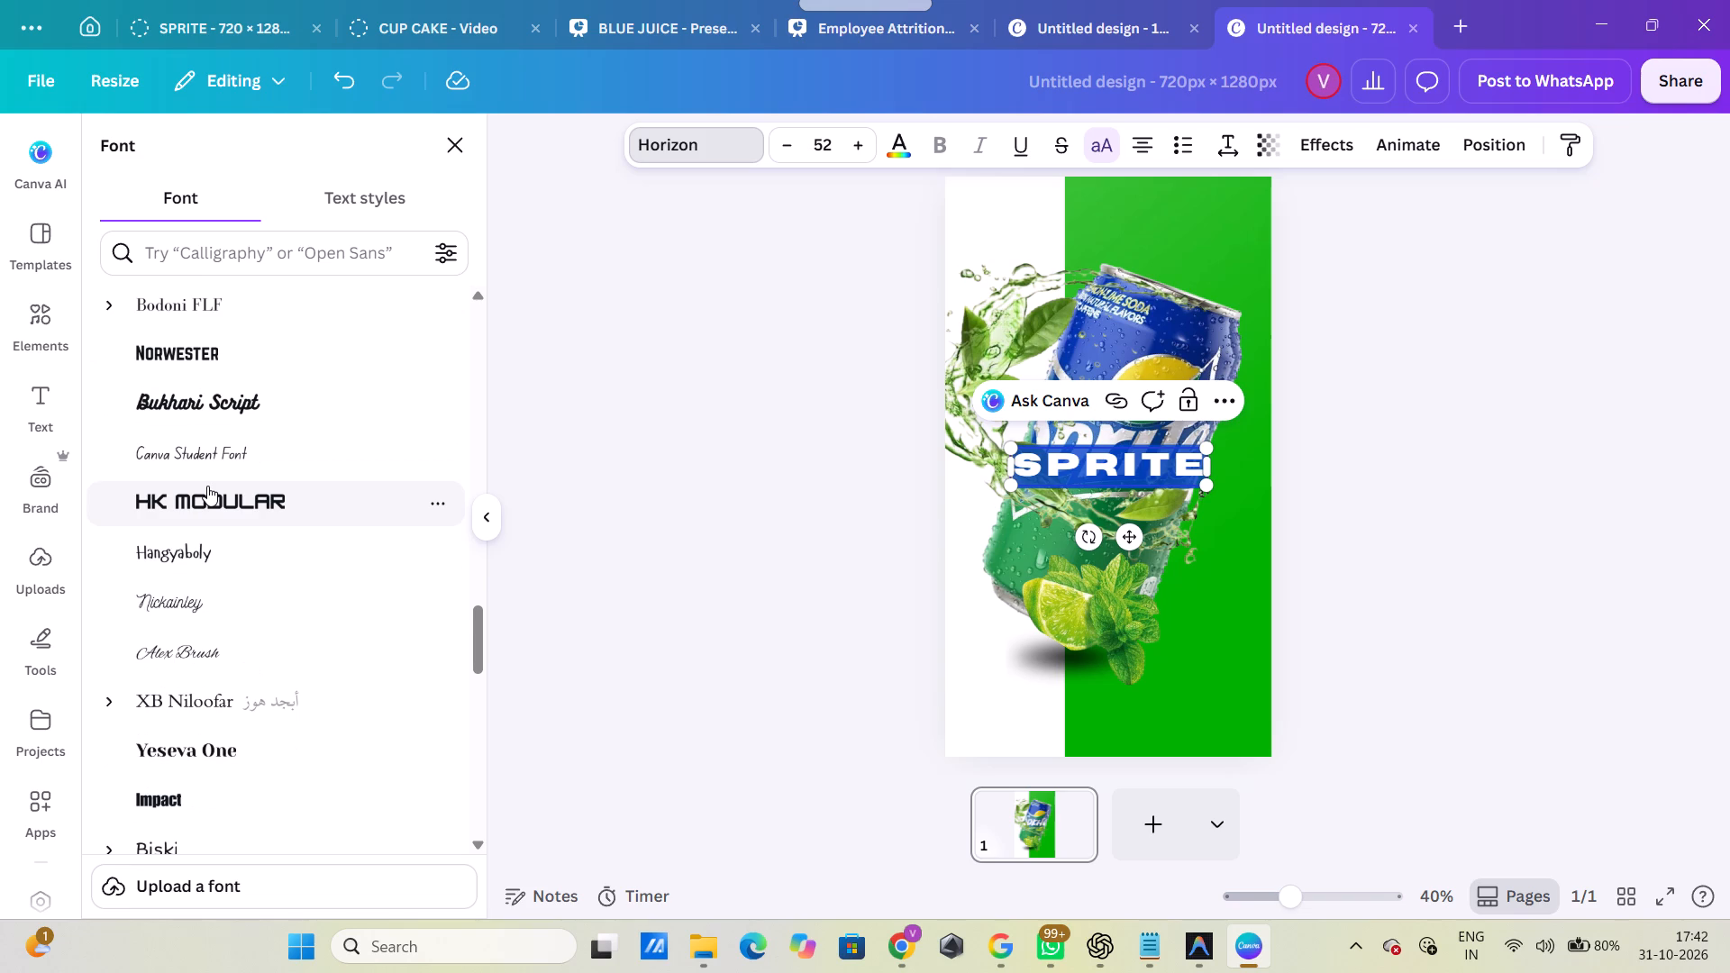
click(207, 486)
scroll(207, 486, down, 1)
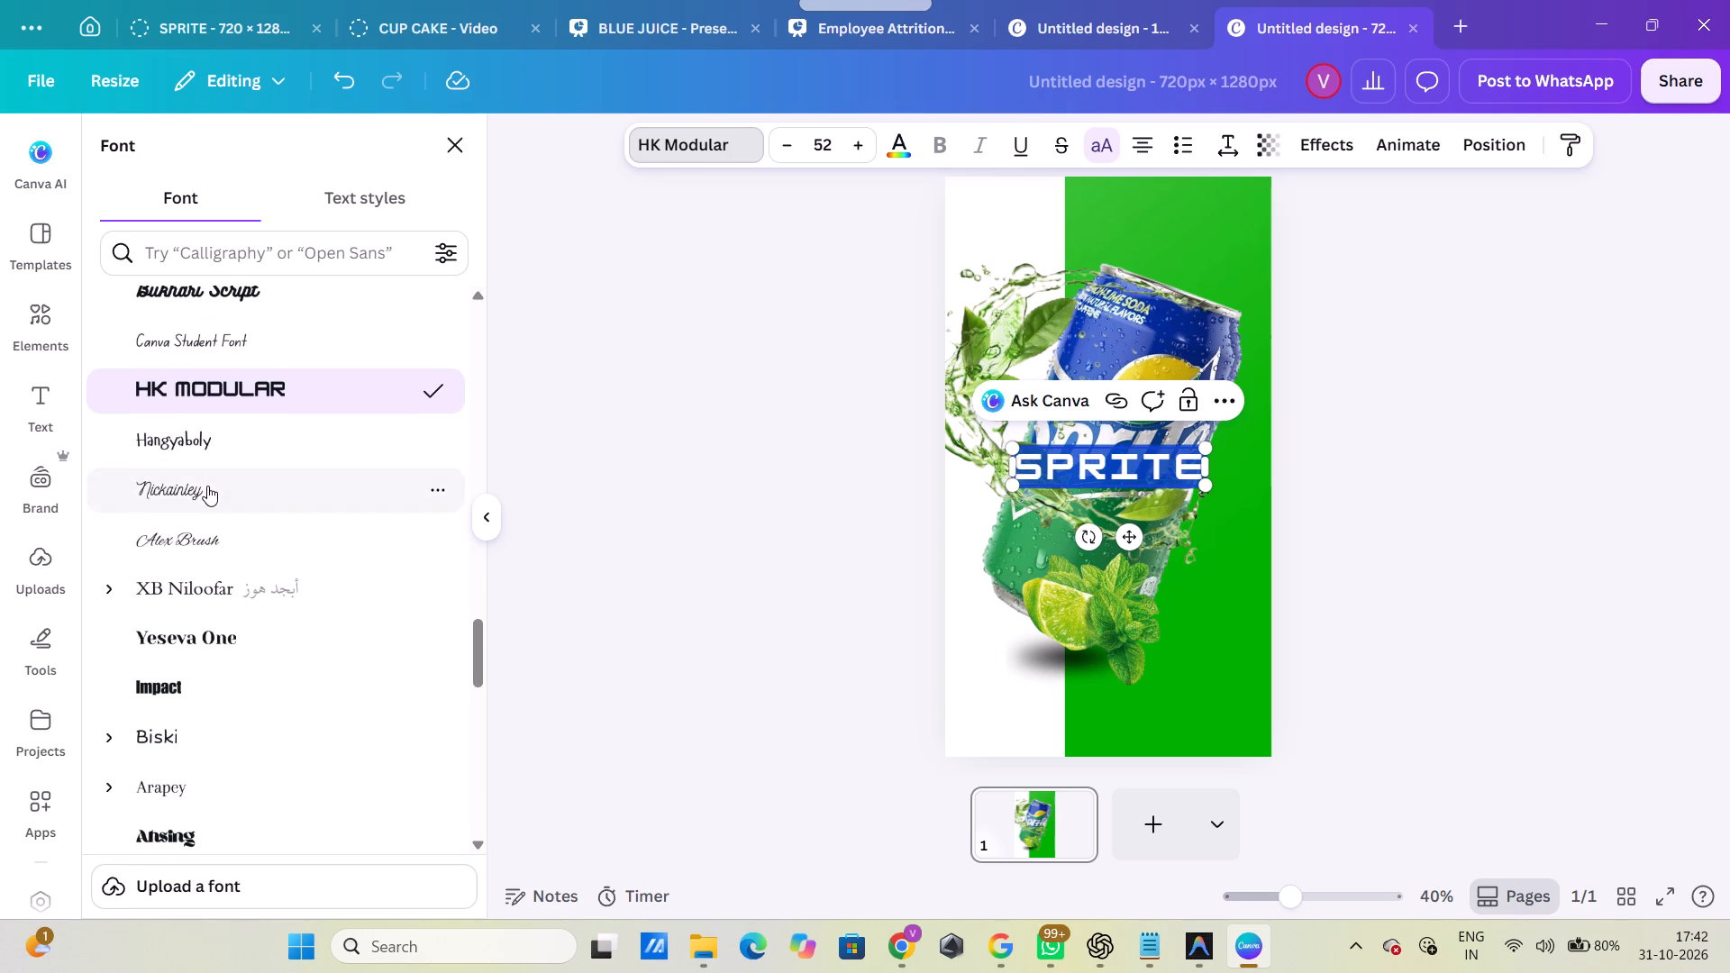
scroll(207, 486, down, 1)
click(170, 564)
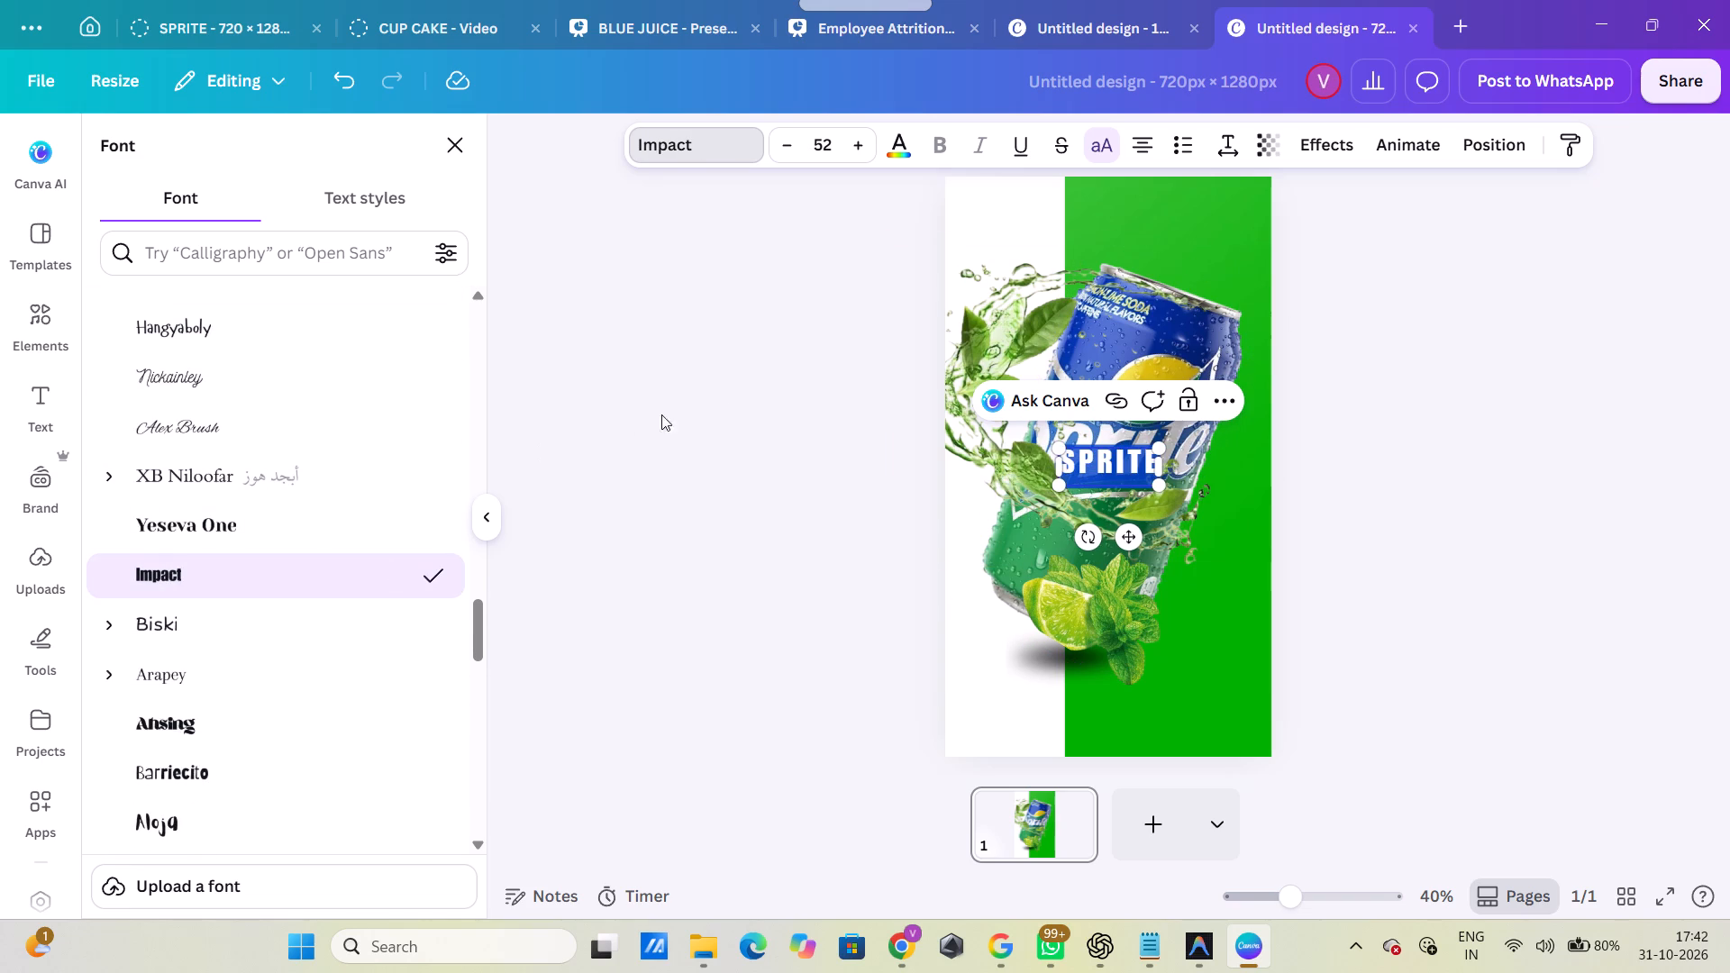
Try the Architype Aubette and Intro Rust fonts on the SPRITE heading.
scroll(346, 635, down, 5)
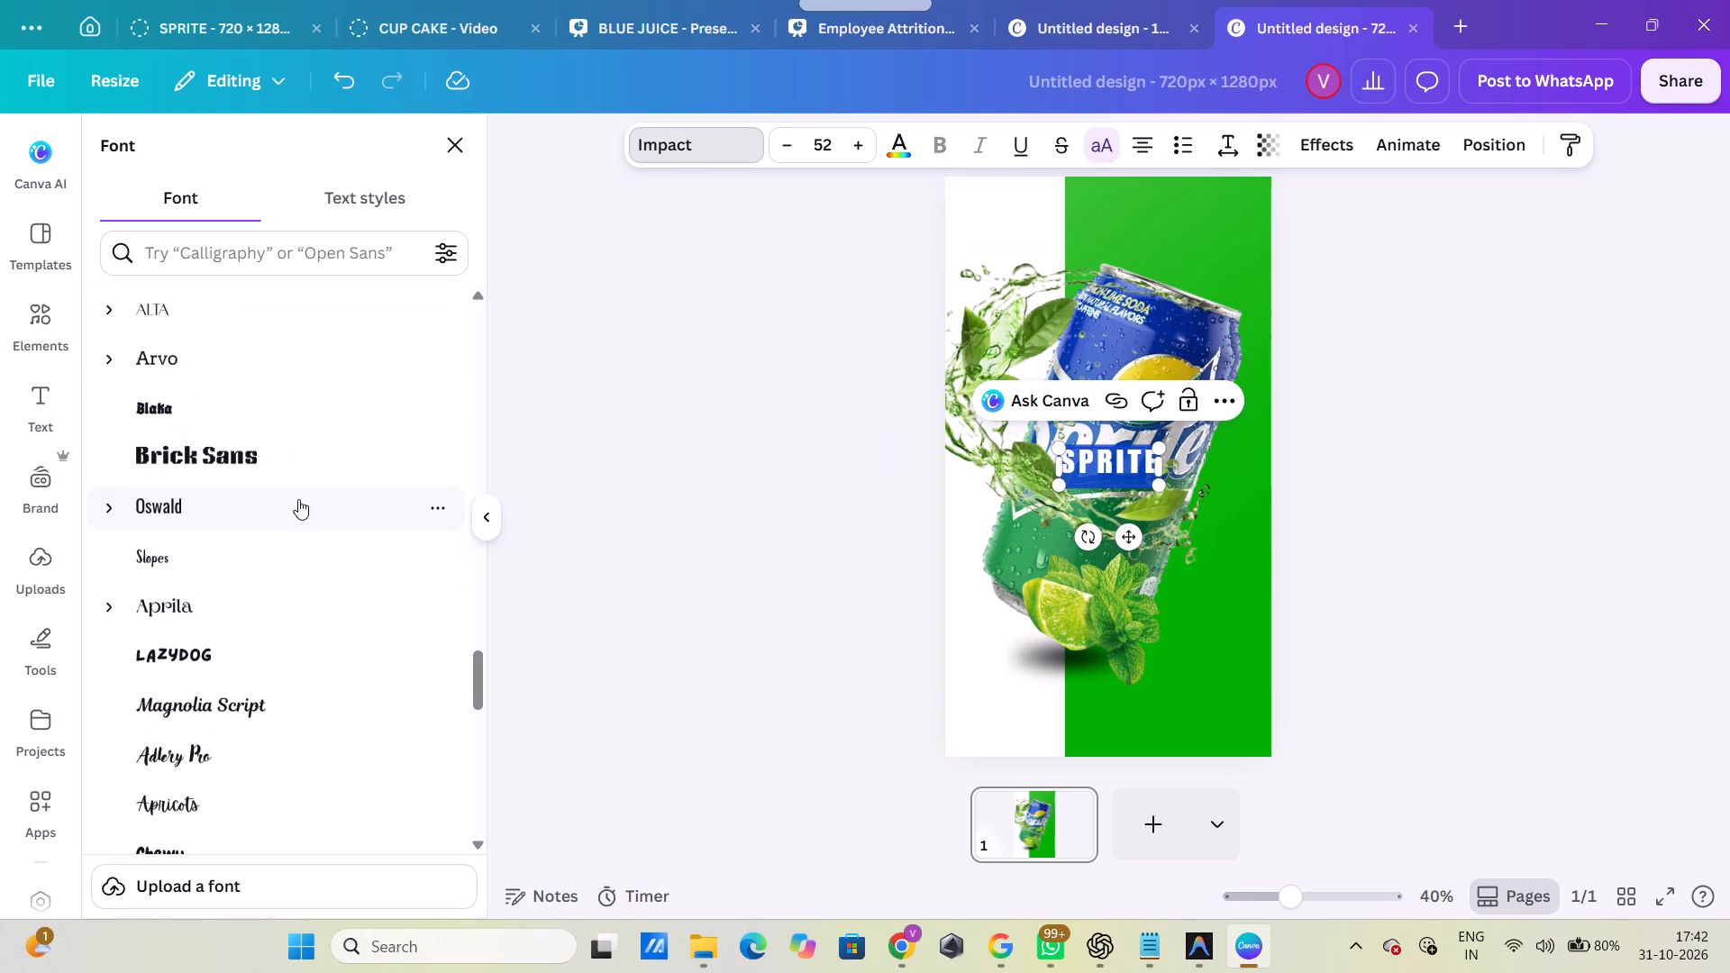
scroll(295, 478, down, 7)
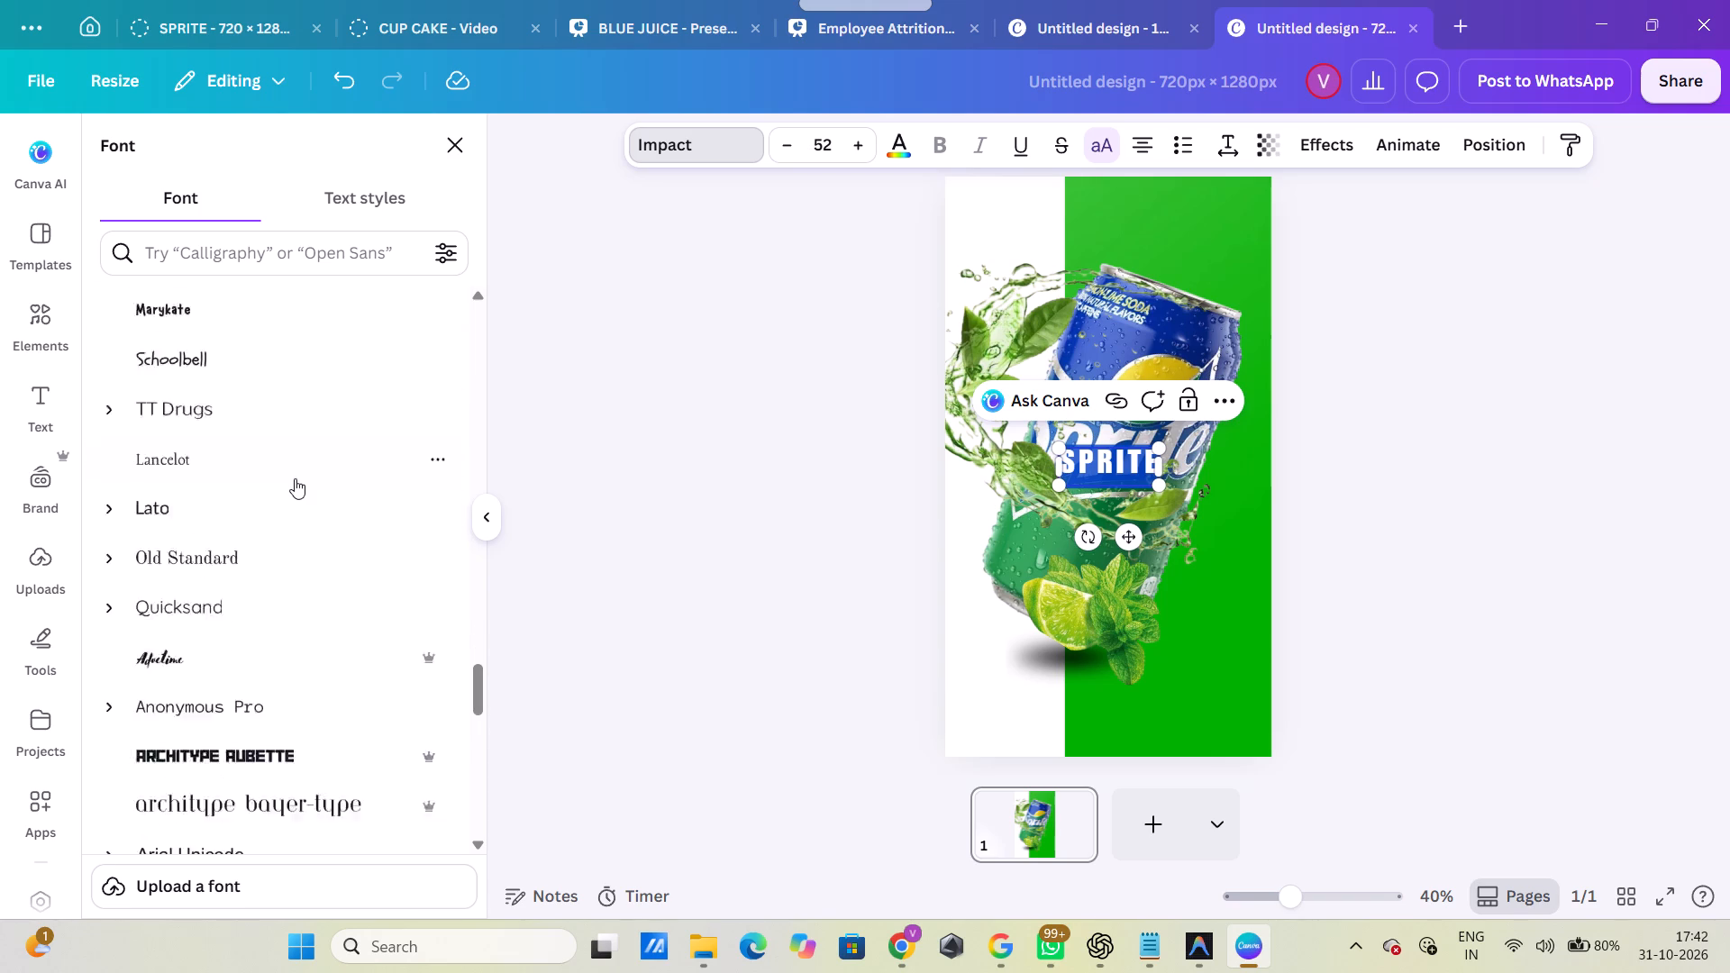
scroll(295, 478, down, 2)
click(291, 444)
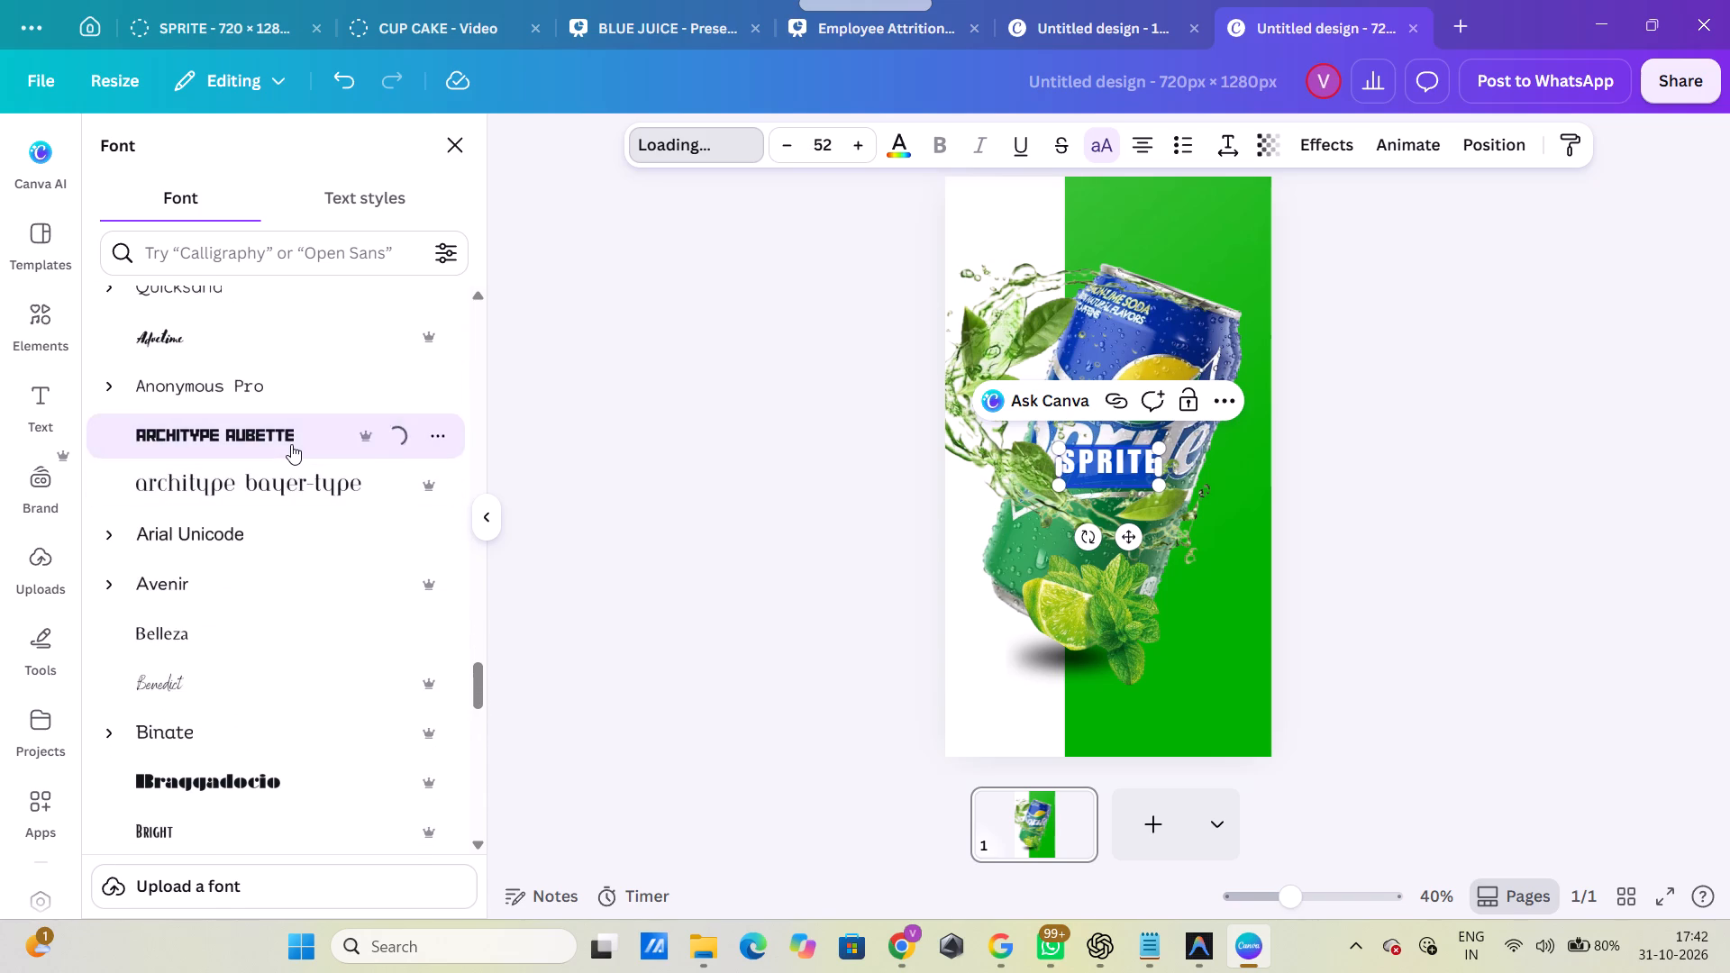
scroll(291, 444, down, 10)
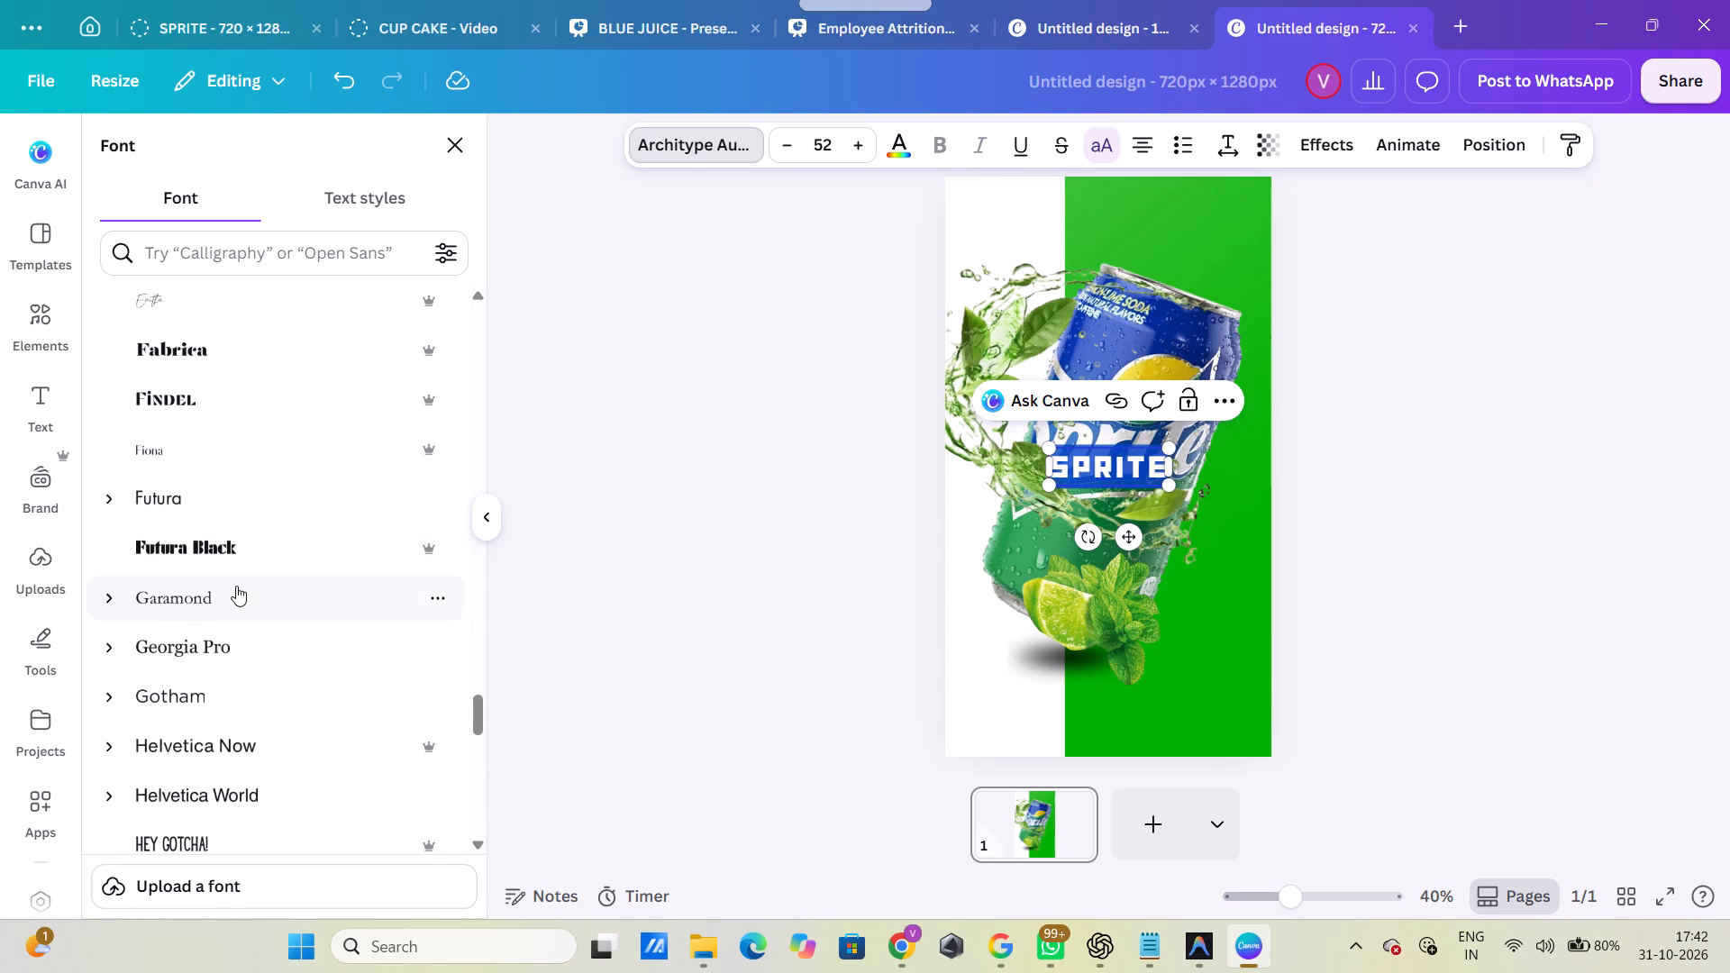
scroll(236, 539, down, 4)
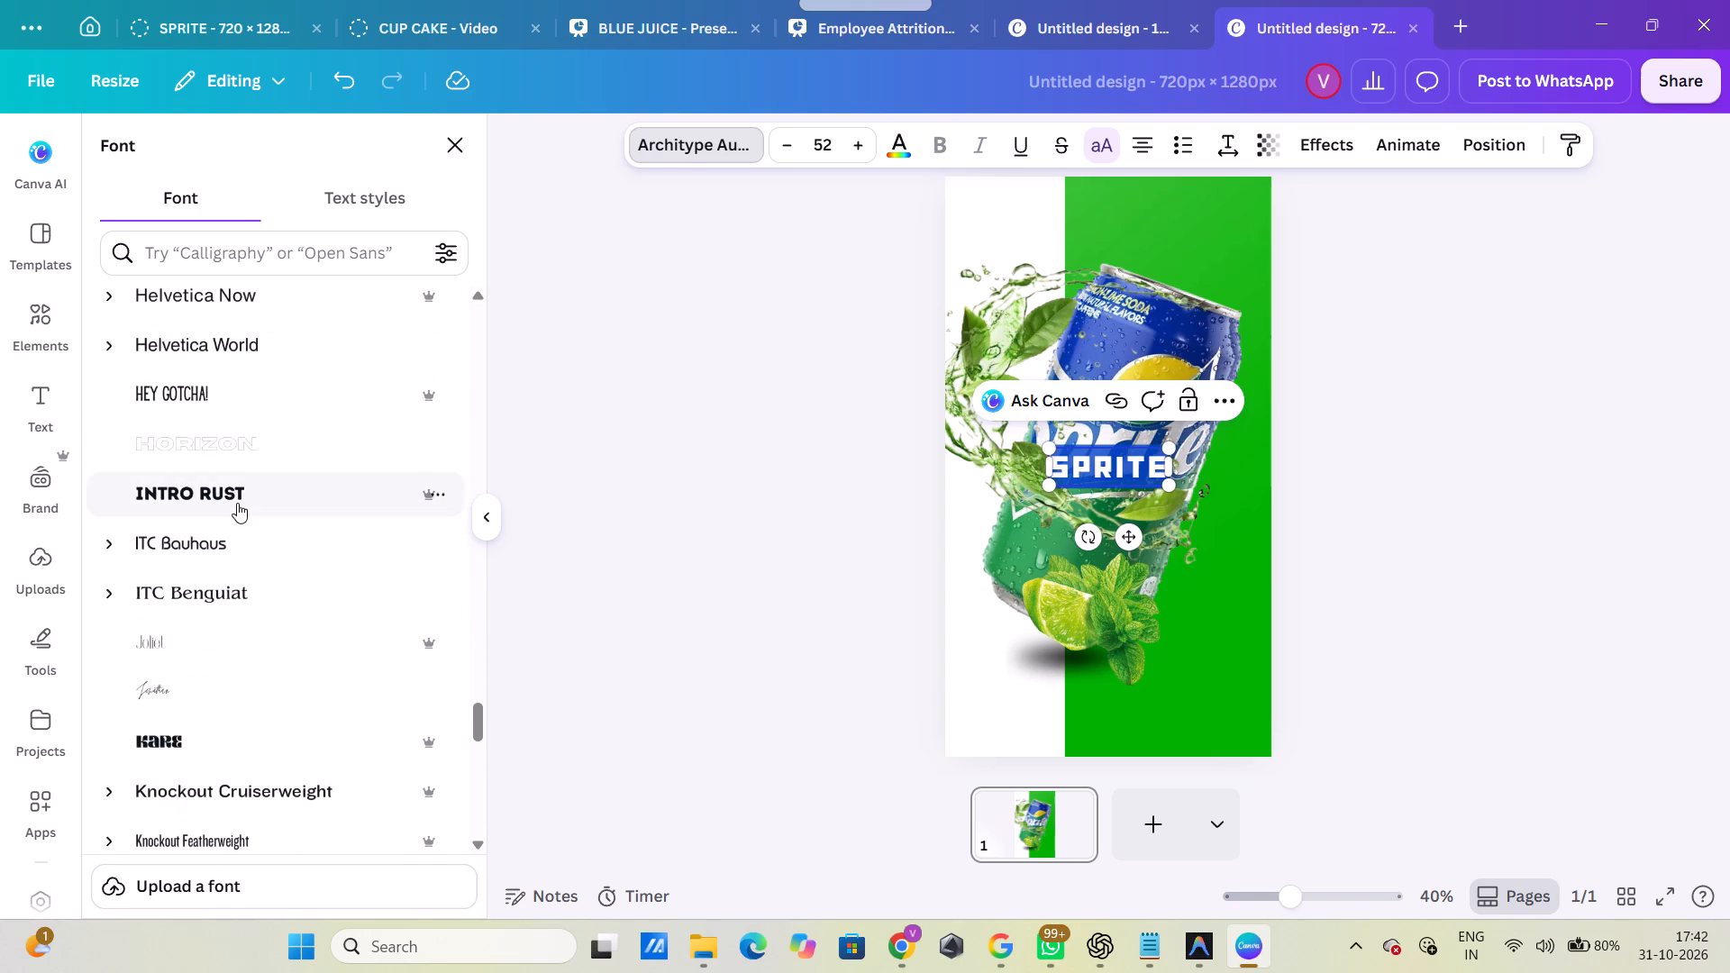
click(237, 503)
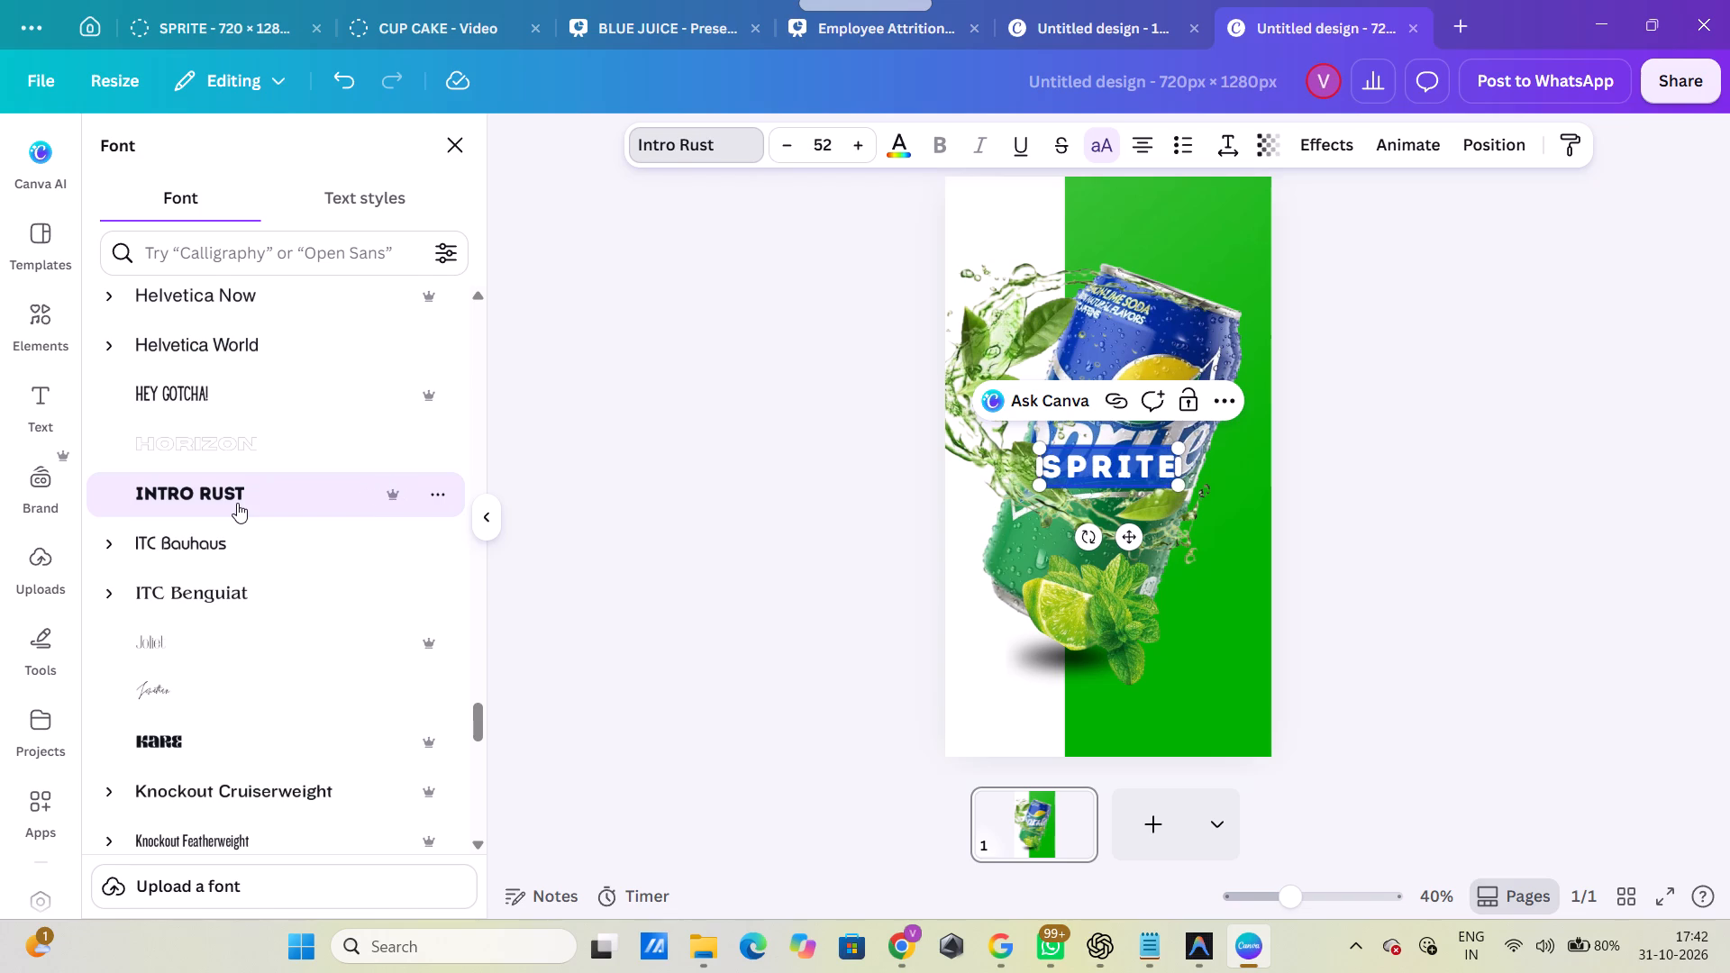
Reduce the SPRITE heading's letter spacing to 57.
click(1218, 157)
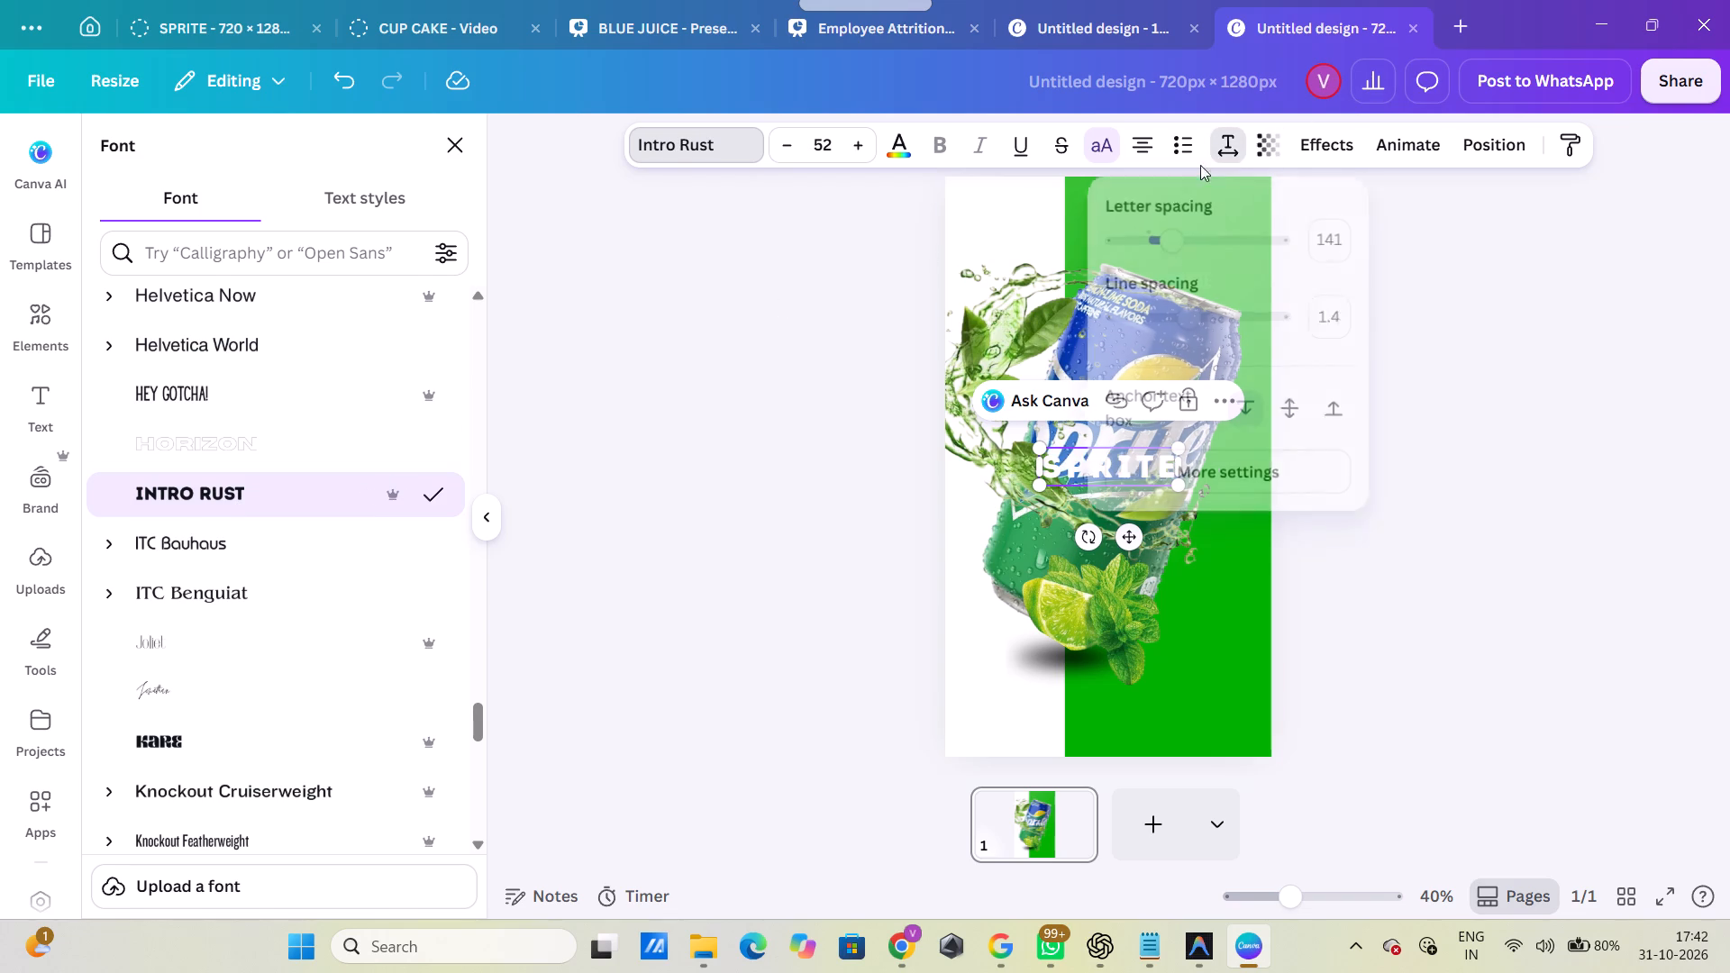
click(1155, 239)
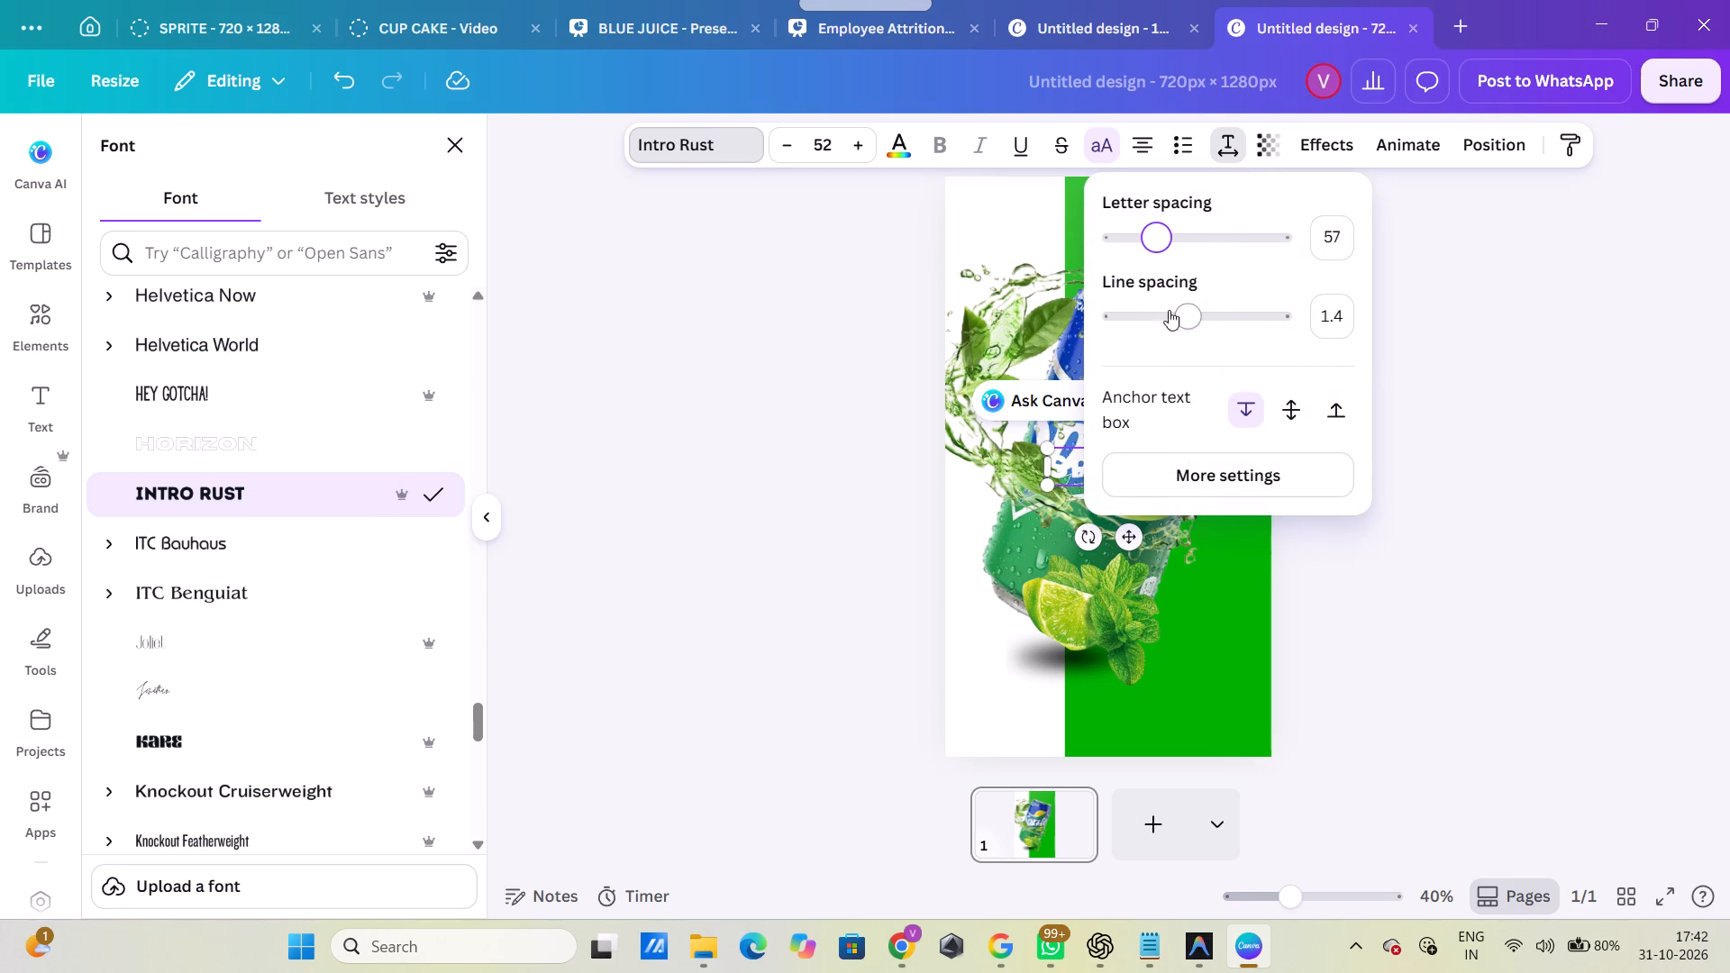
click(1622, 279)
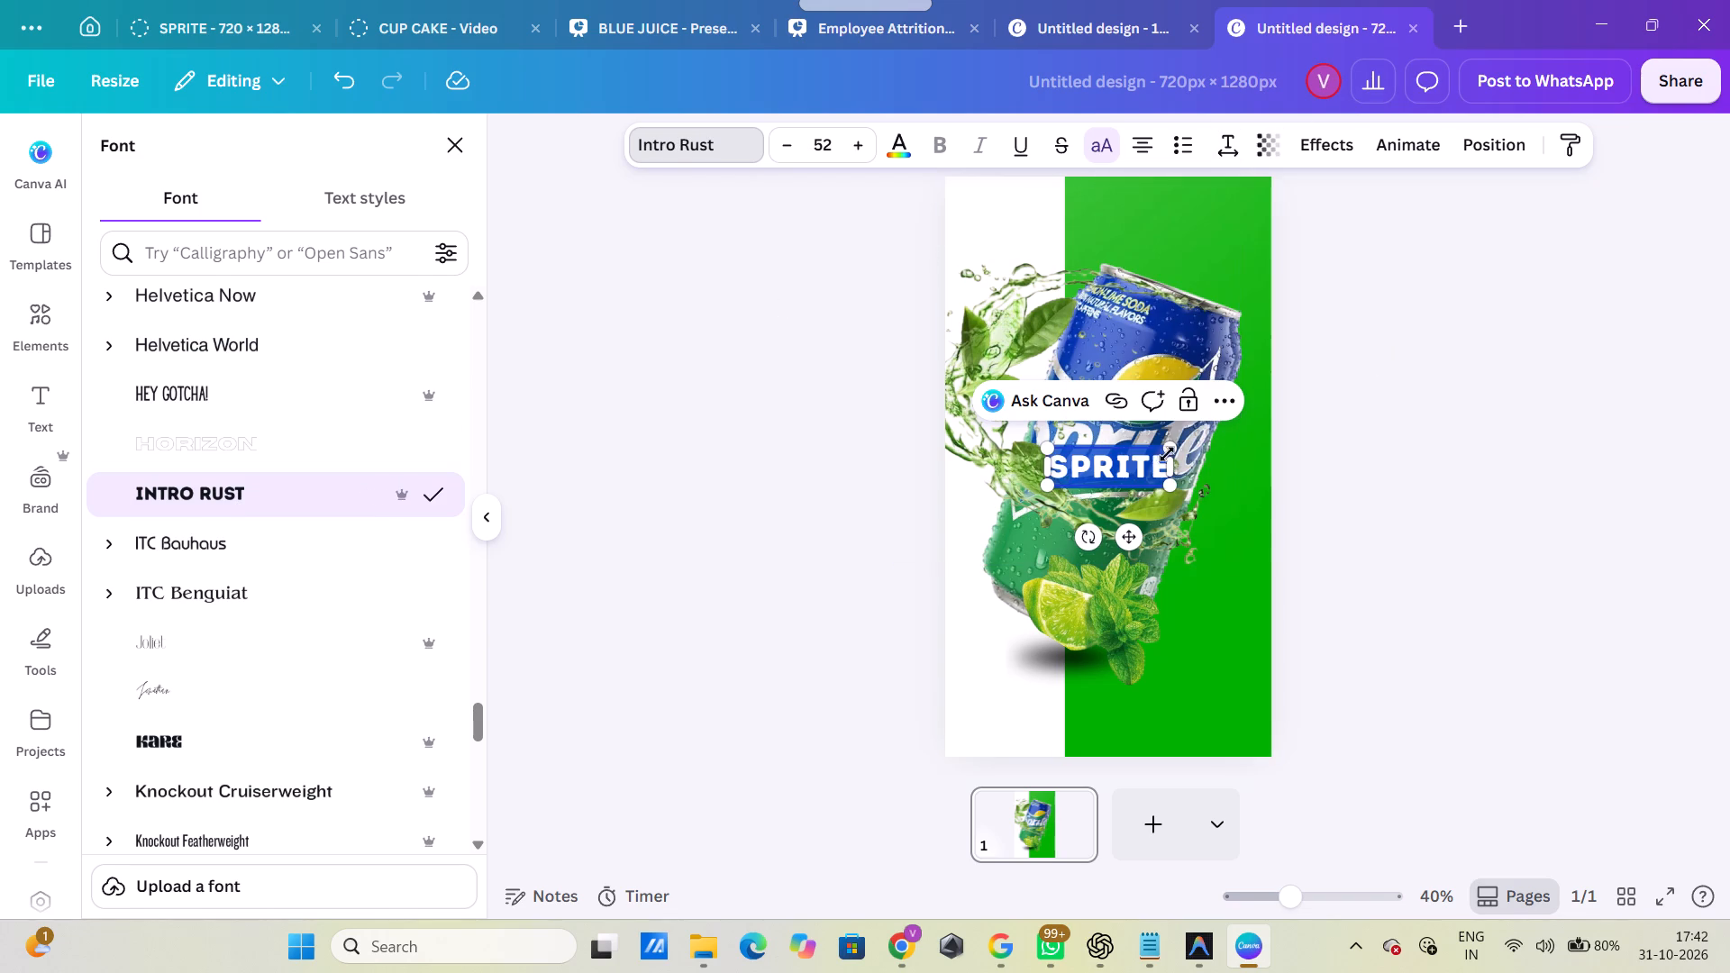
Set the SPRITE heading's font to Lovelo.
scroll(270, 567, down, 3)
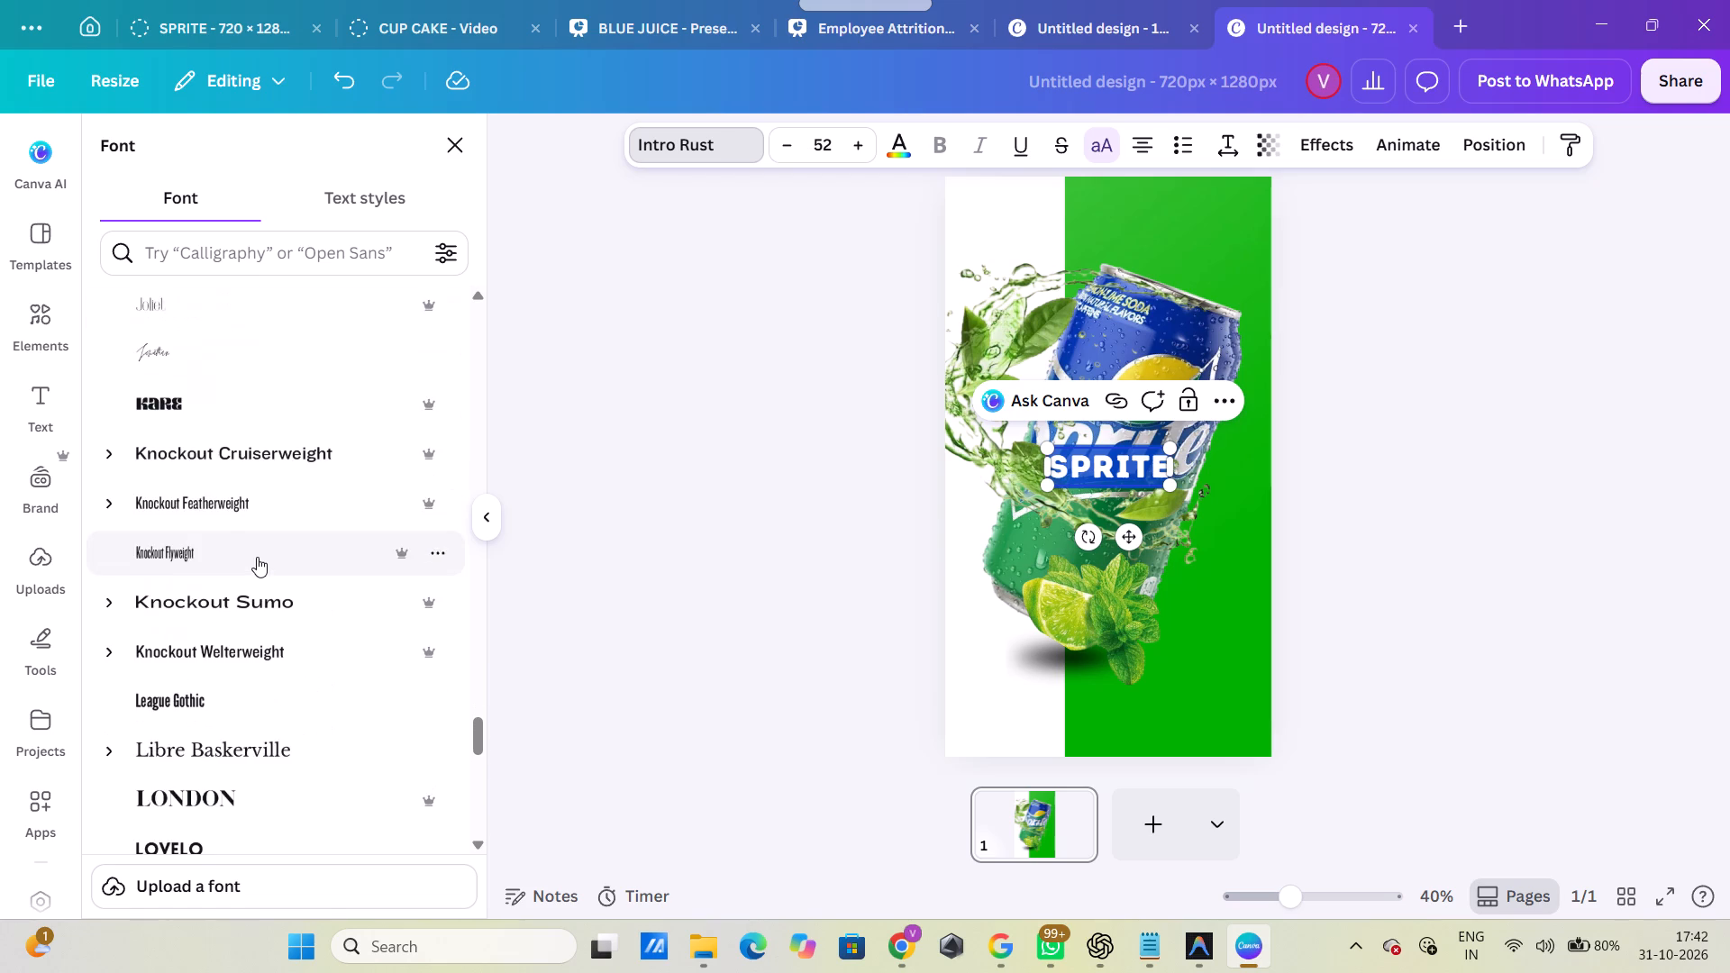
scroll(257, 557, down, 3)
click(238, 498)
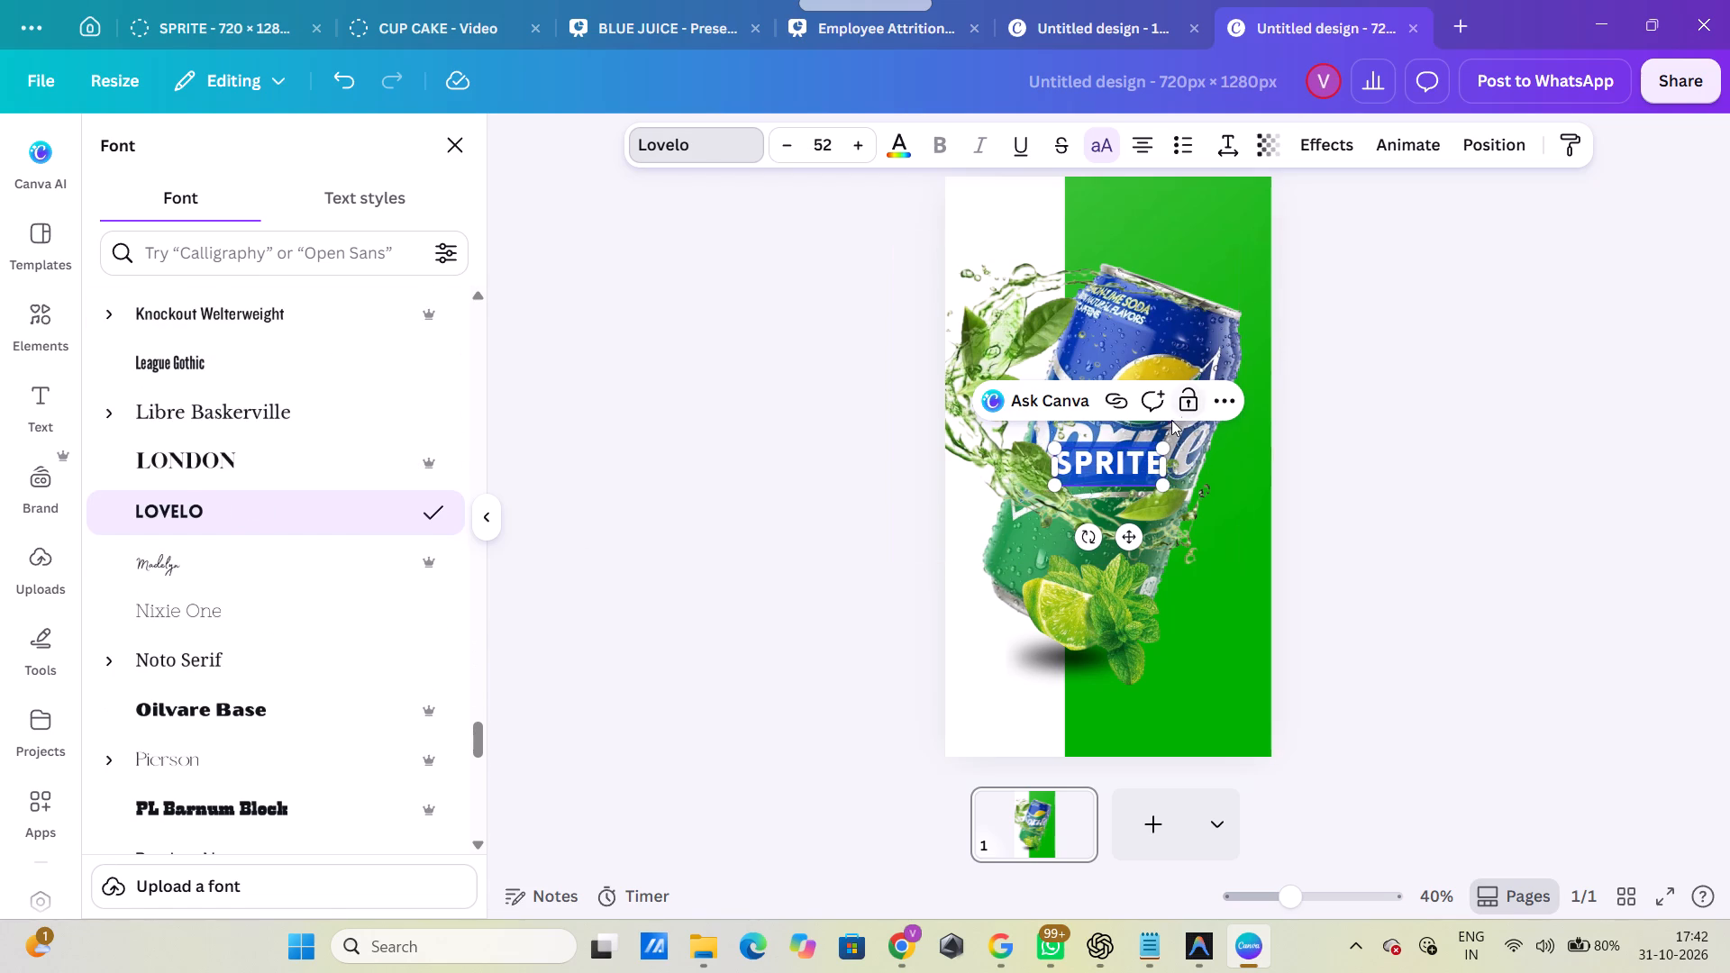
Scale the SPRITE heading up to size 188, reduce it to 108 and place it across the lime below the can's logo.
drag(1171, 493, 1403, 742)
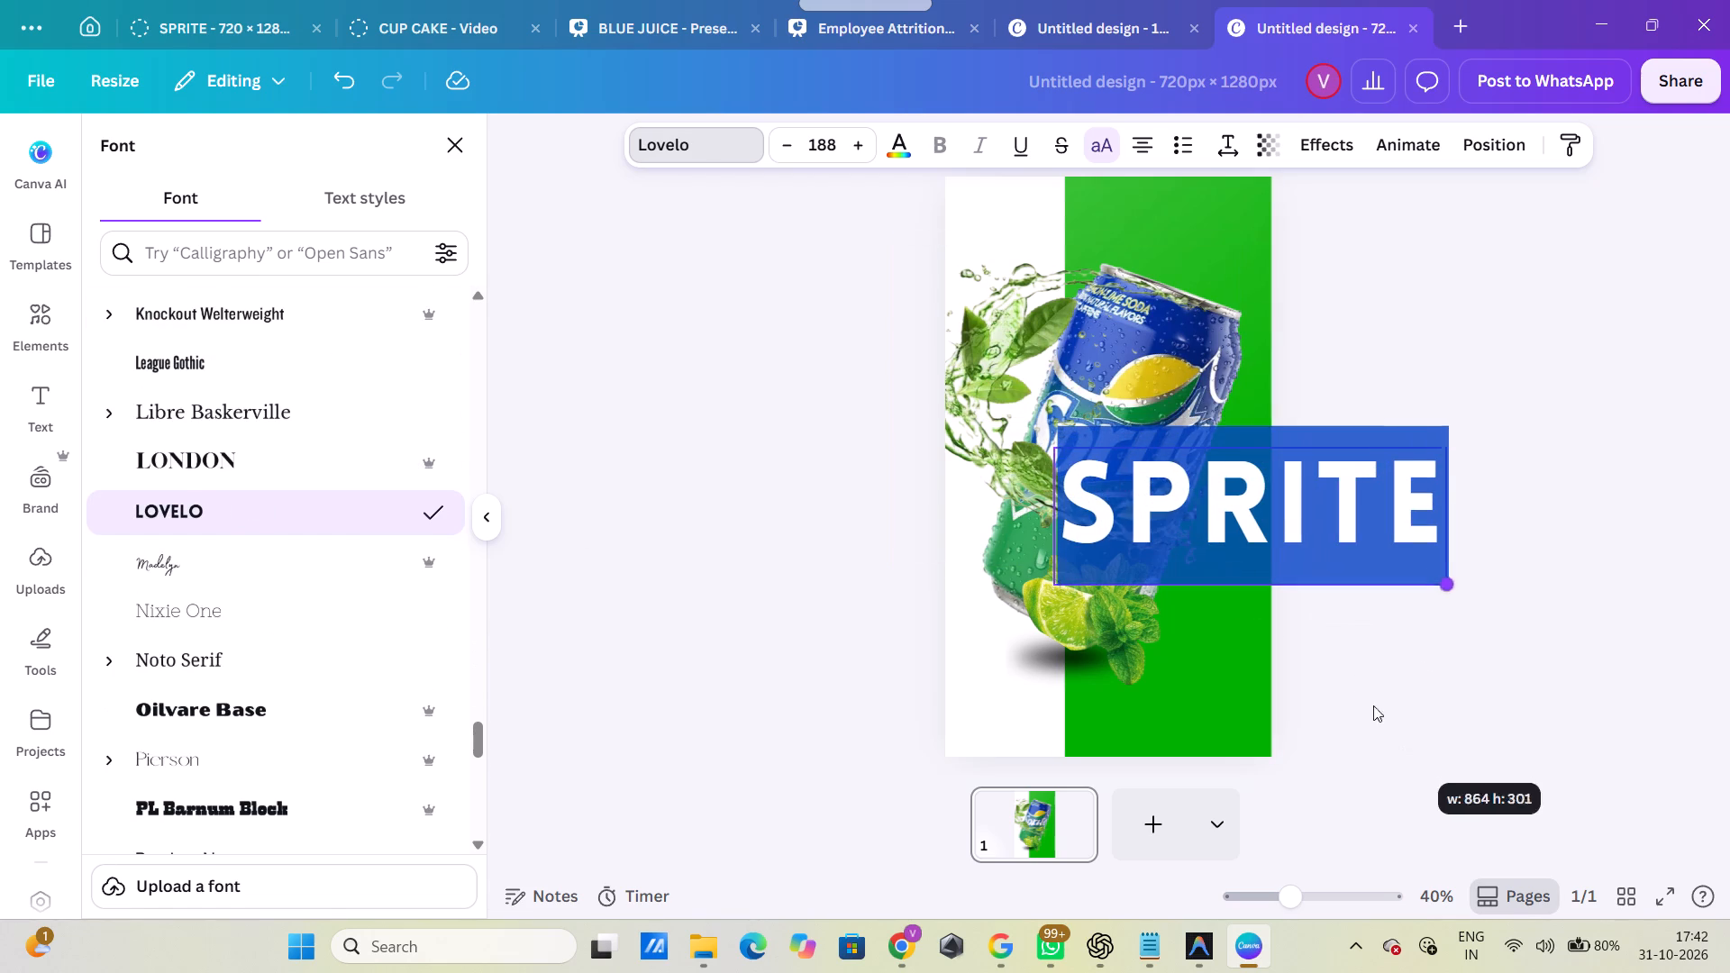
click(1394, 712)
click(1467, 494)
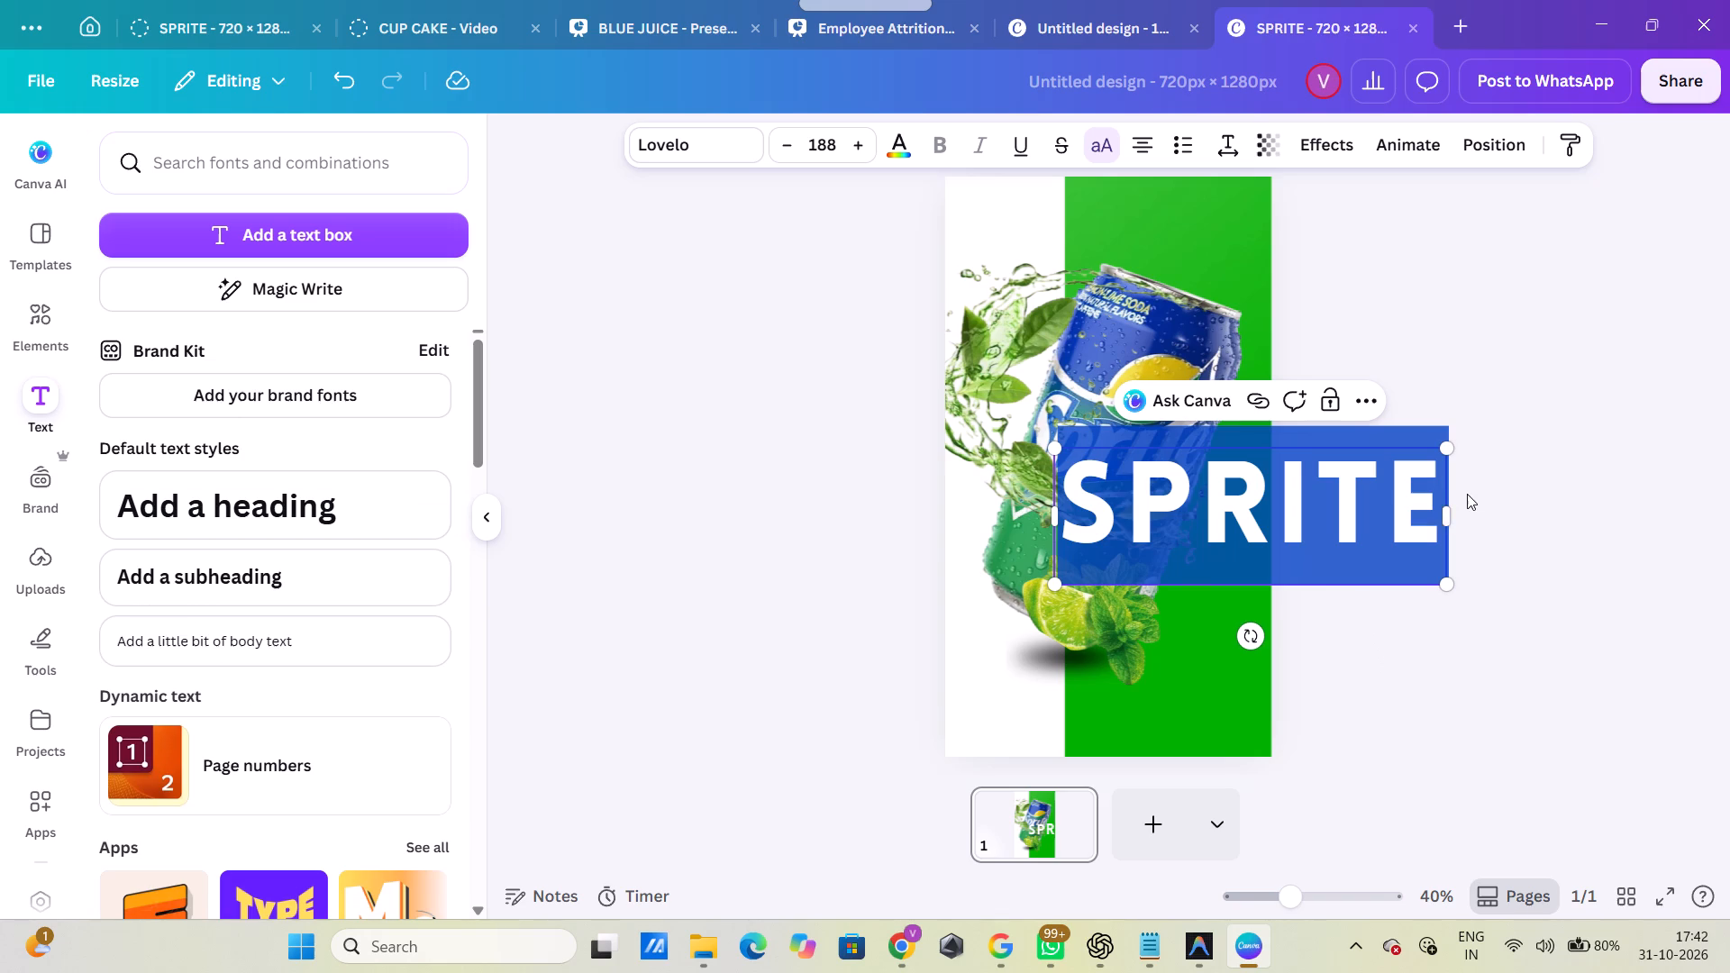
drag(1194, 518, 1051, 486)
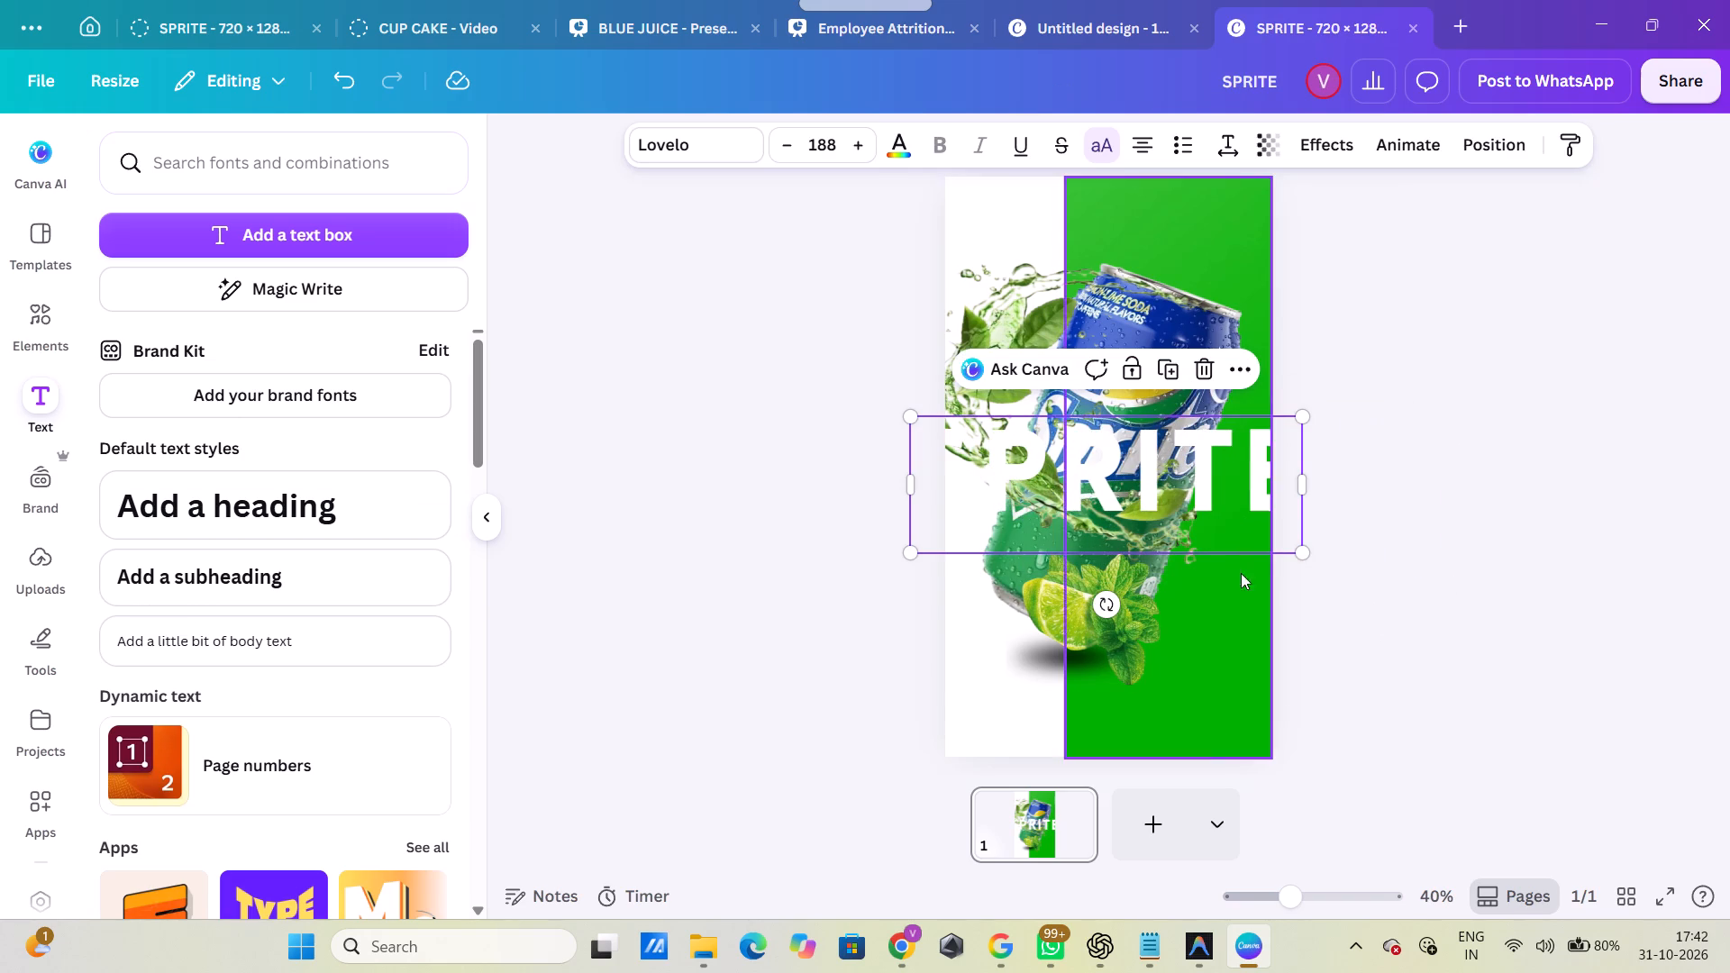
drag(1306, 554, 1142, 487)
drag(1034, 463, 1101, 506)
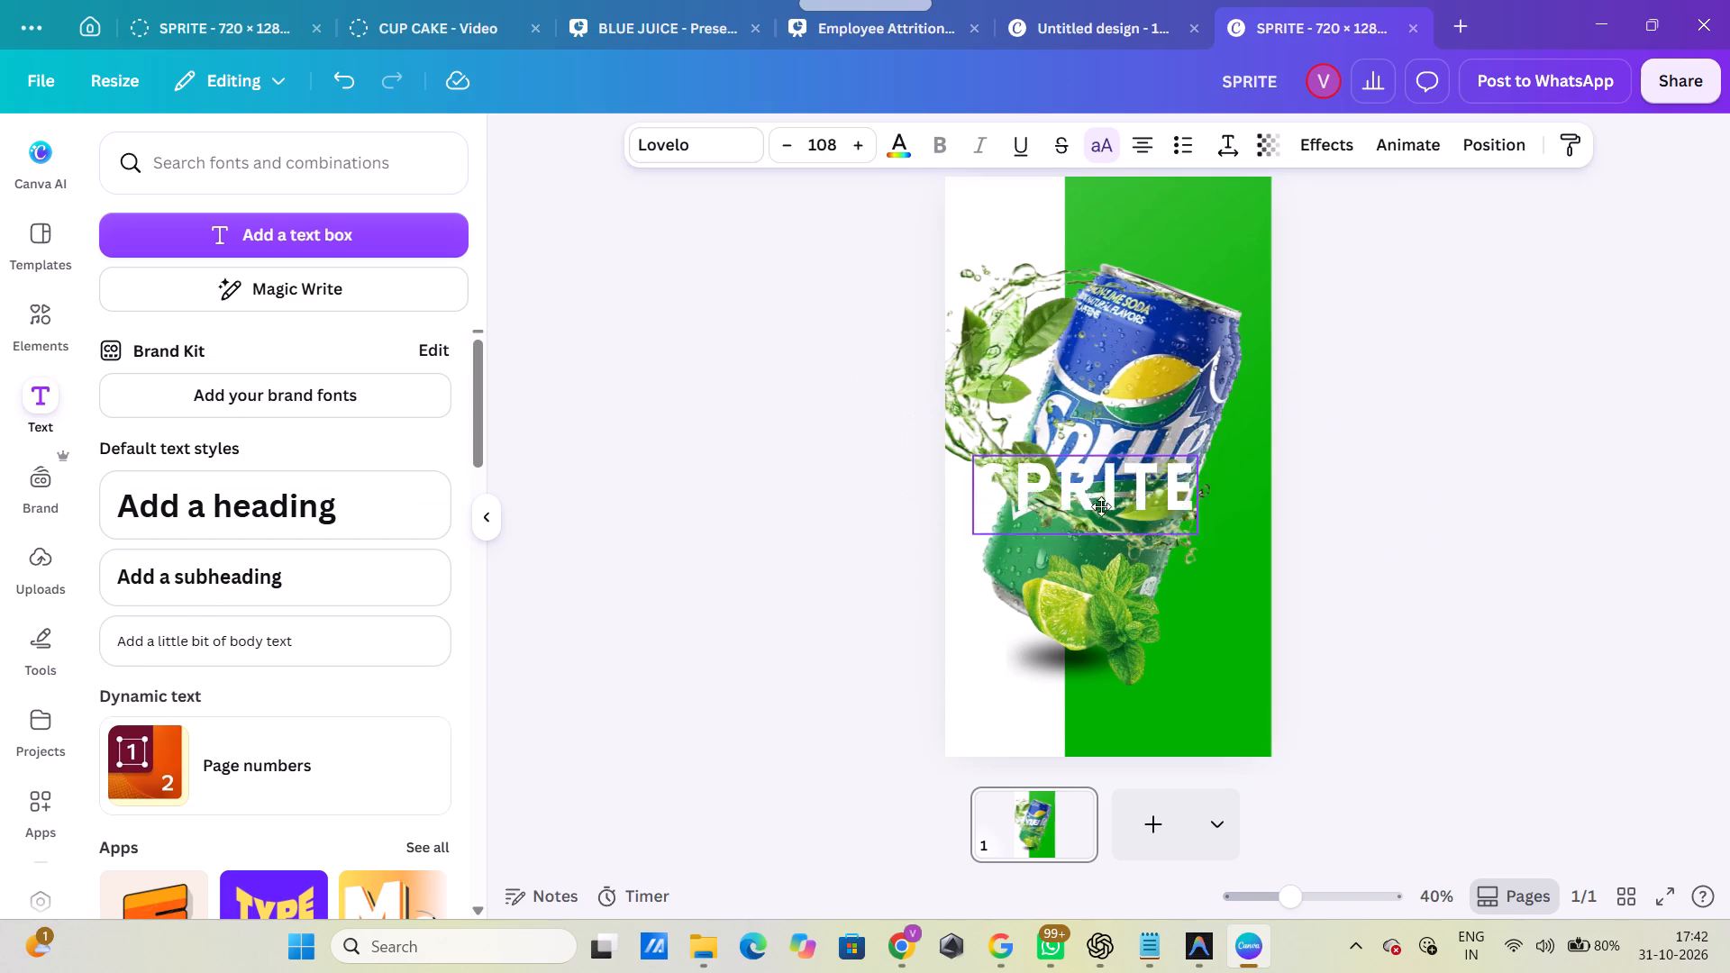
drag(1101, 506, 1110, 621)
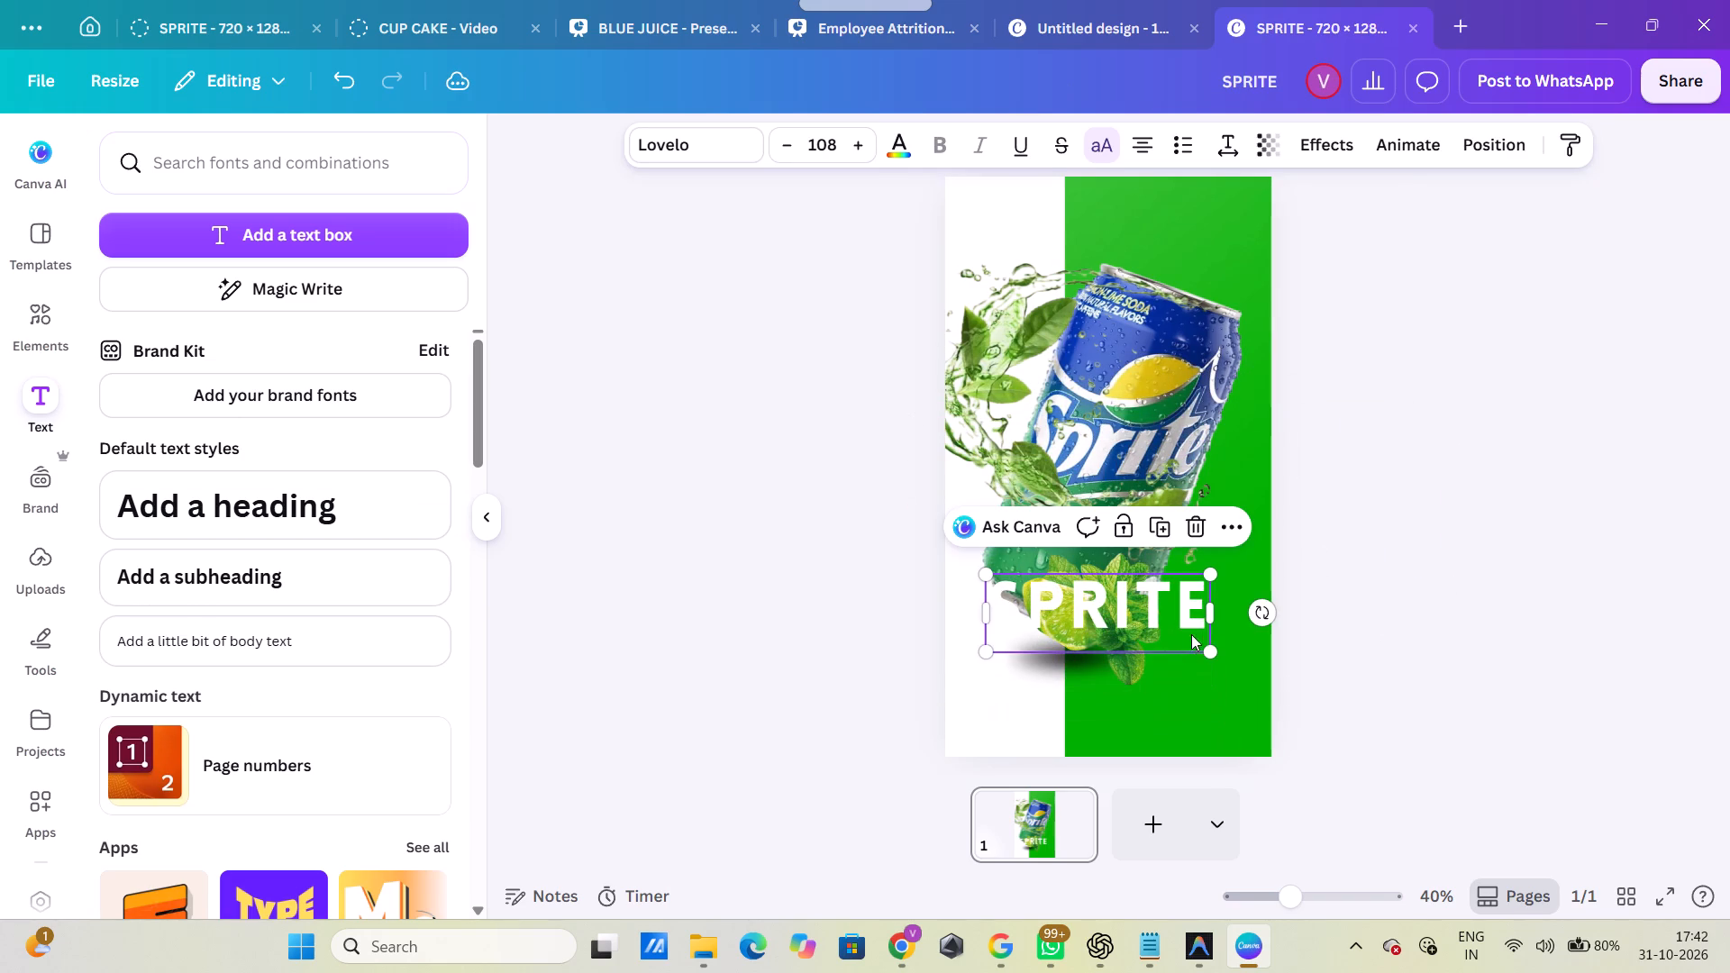
Rotate the SPRITE heading counter-clockwise until it stands vertical, reading from bottom to top.
drag(1261, 605, 1076, 307)
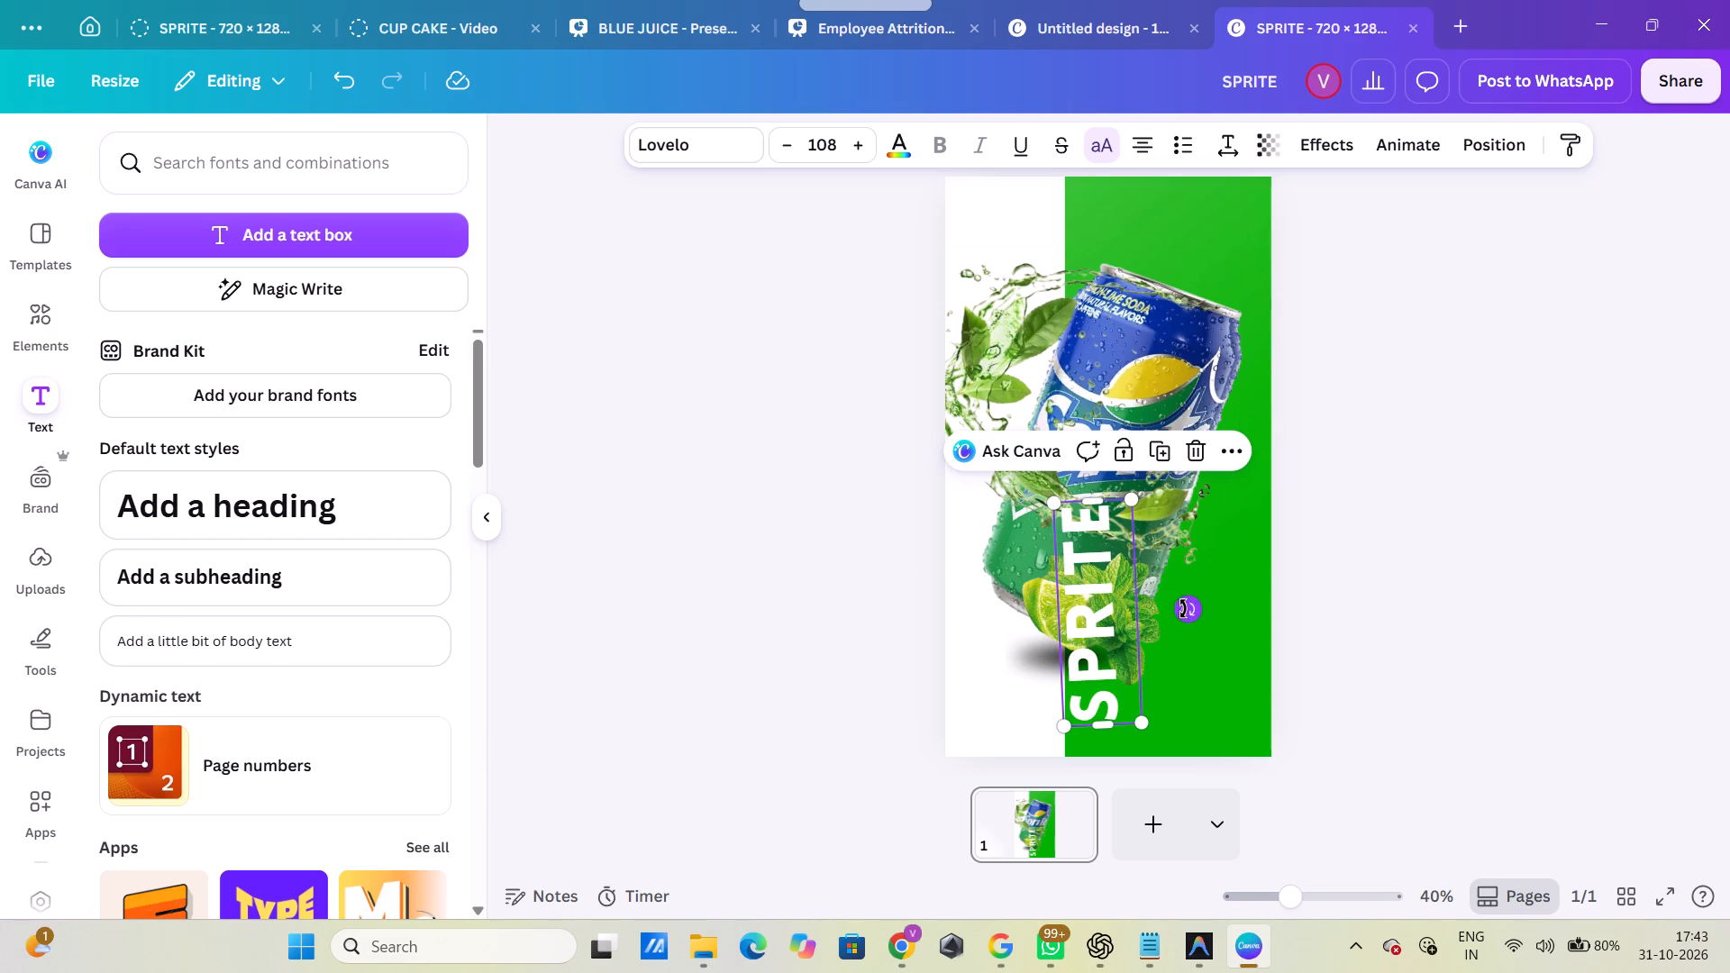
drag(1186, 612, 1191, 618)
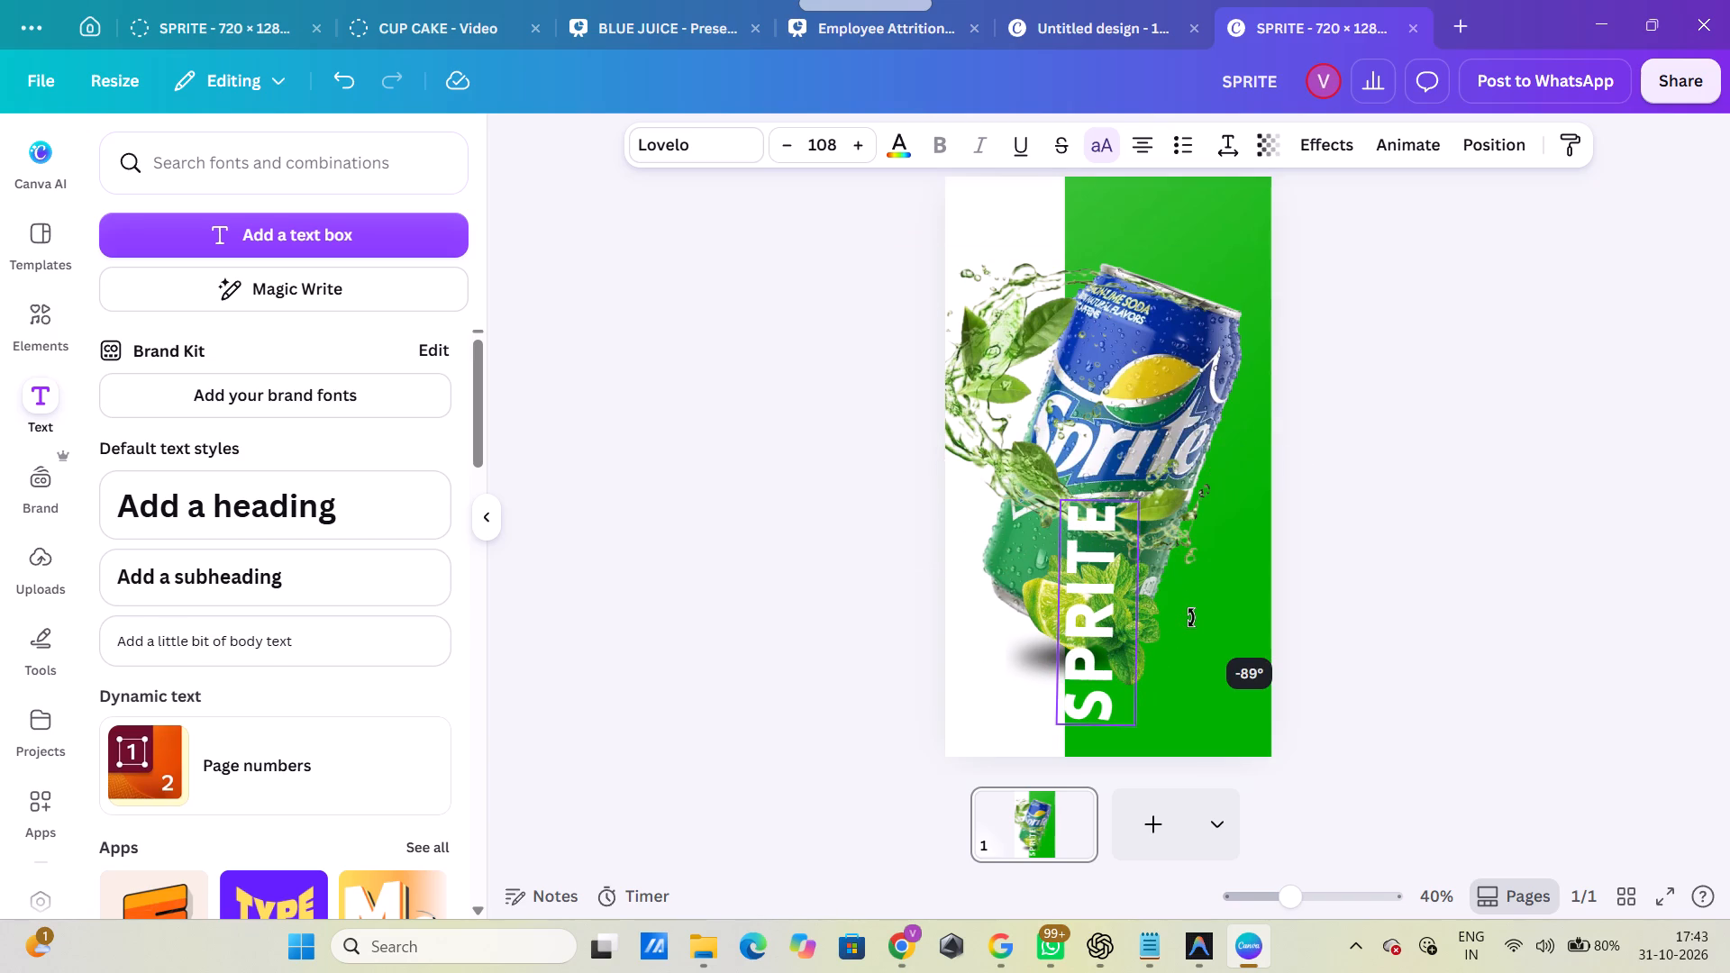
drag(1191, 618, 1213, 625)
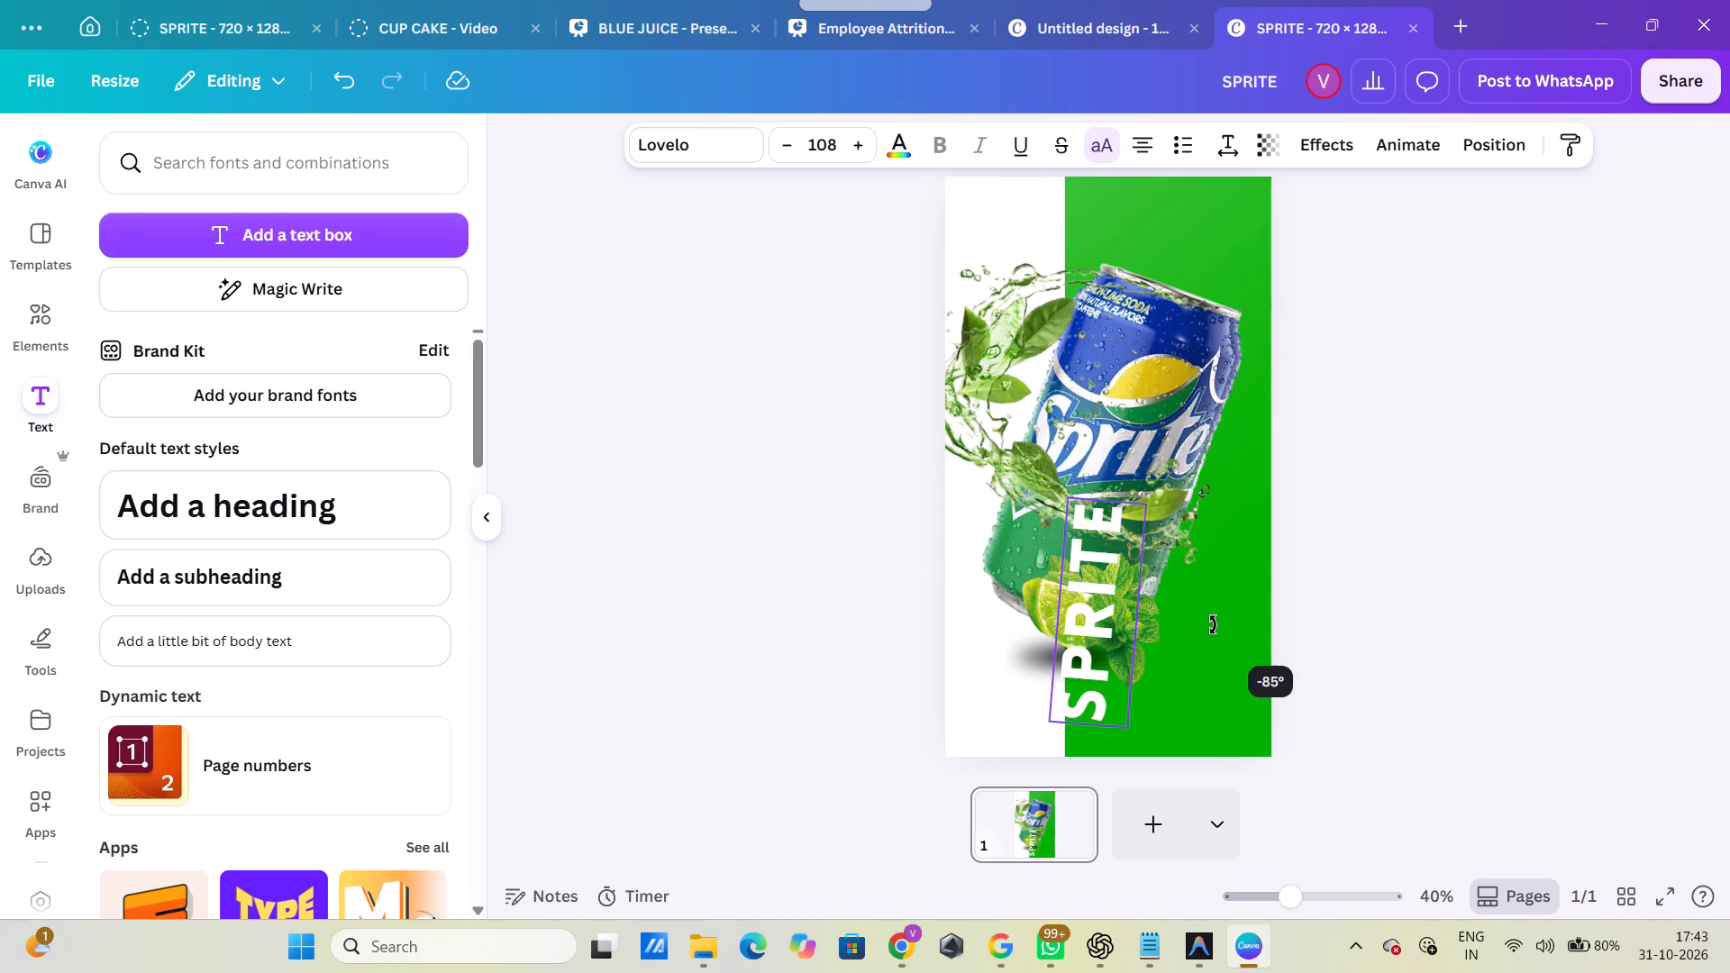
drag(1213, 625, 1209, 611)
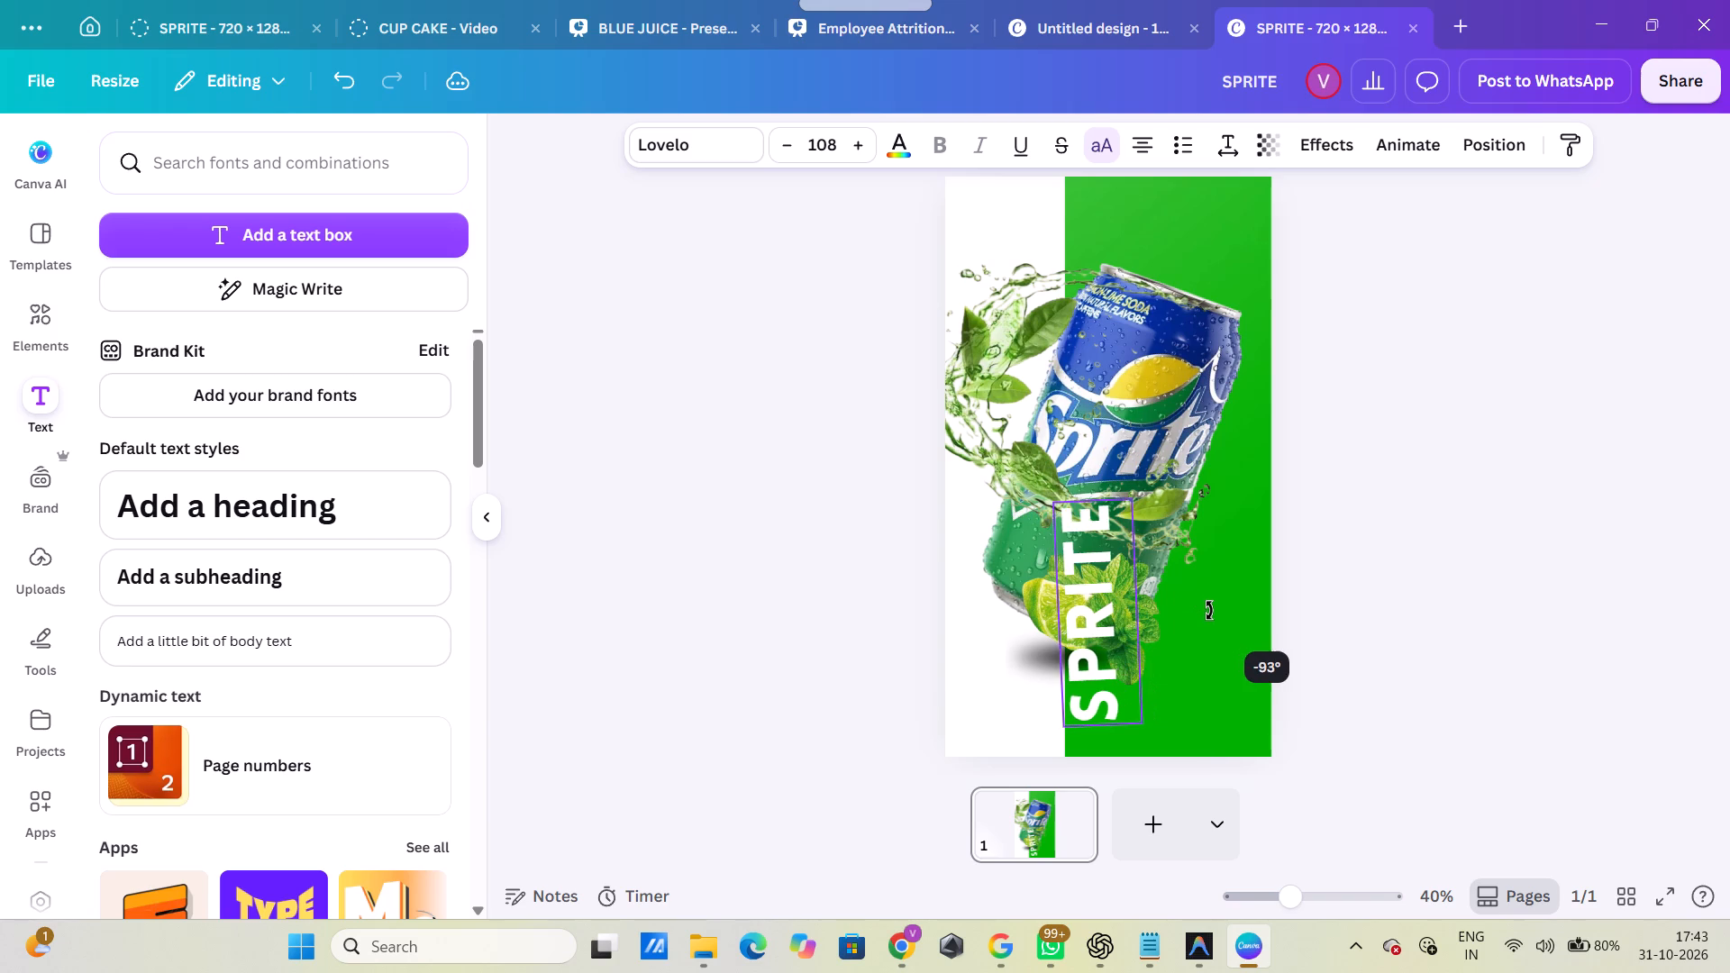
drag(1209, 611, 1205, 622)
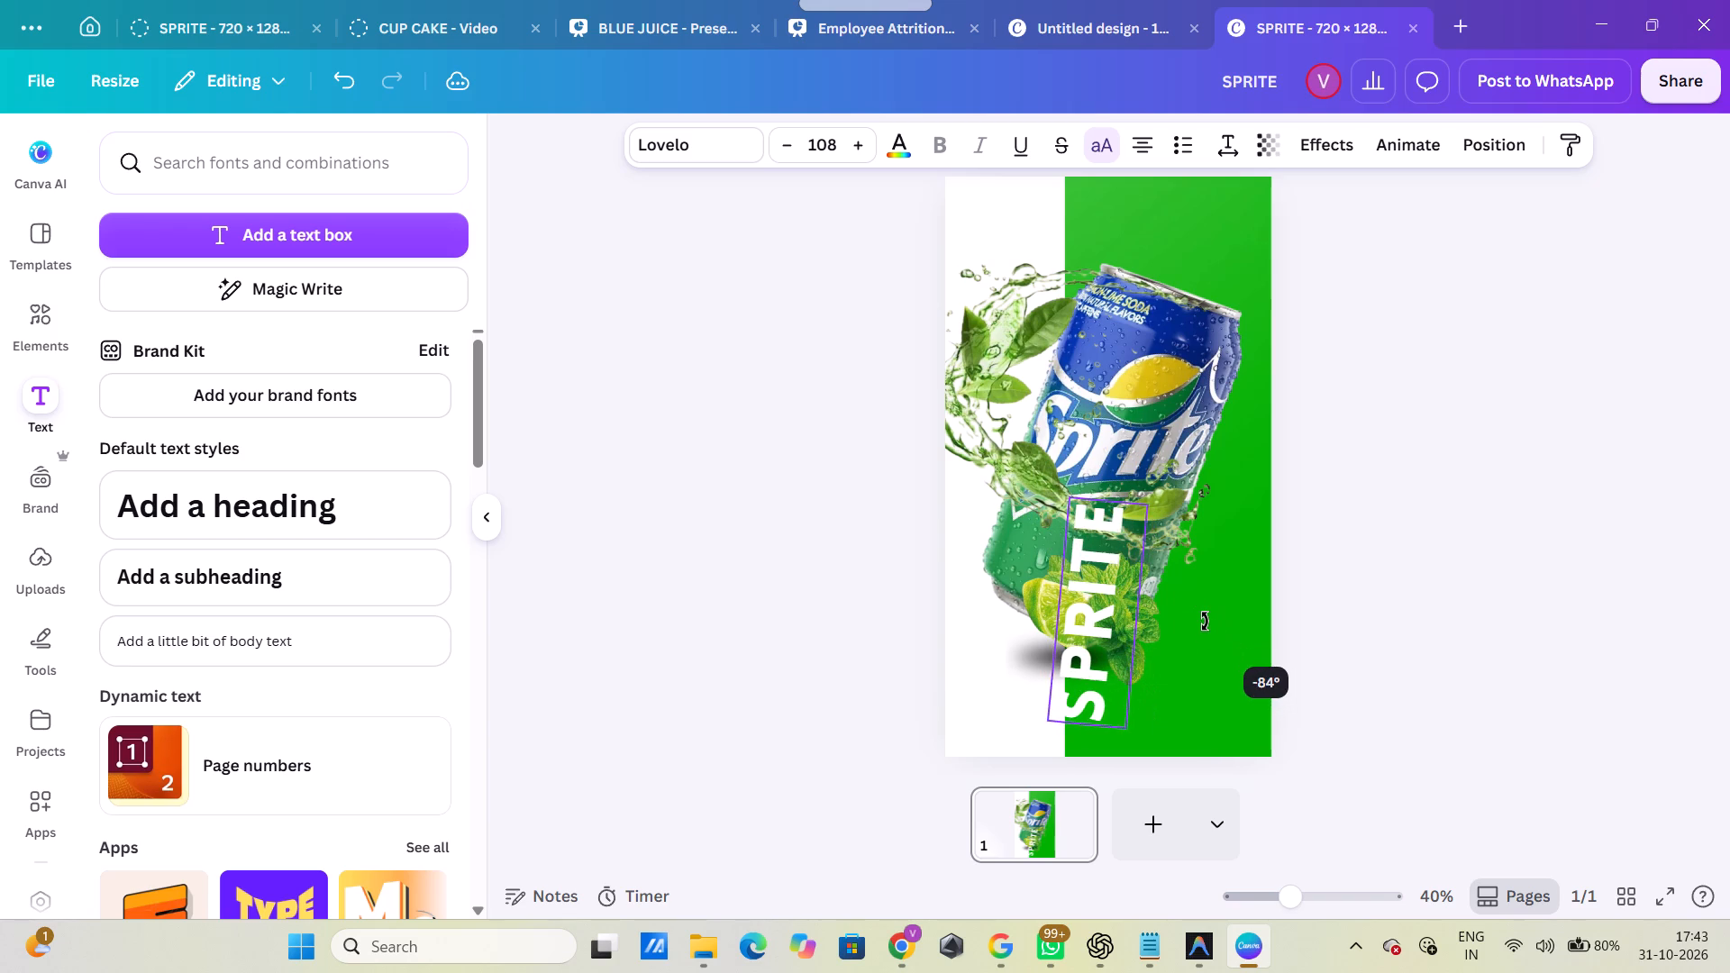
drag(1205, 622, 1204, 615)
Move the vertical SPRITE heading onto the green half, enlarge it to size 219 and align its letters near the page's outer green edge.
drag(1092, 640, 1127, 574)
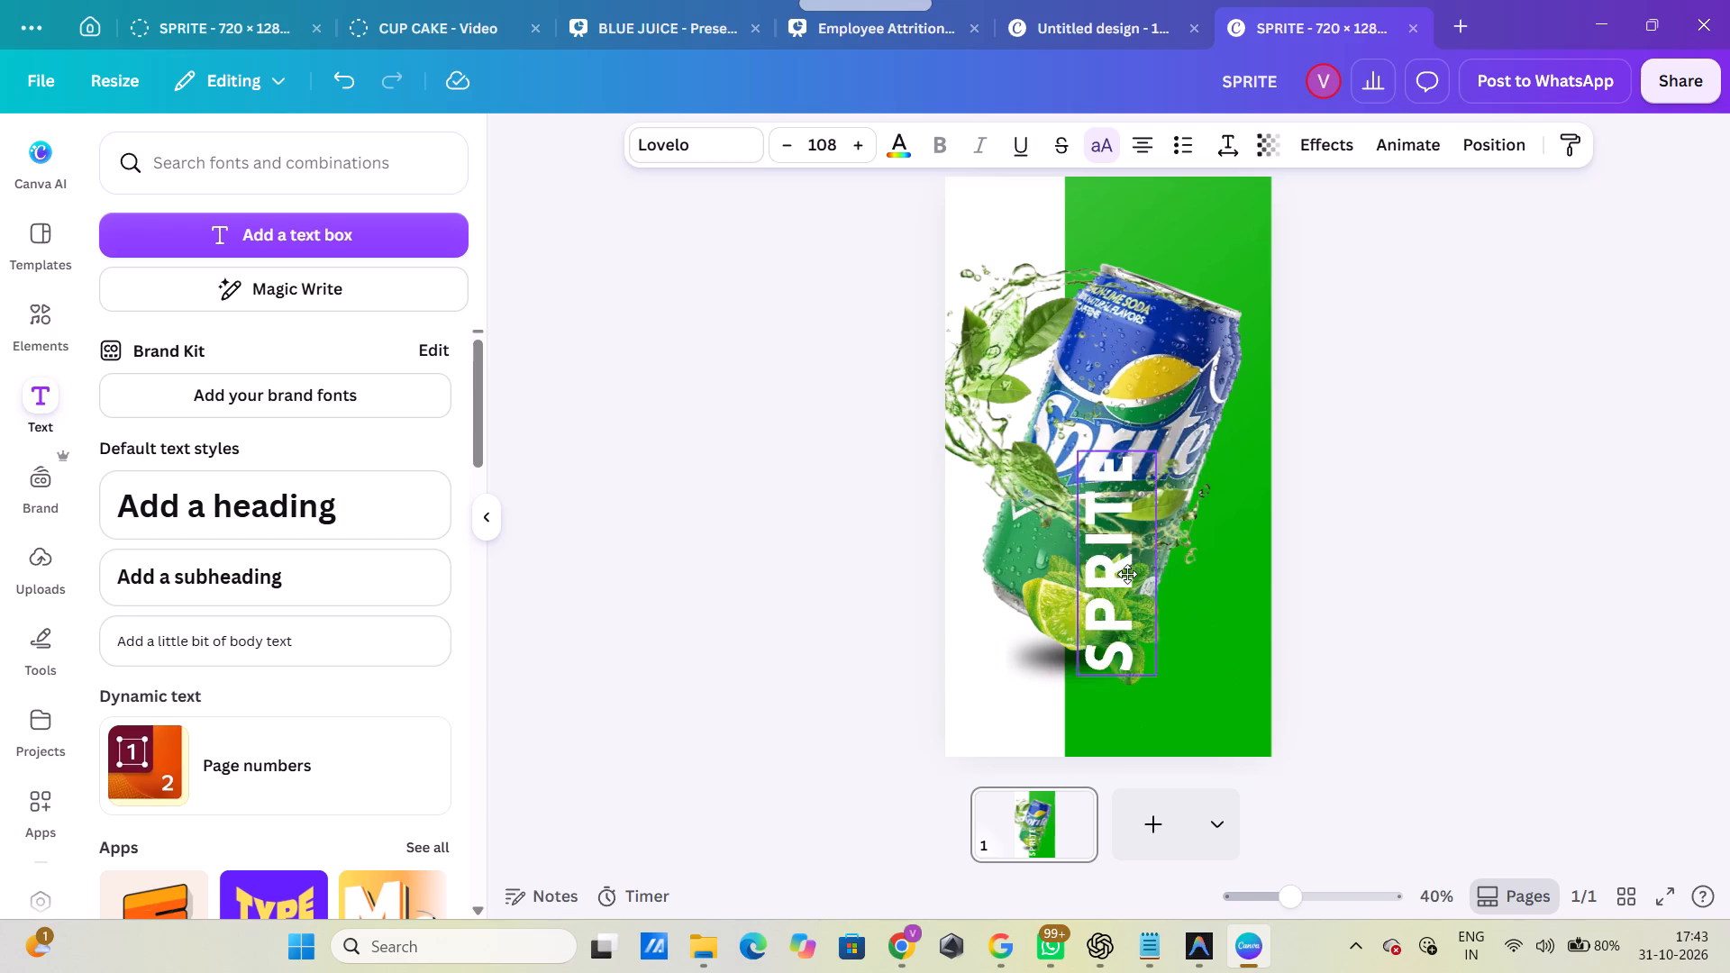
drag(1127, 574, 1202, 364)
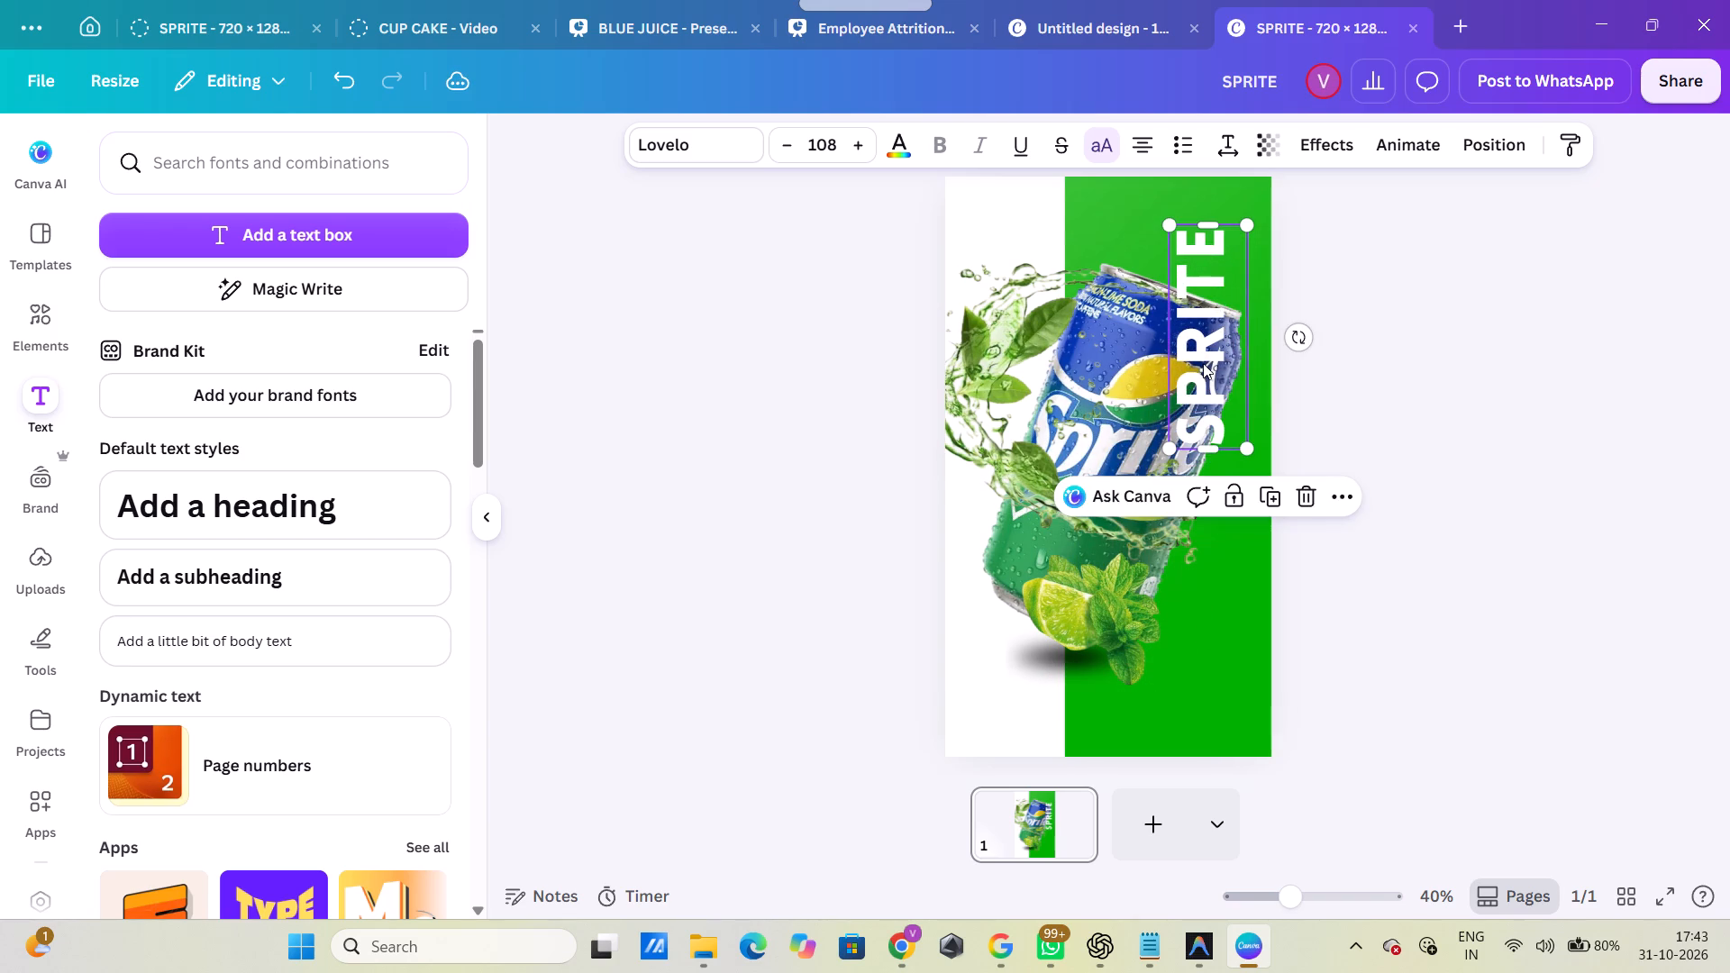
drag(1243, 440, 1261, 645)
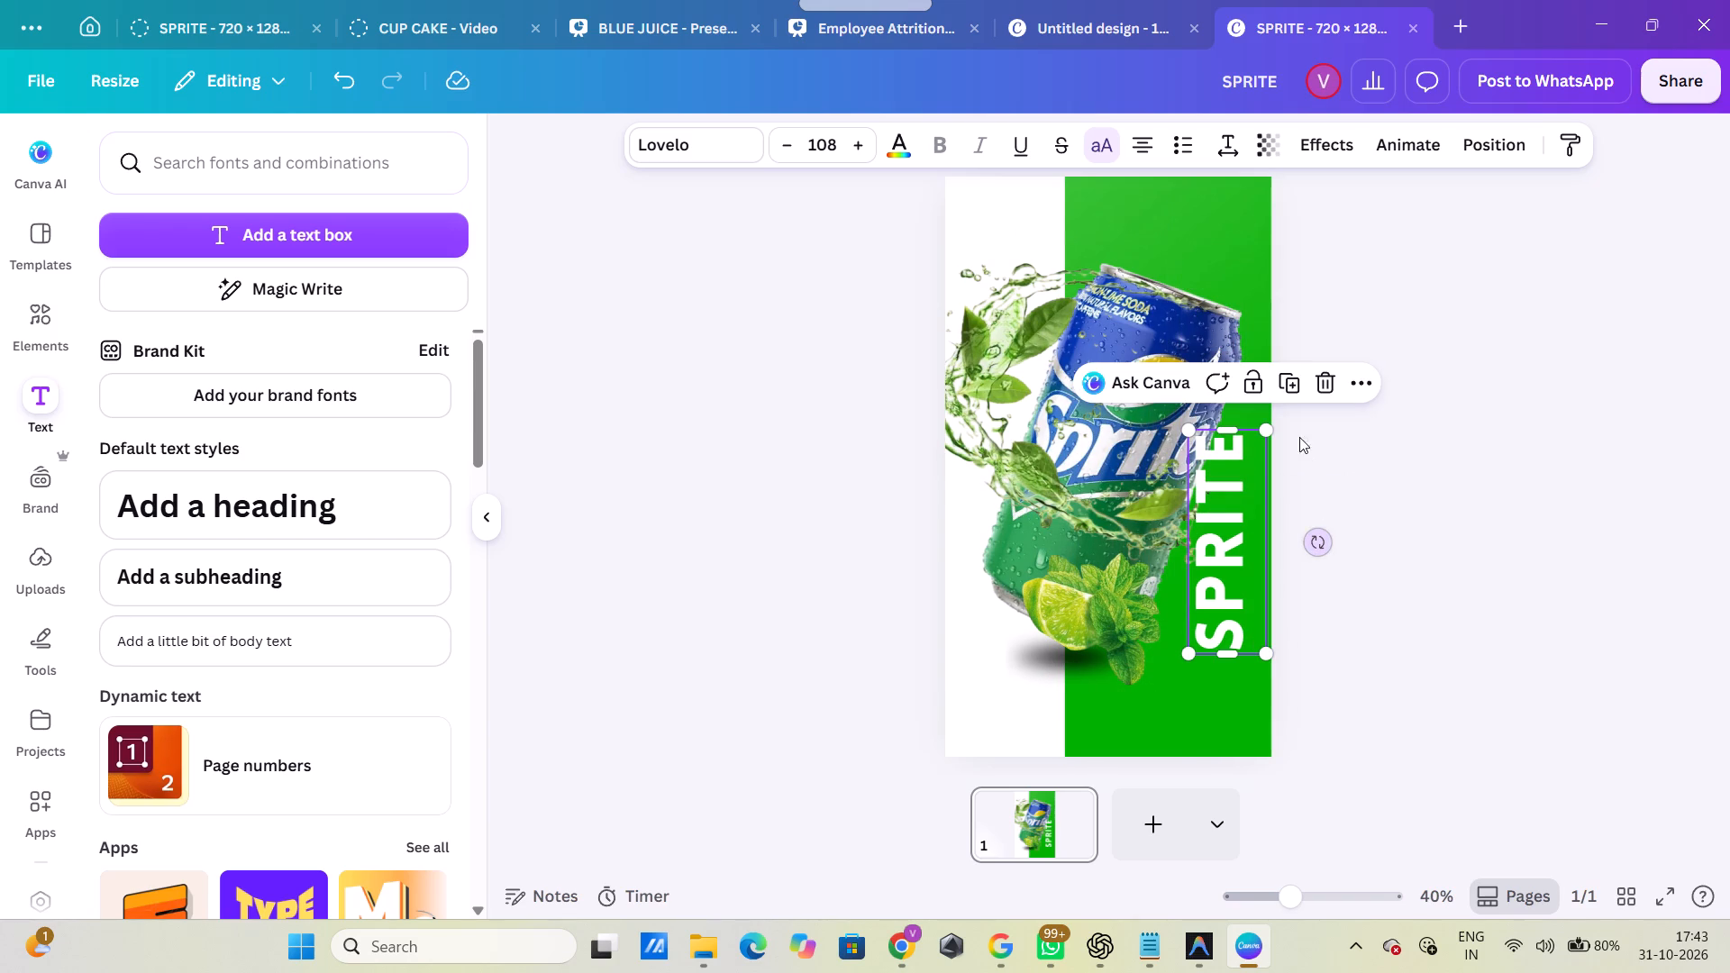
drag(1188, 423, 1087, 200)
drag(1161, 418, 1190, 436)
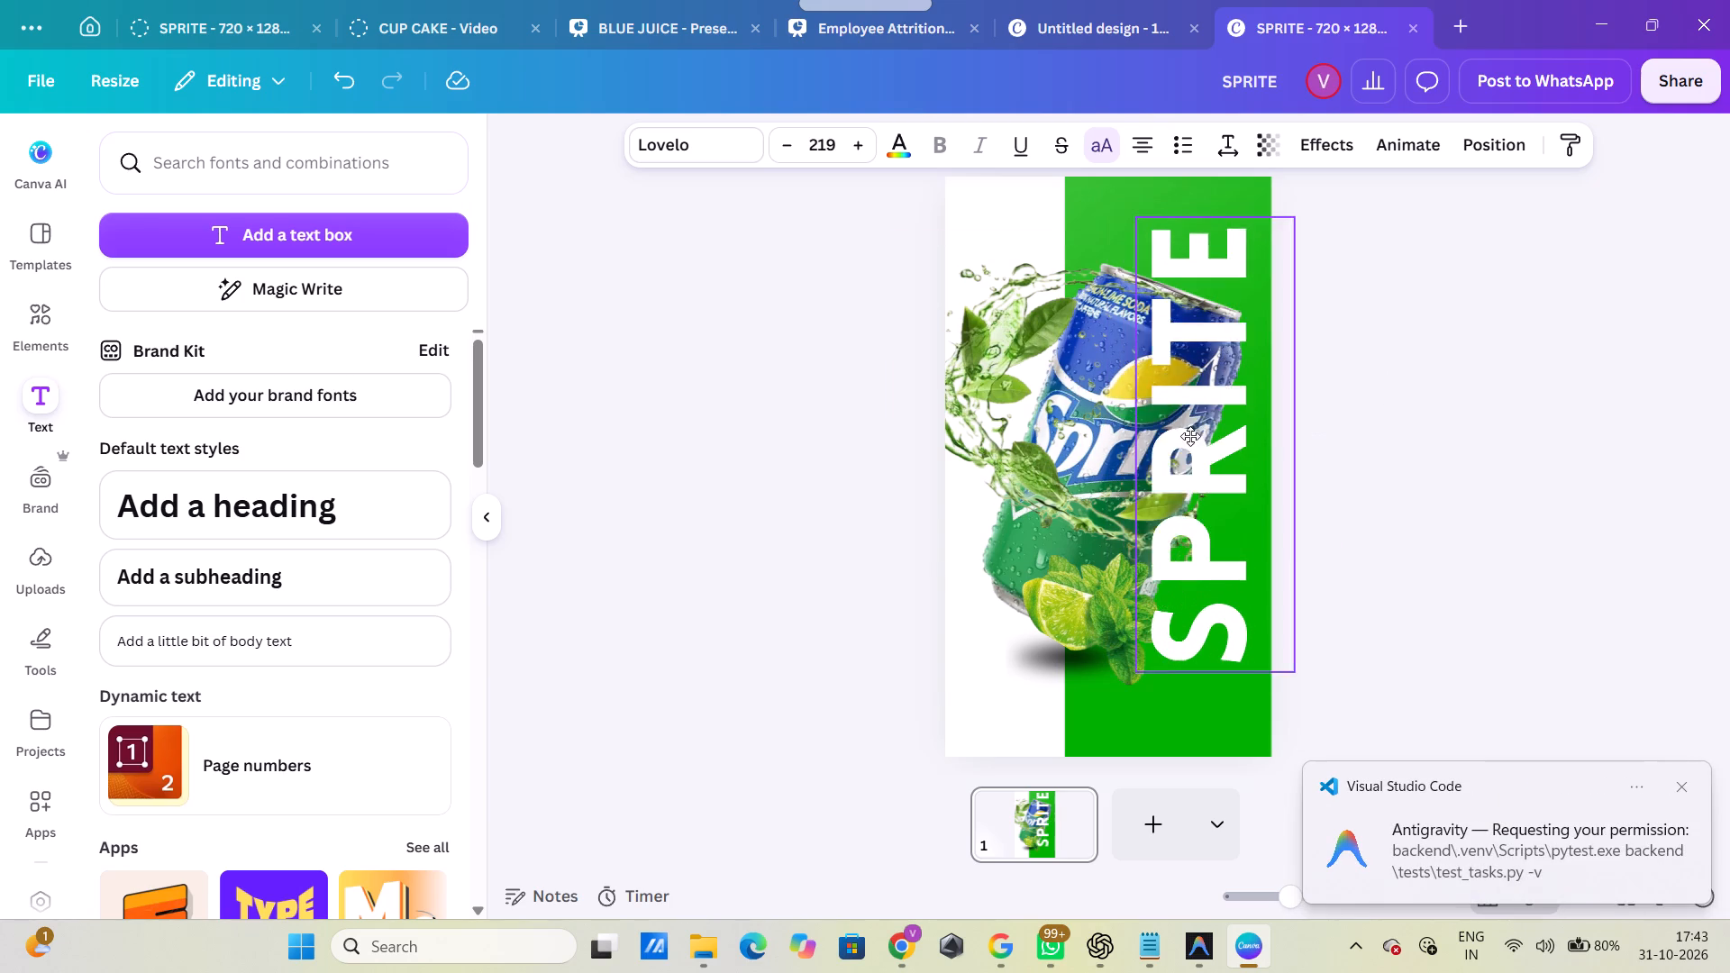
drag(1190, 436, 1204, 456)
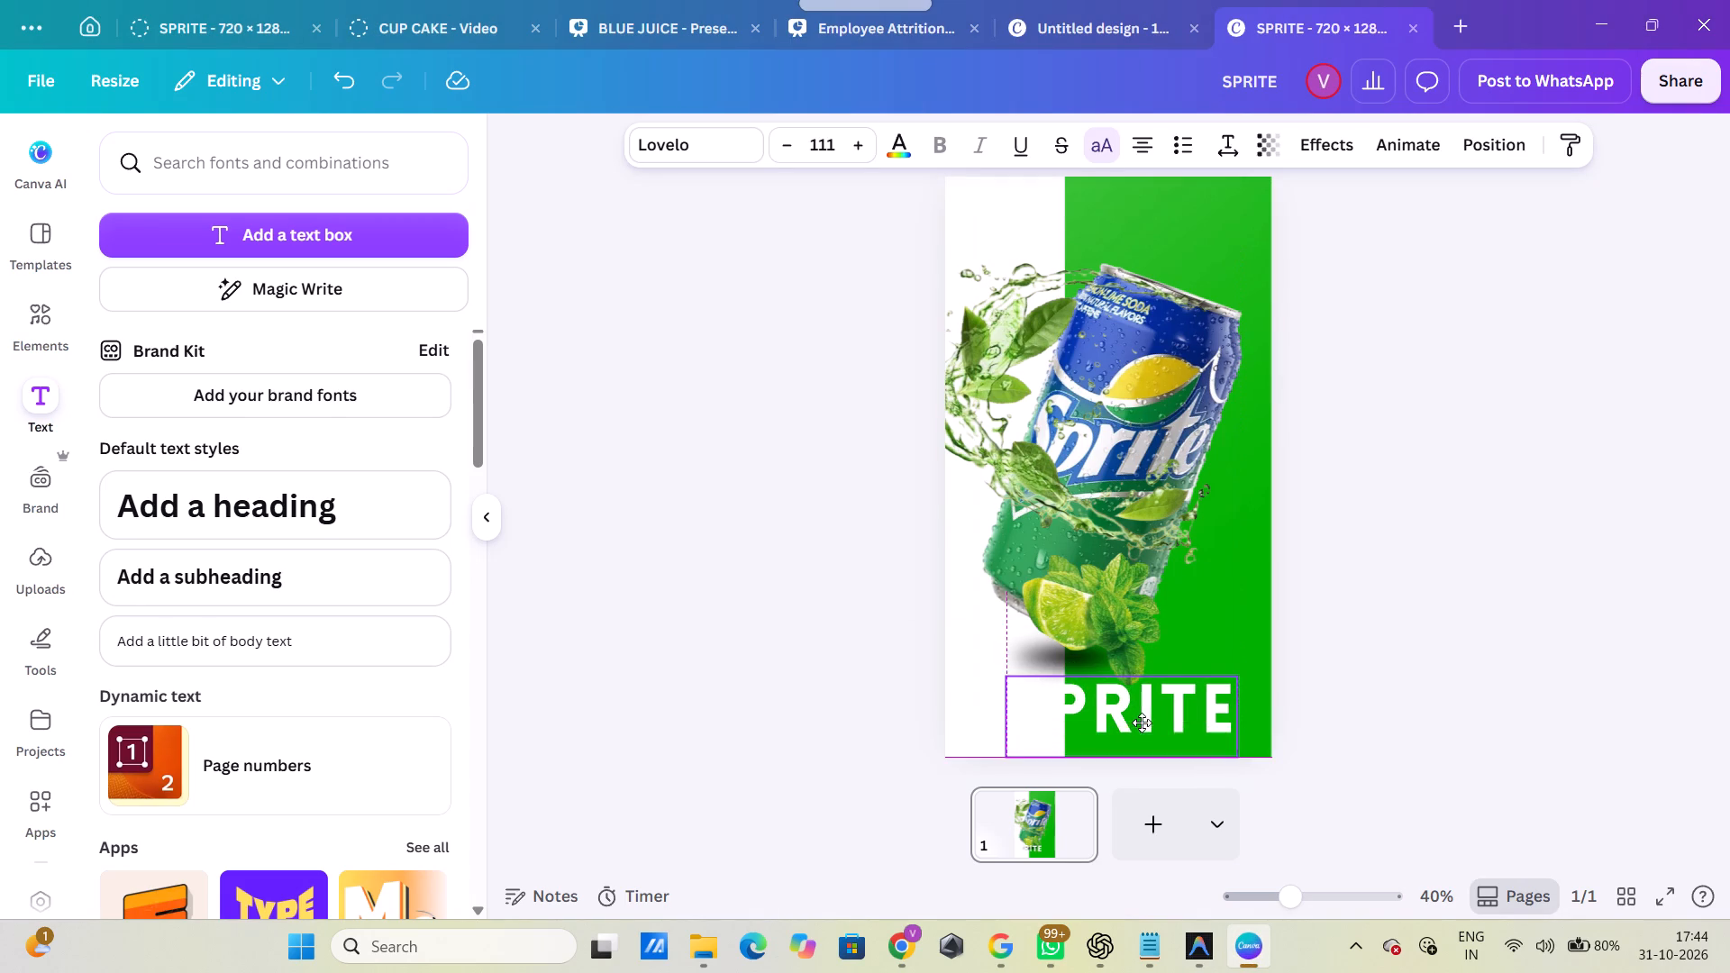
drag(1142, 723, 1121, 731)
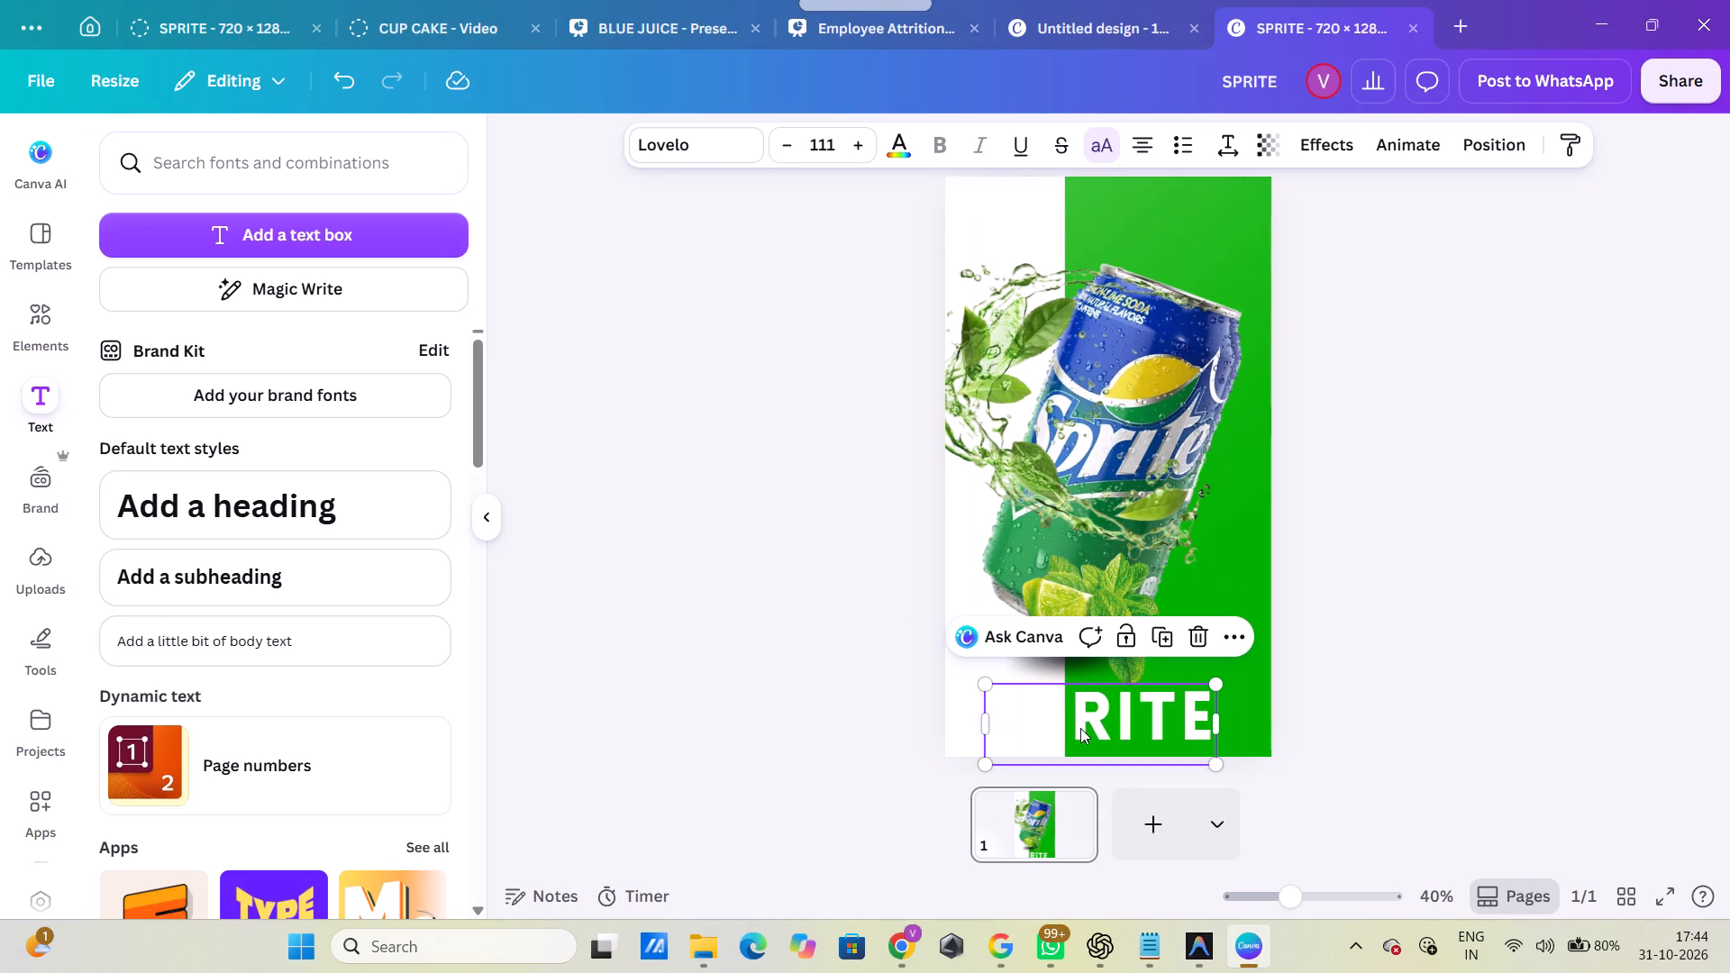
Duplicate the white SPRITE heading and move the copy roughly over the original.
click(1158, 637)
drag(1141, 723, 1136, 723)
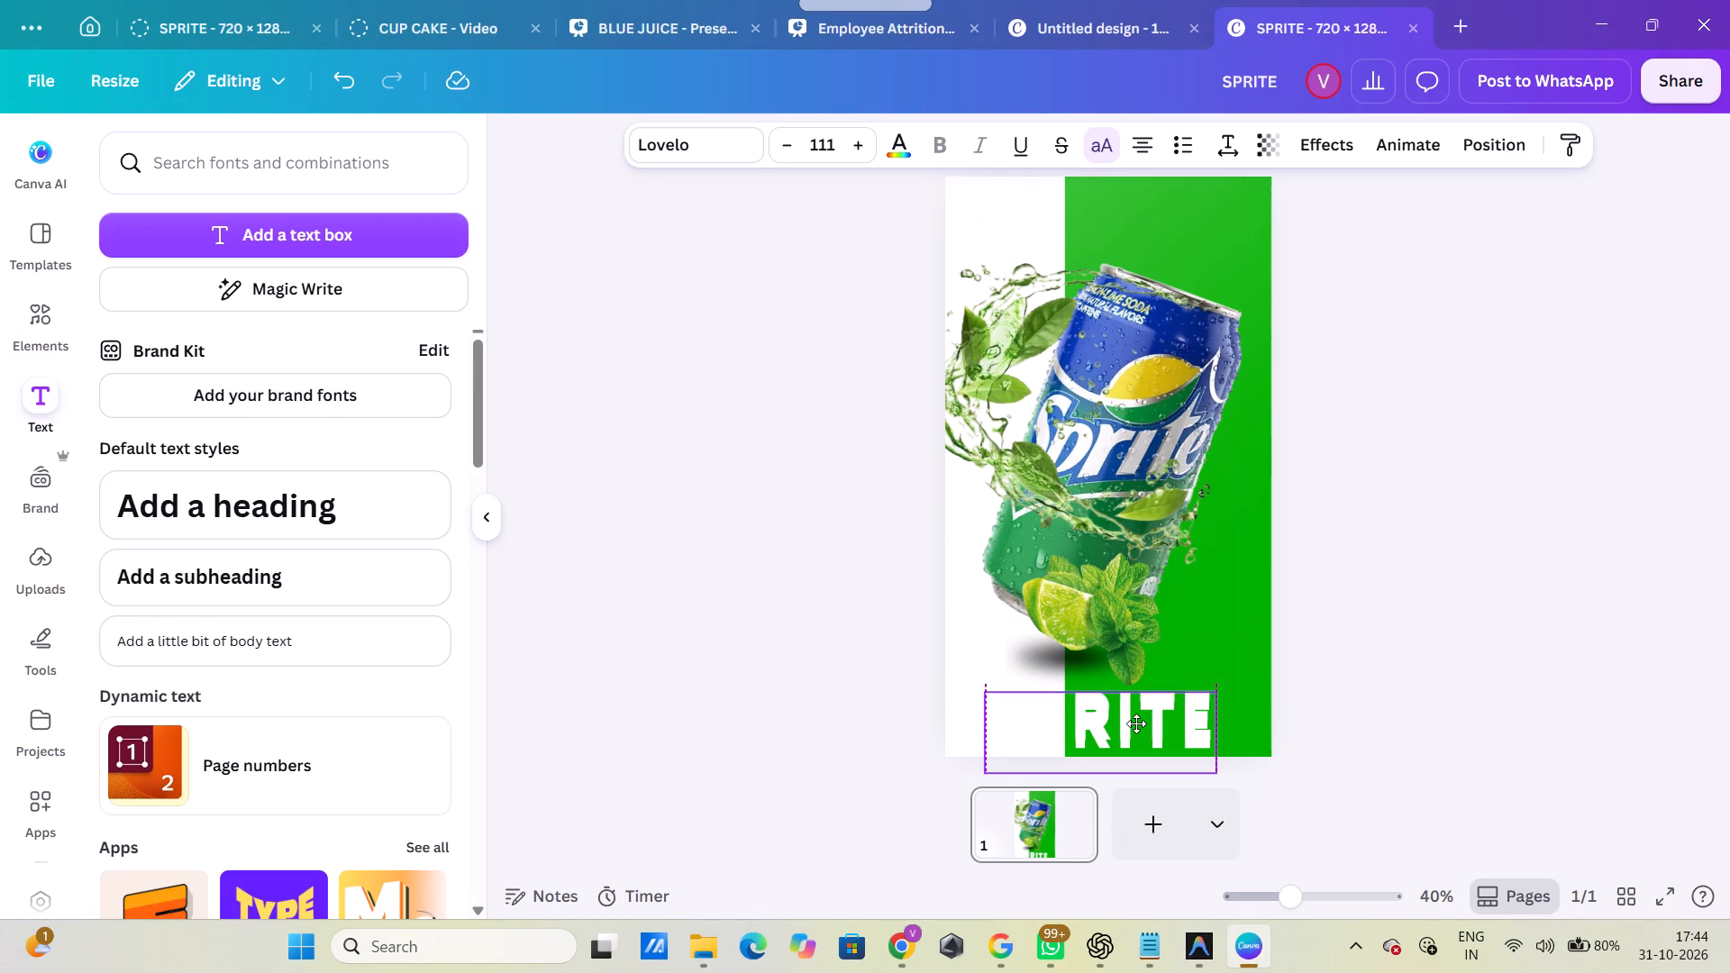
drag(1136, 723, 1133, 719)
drag(1106, 714, 1097, 712)
Recolour the copied SPRITE text with the solid green from the background's photo colours and deselect it.
click(1097, 712)
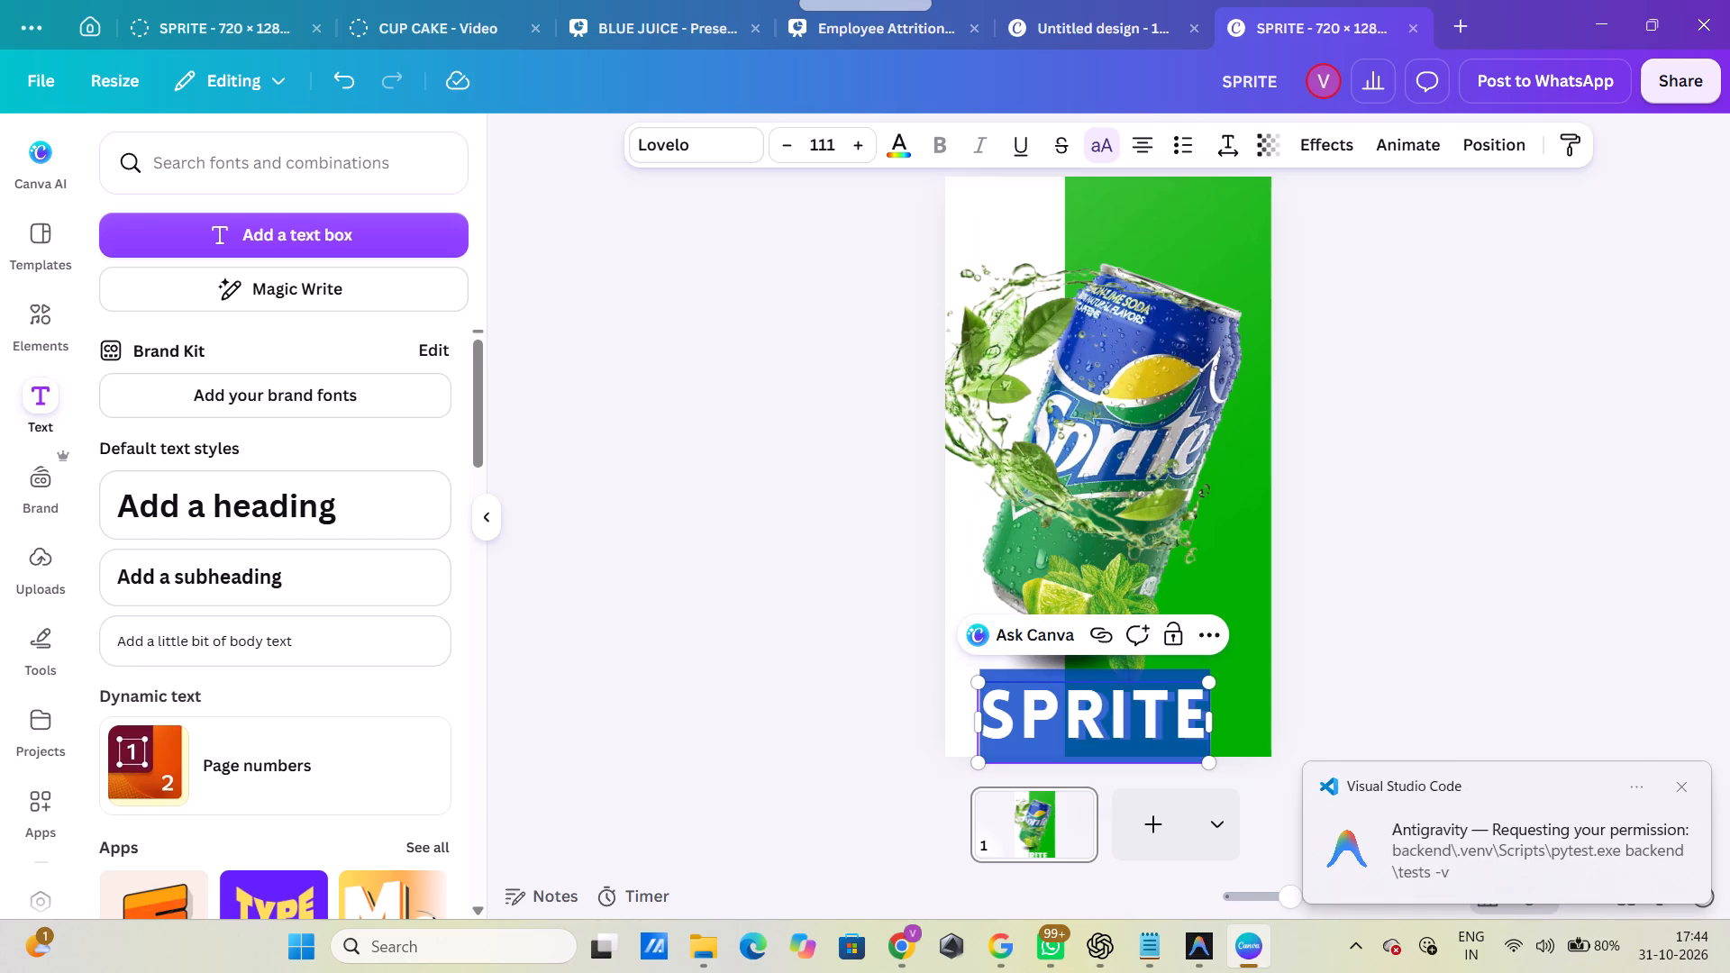
click(891, 145)
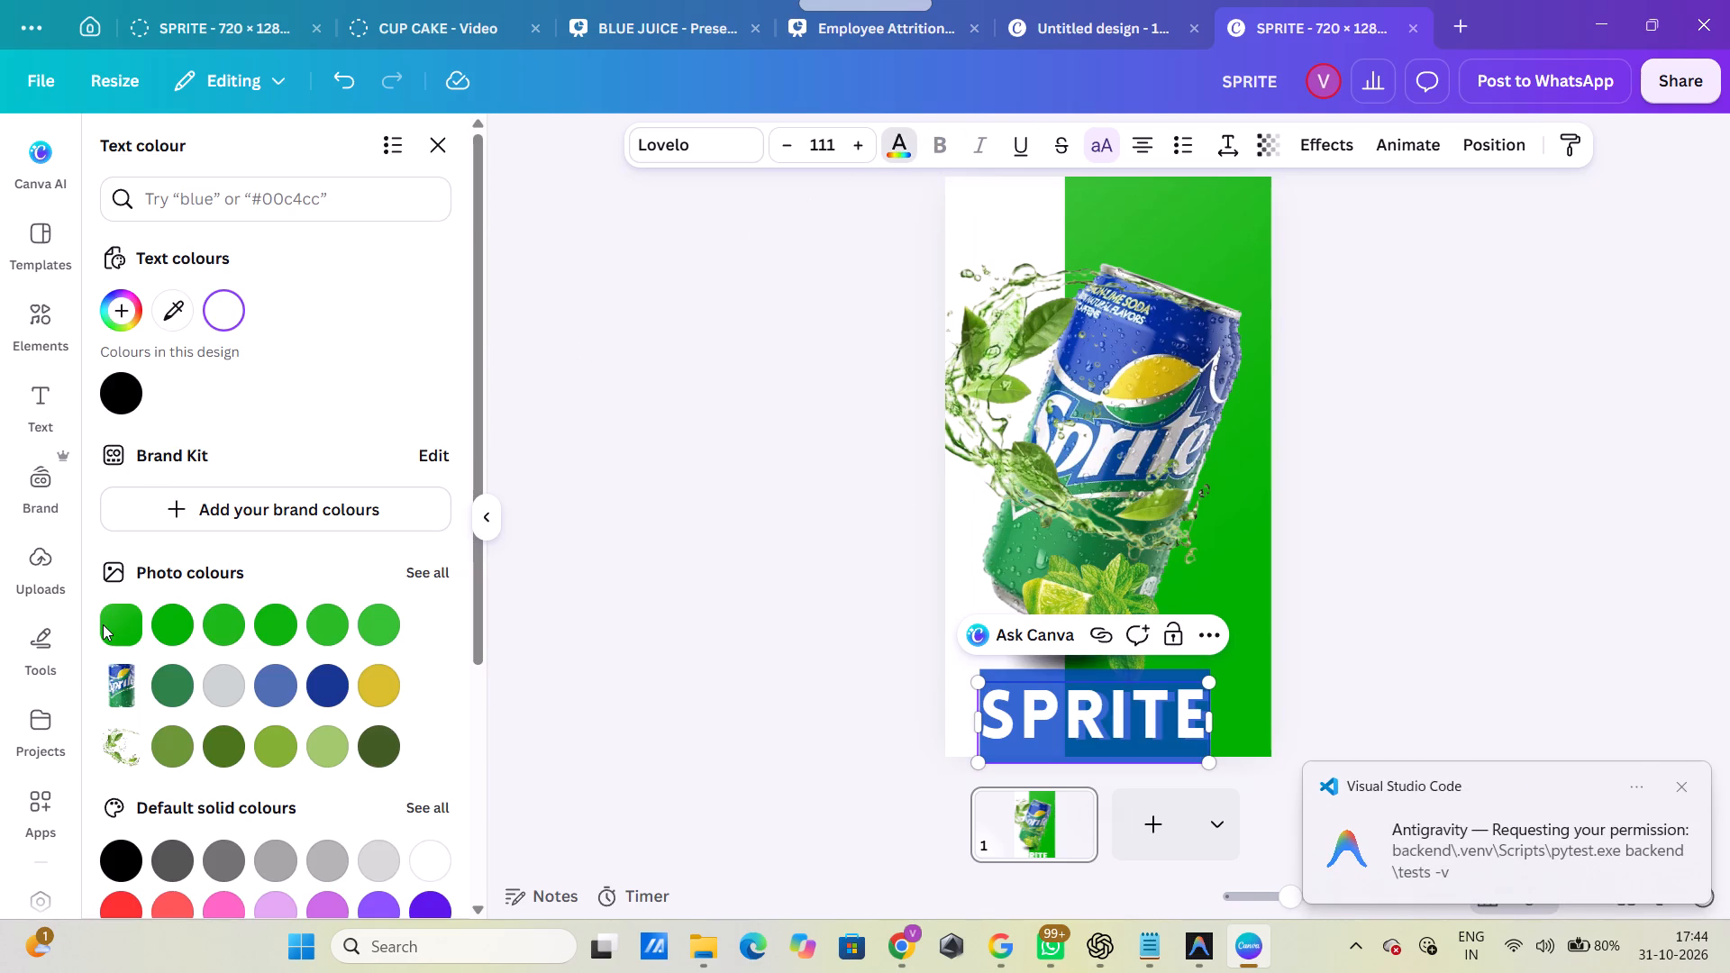
click(178, 617)
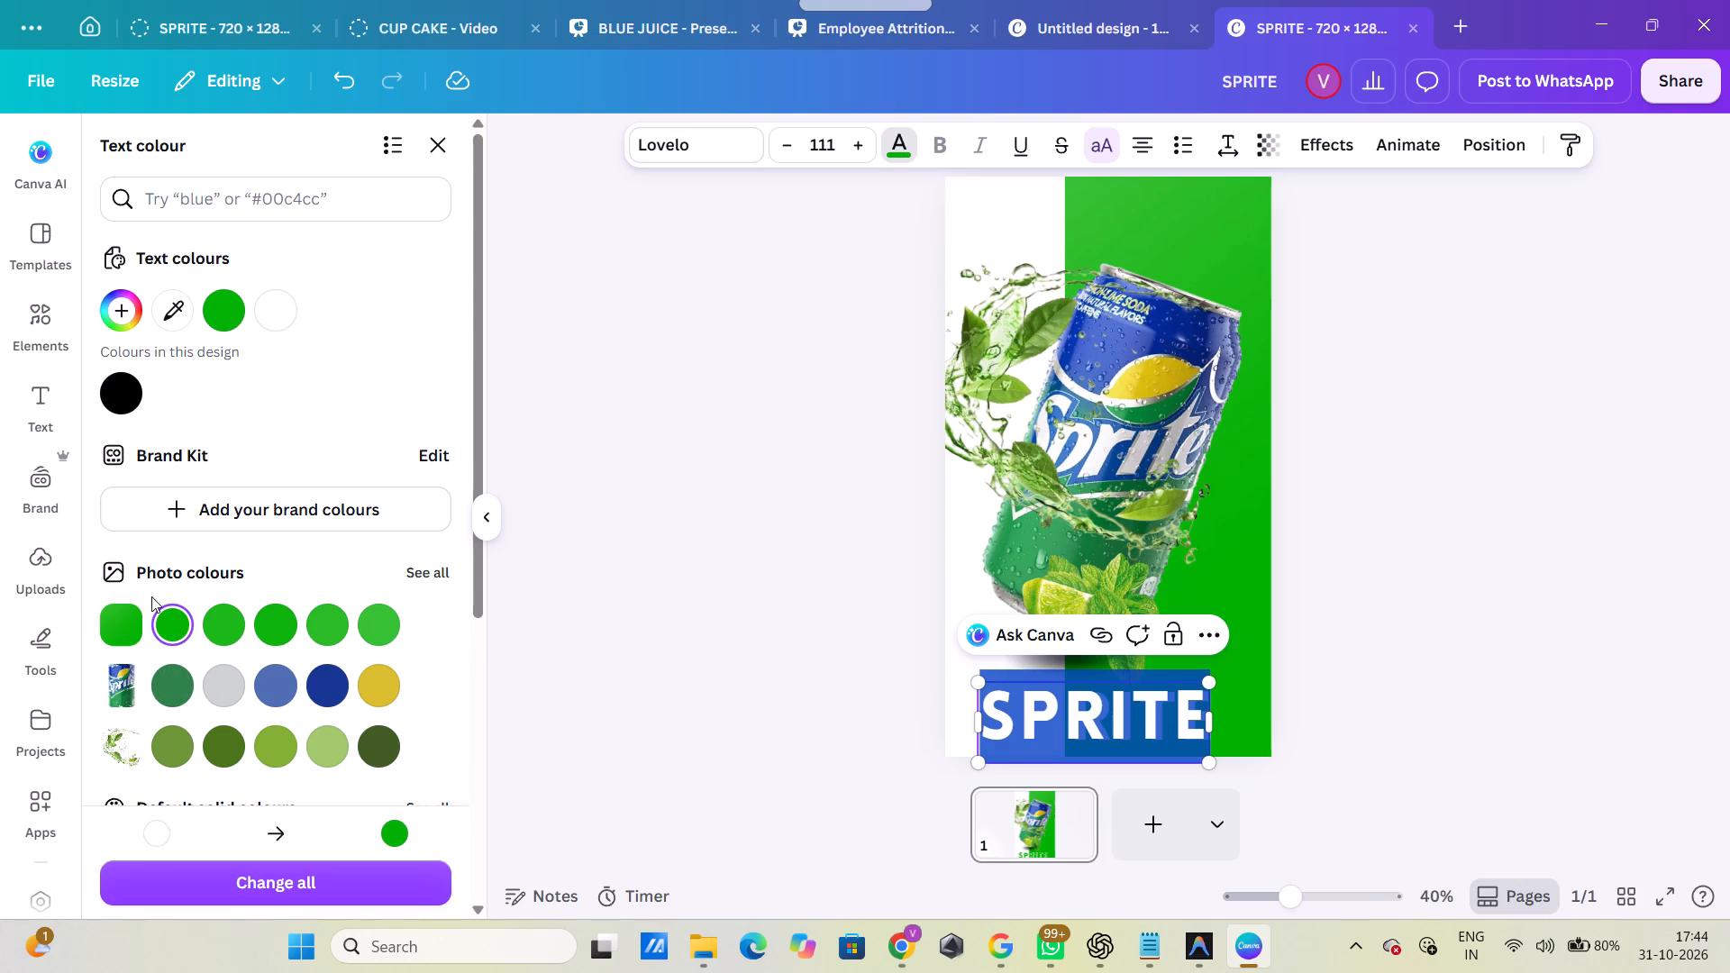
click(893, 753)
click(1307, 767)
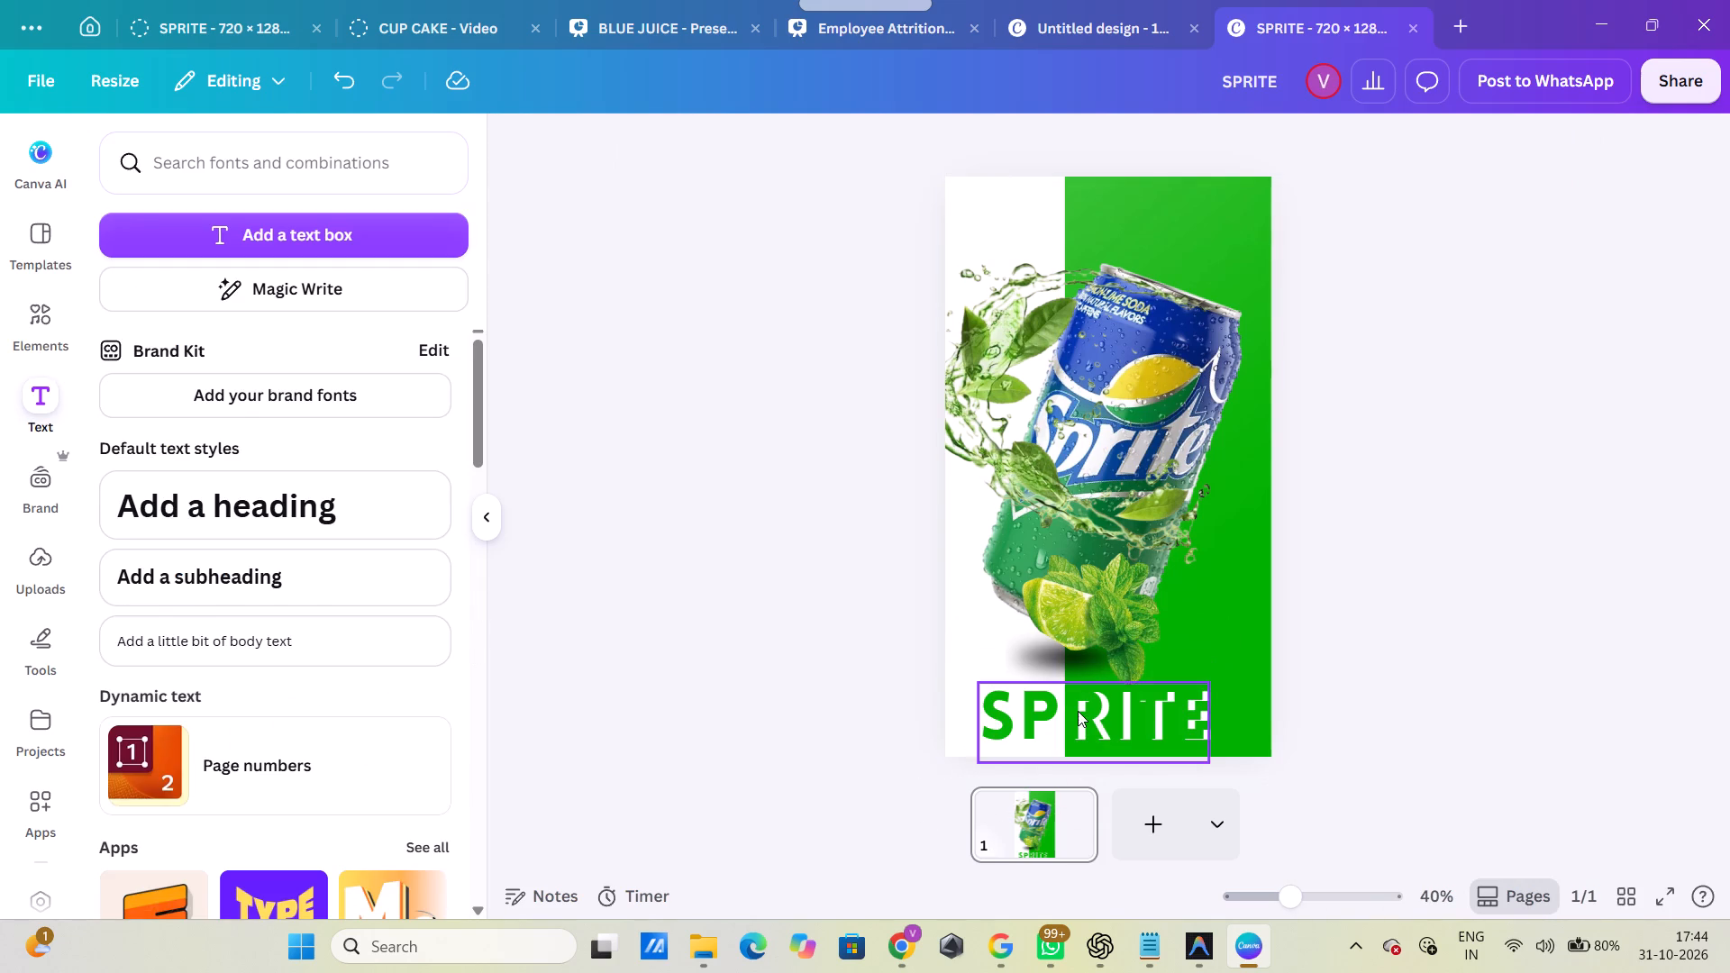
Align the green SPRITE copy exactly over the white heading so the letters of both coincide.
drag(1078, 711, 1081, 716)
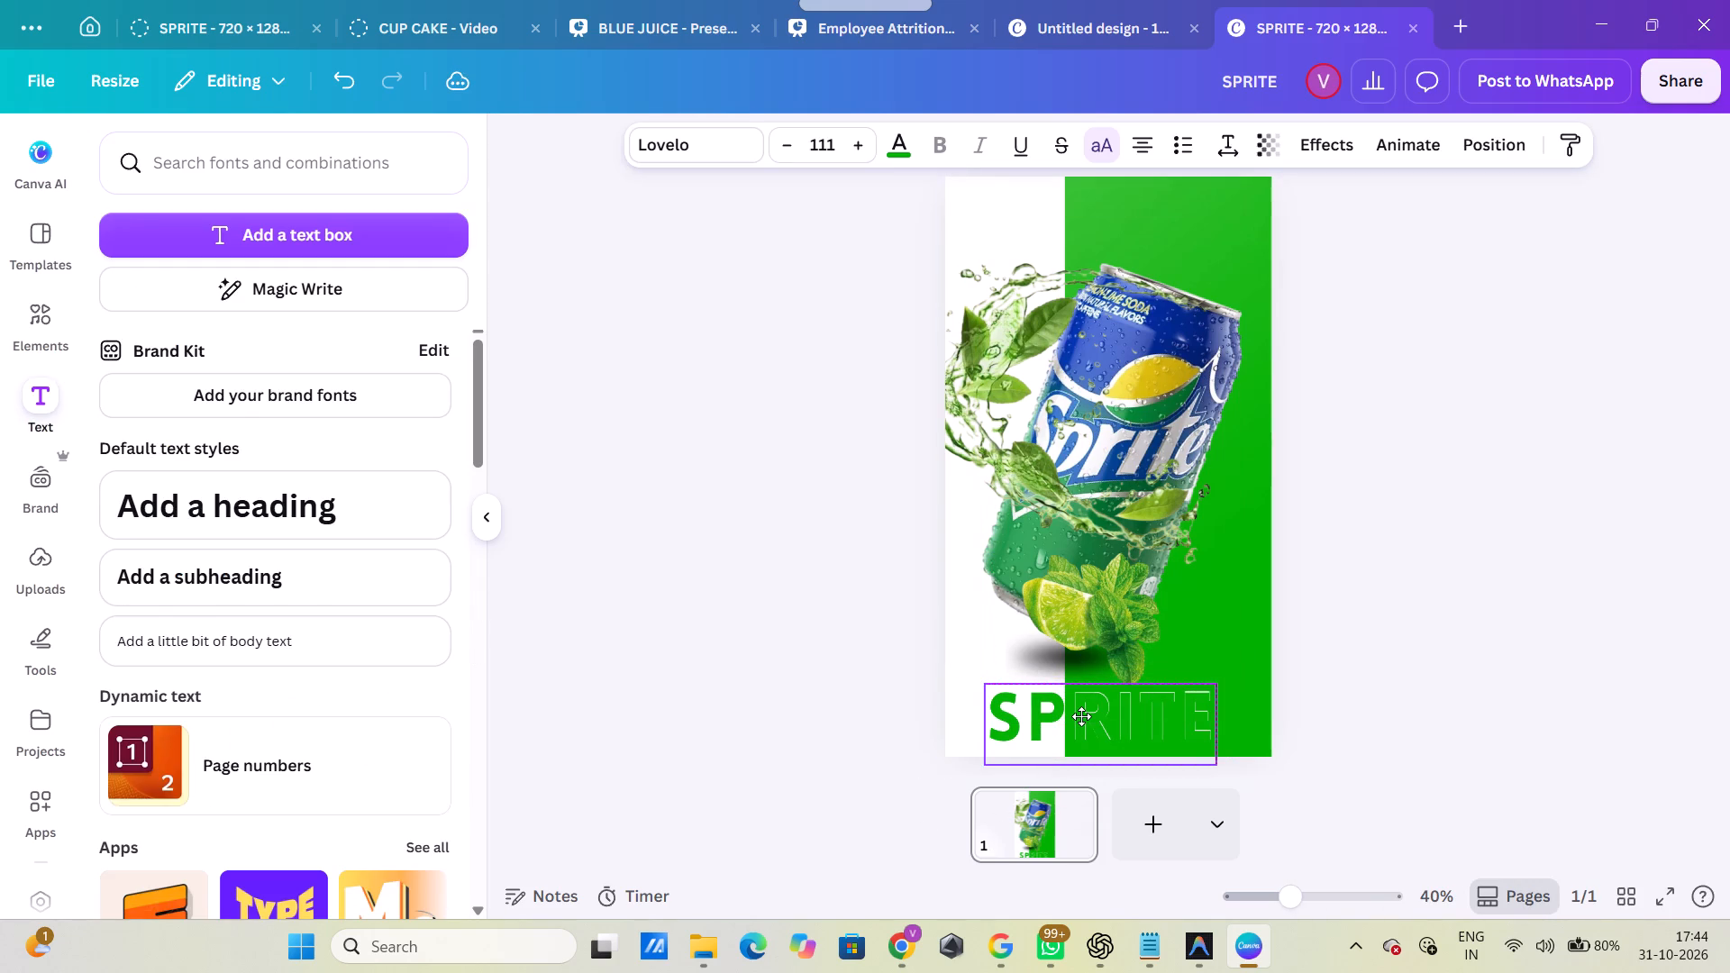
drag(1081, 716, 1082, 716)
drag(1082, 716, 1091, 708)
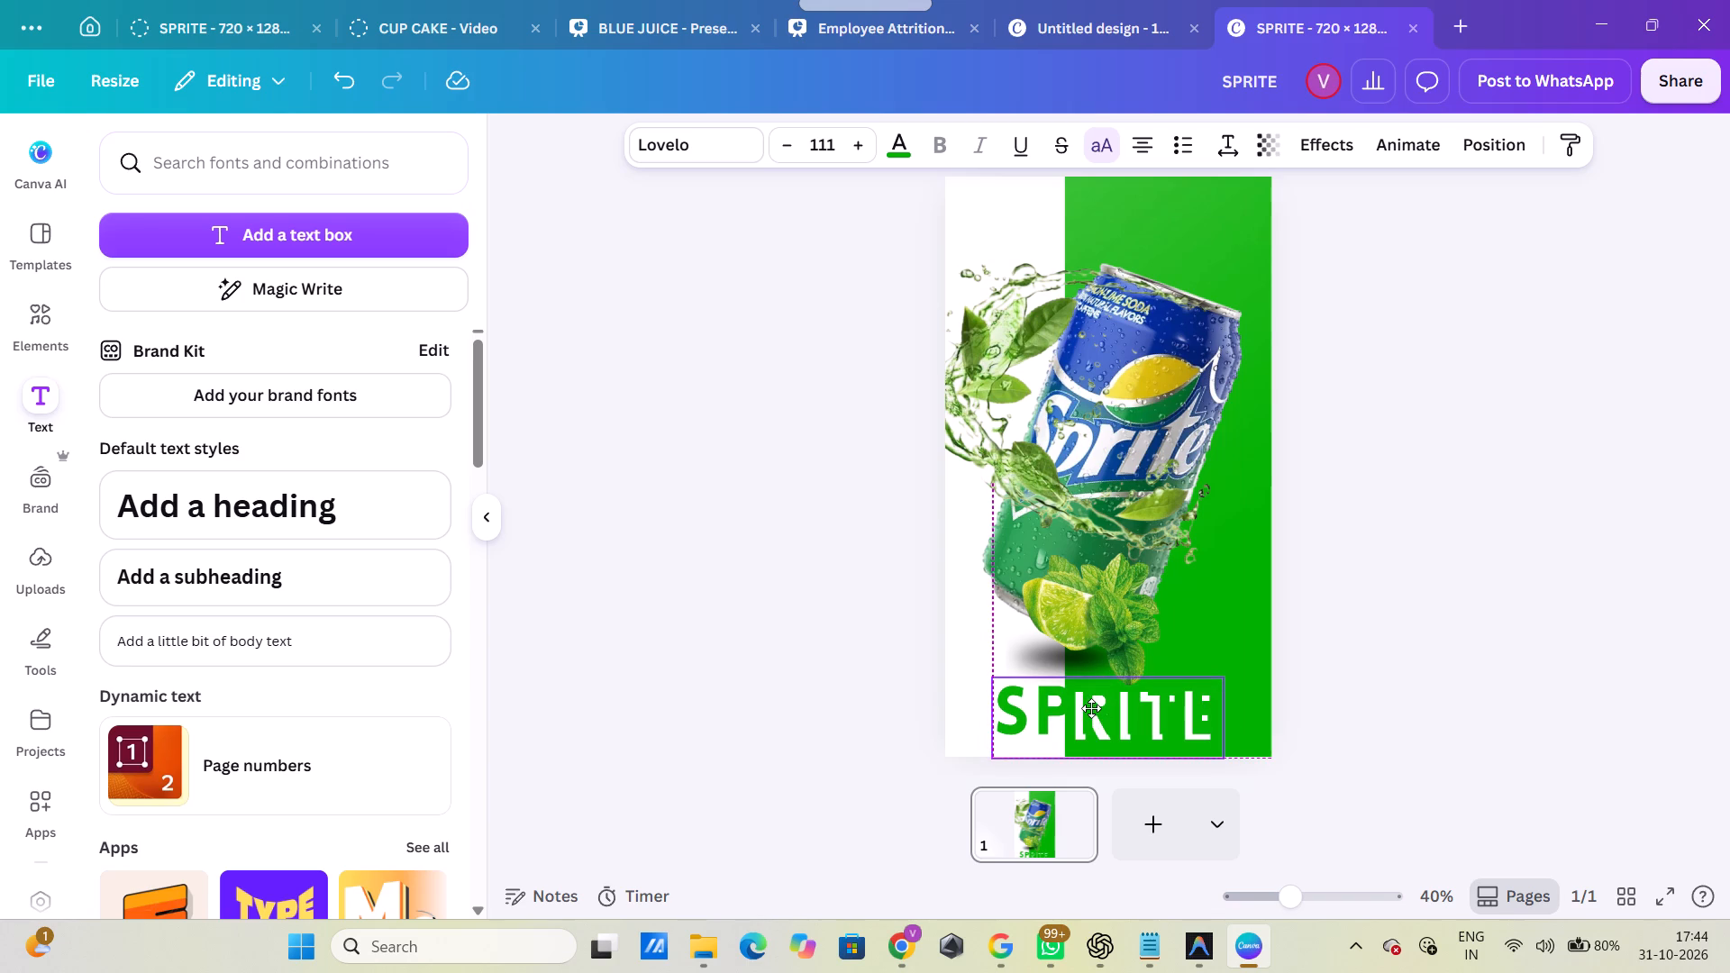
drag(1091, 708, 1081, 709)
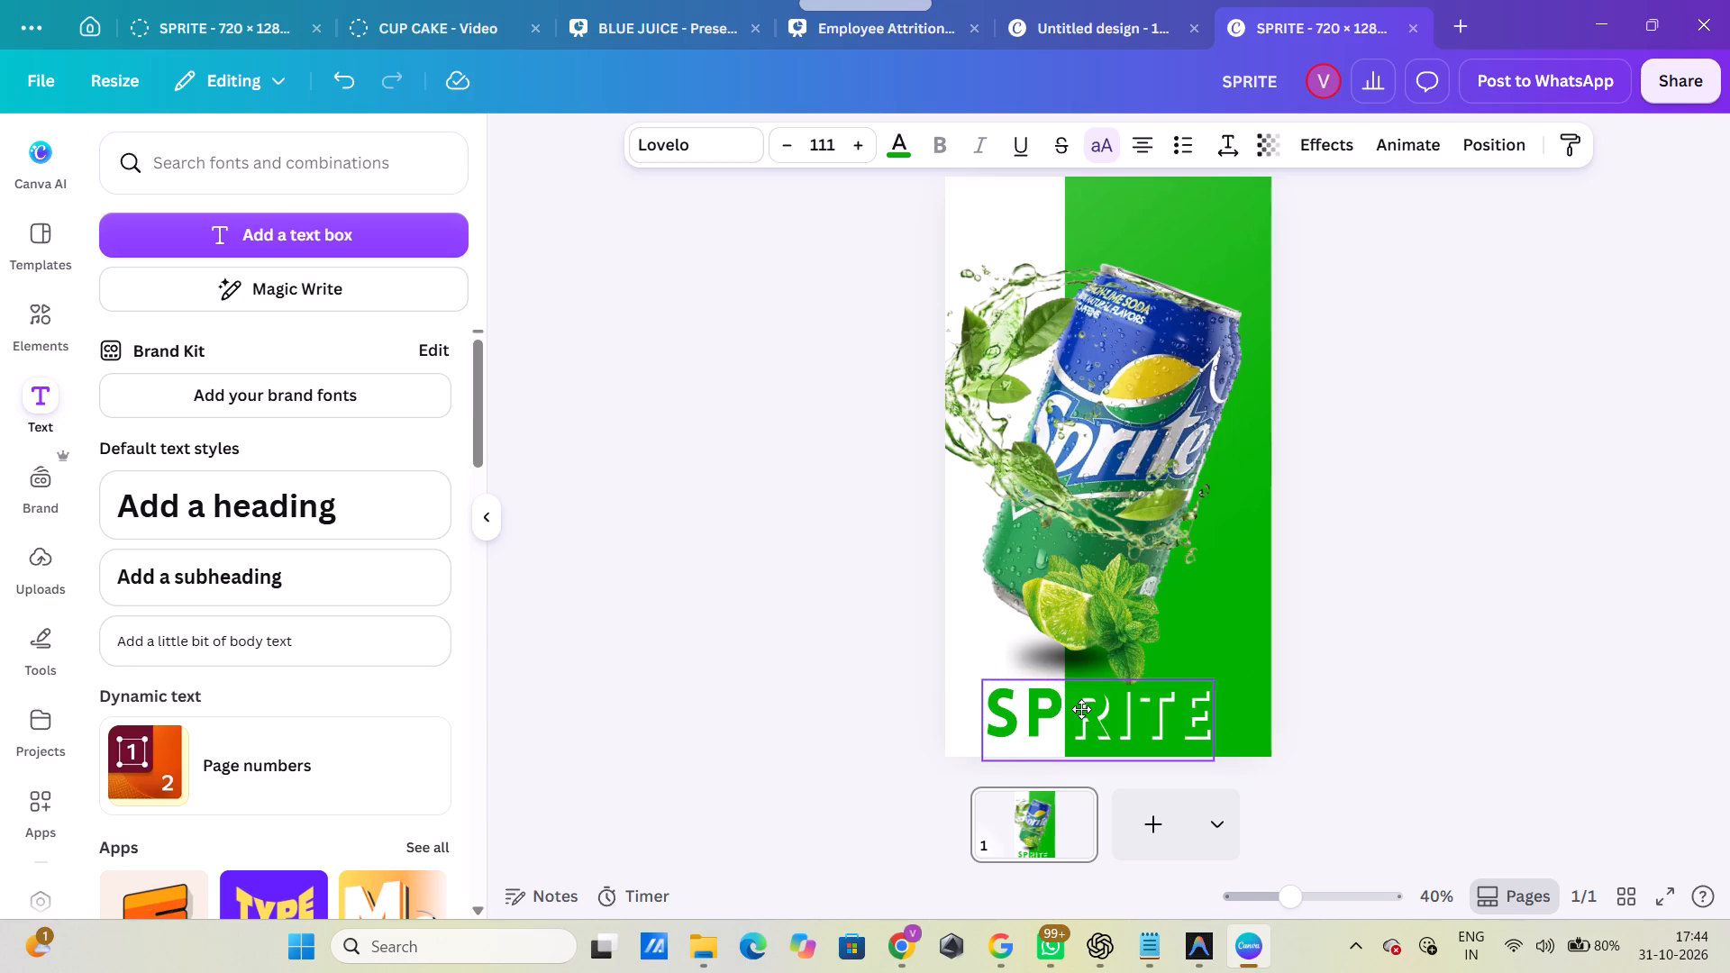
drag(1081, 709, 1086, 710)
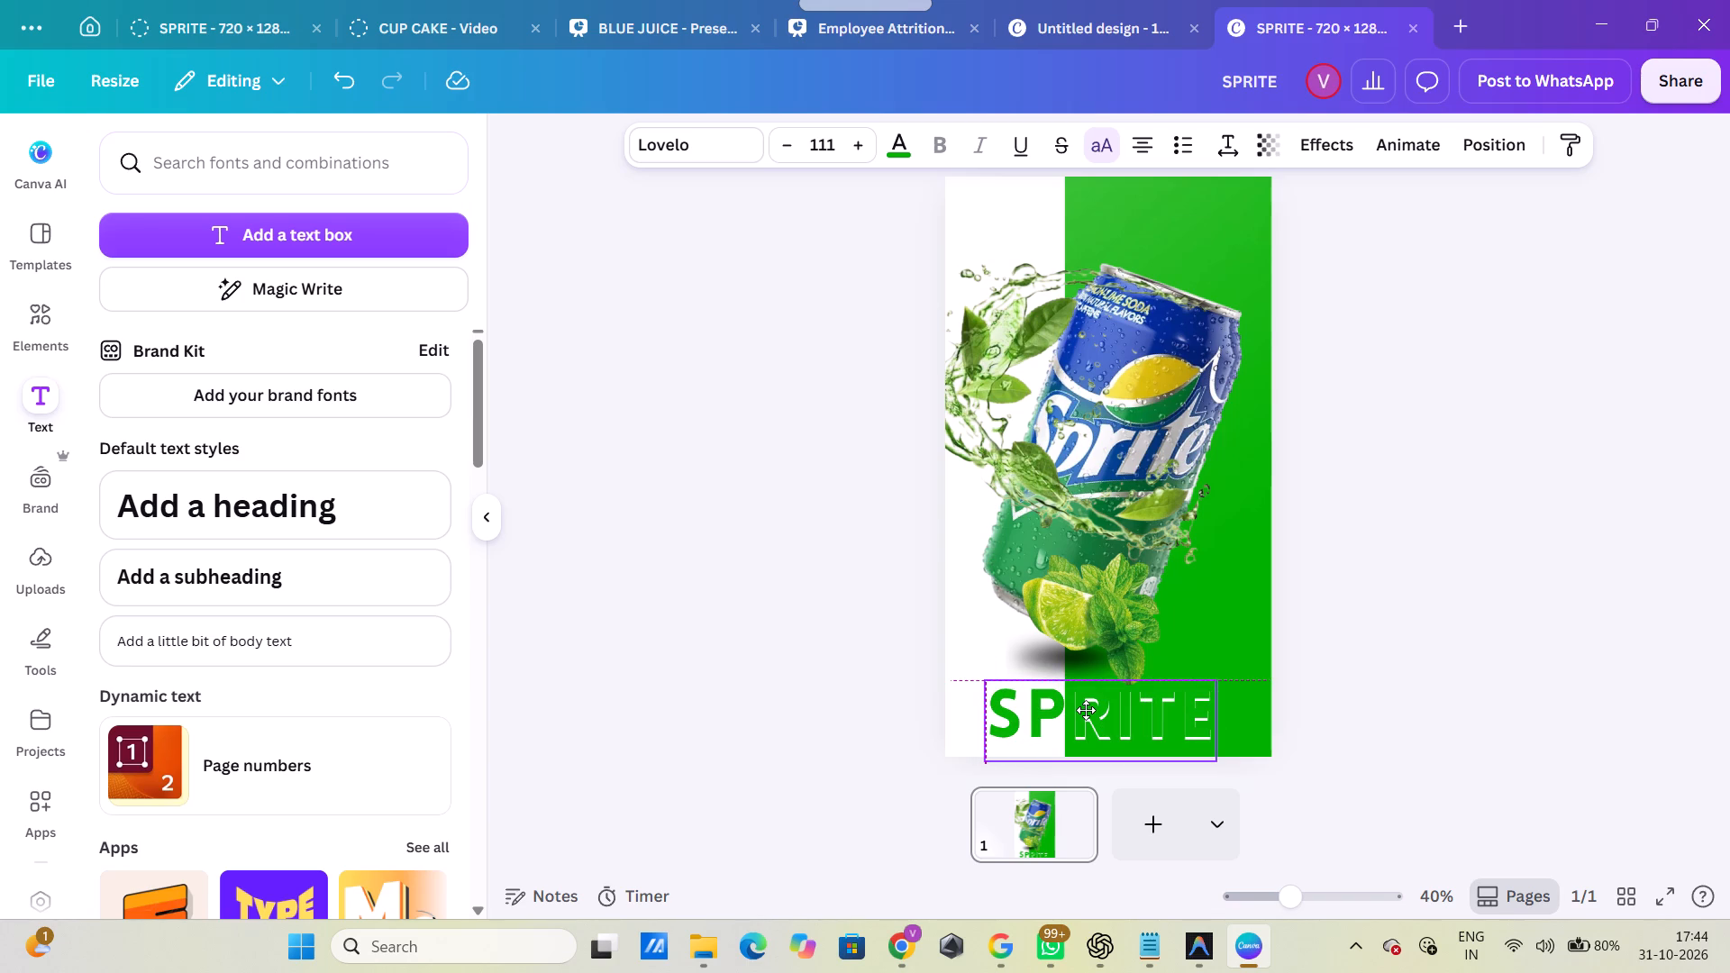
drag(1086, 710, 1087, 721)
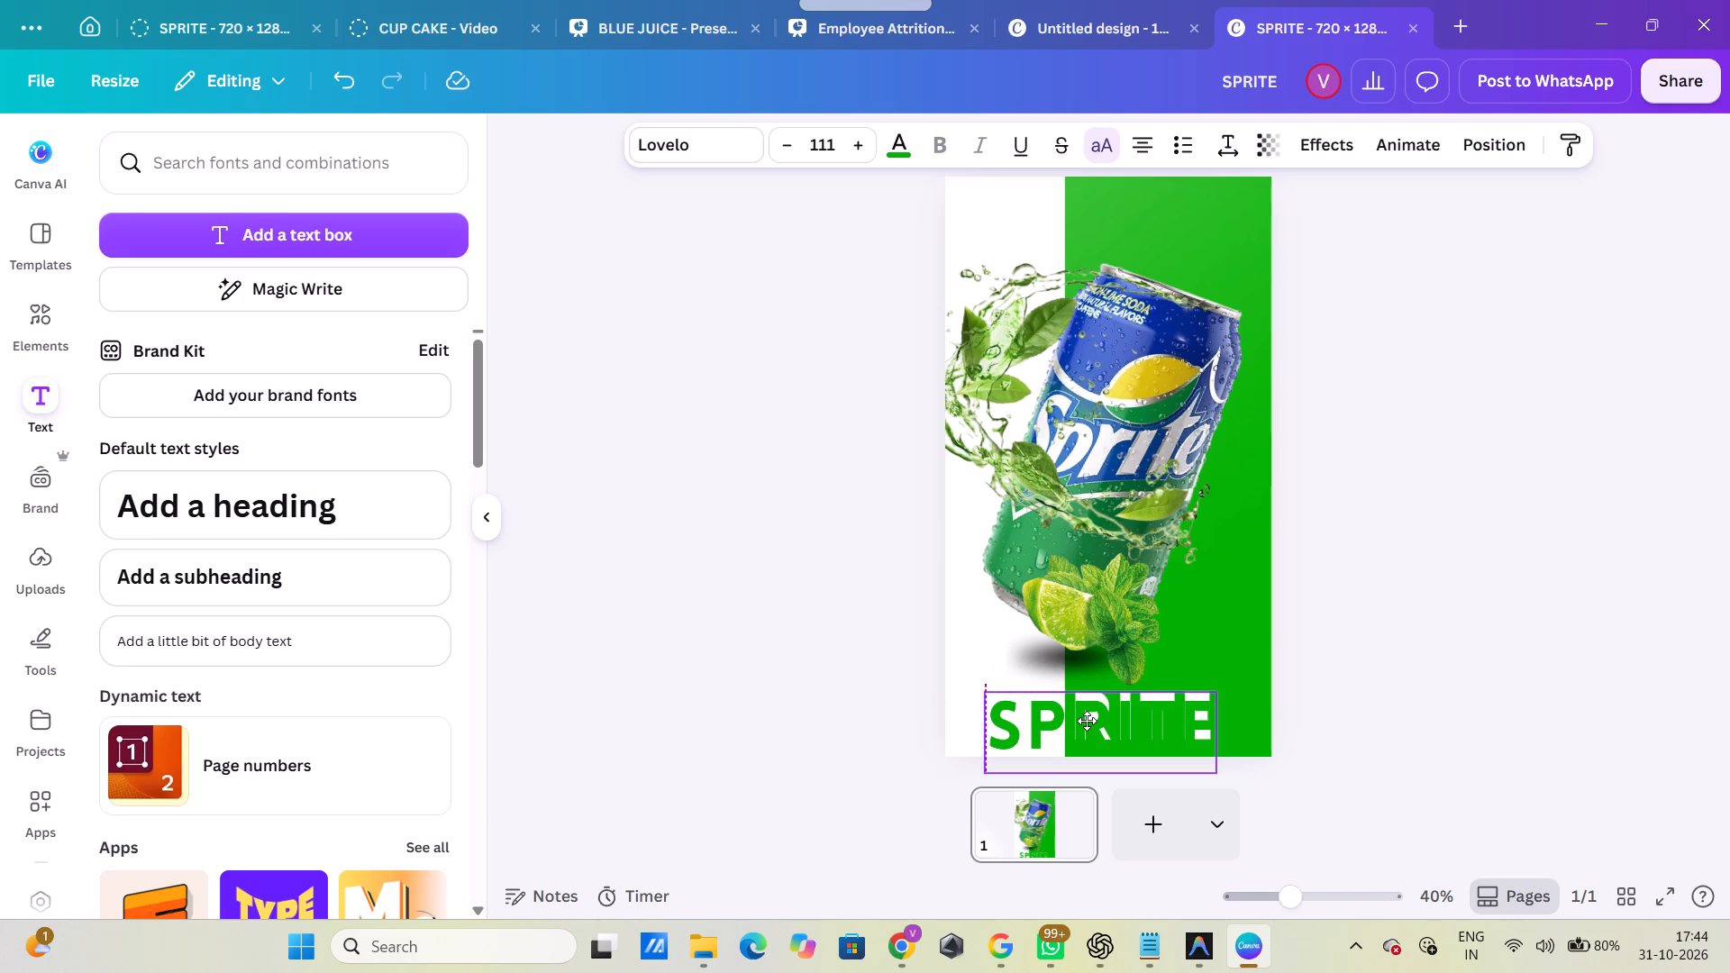
drag(1087, 721, 1089, 722)
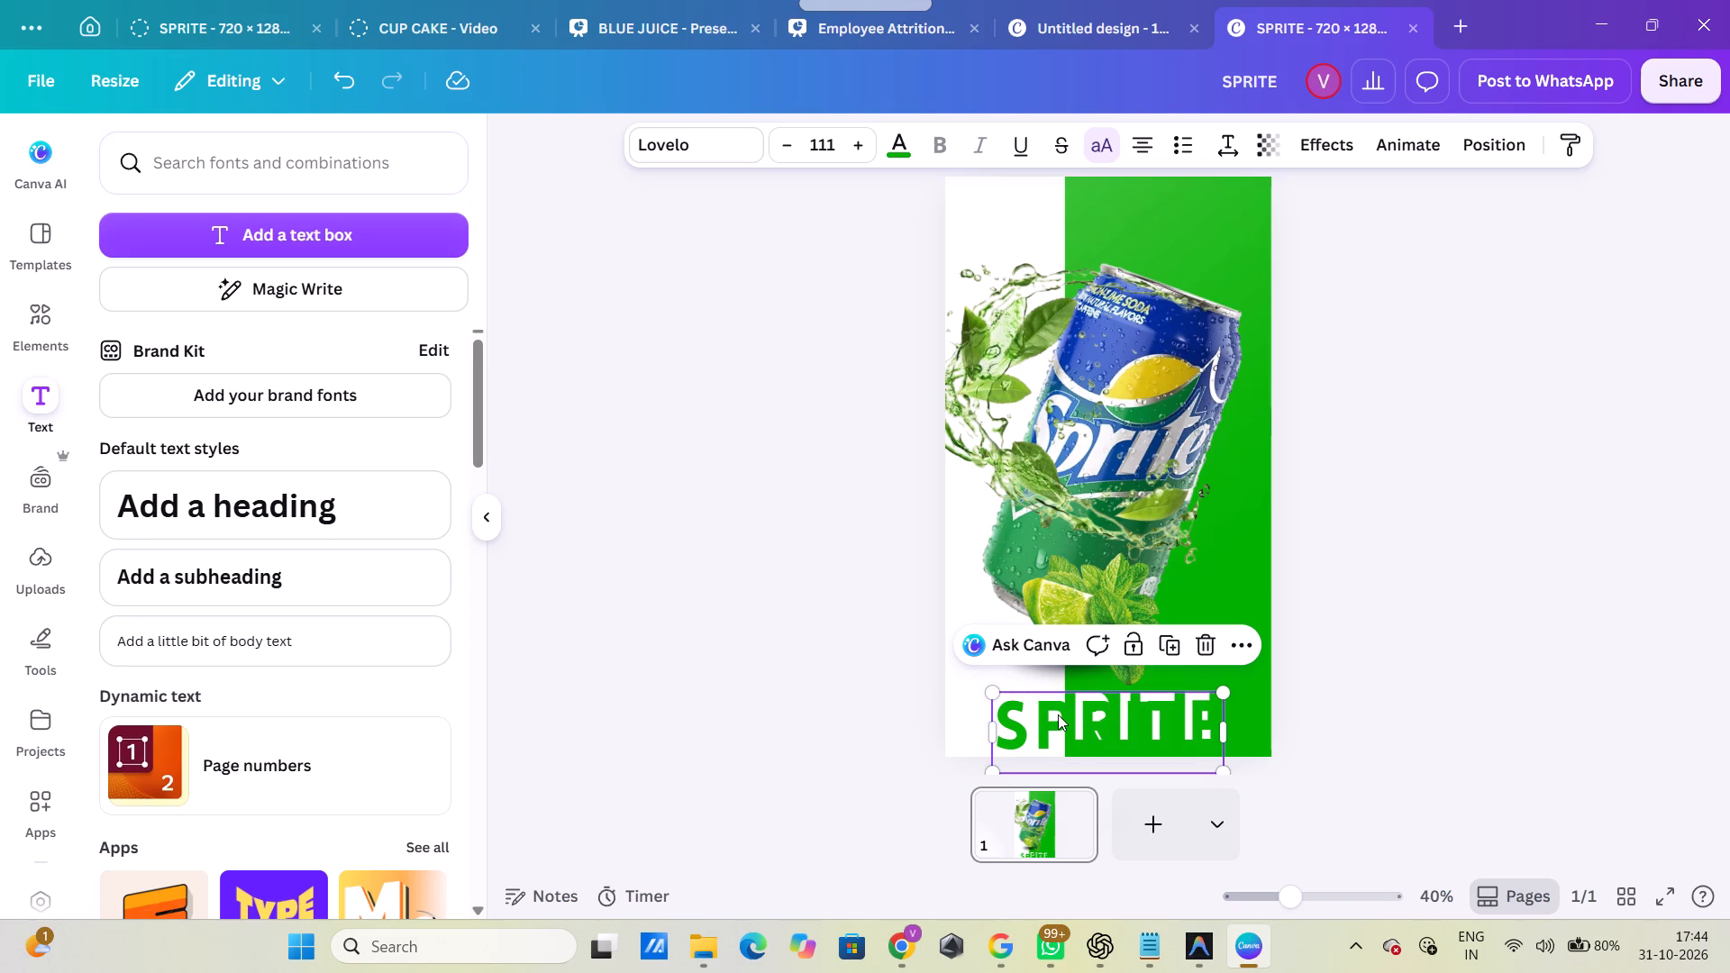
click(1111, 741)
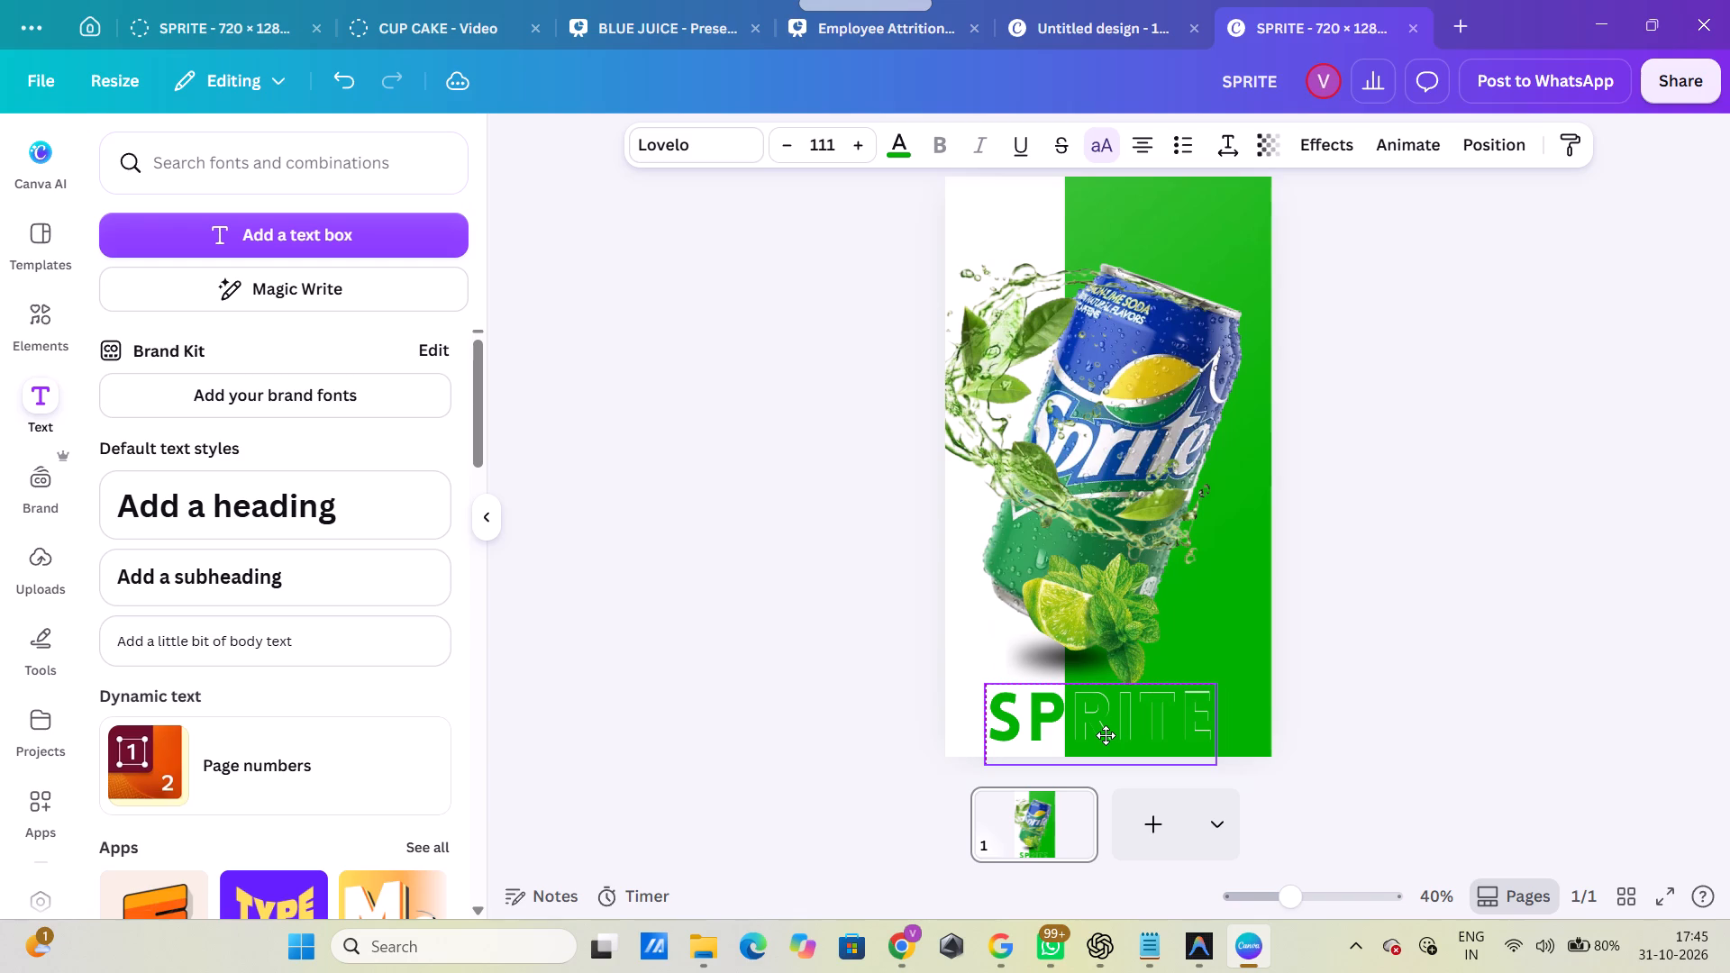
click(1312, 726)
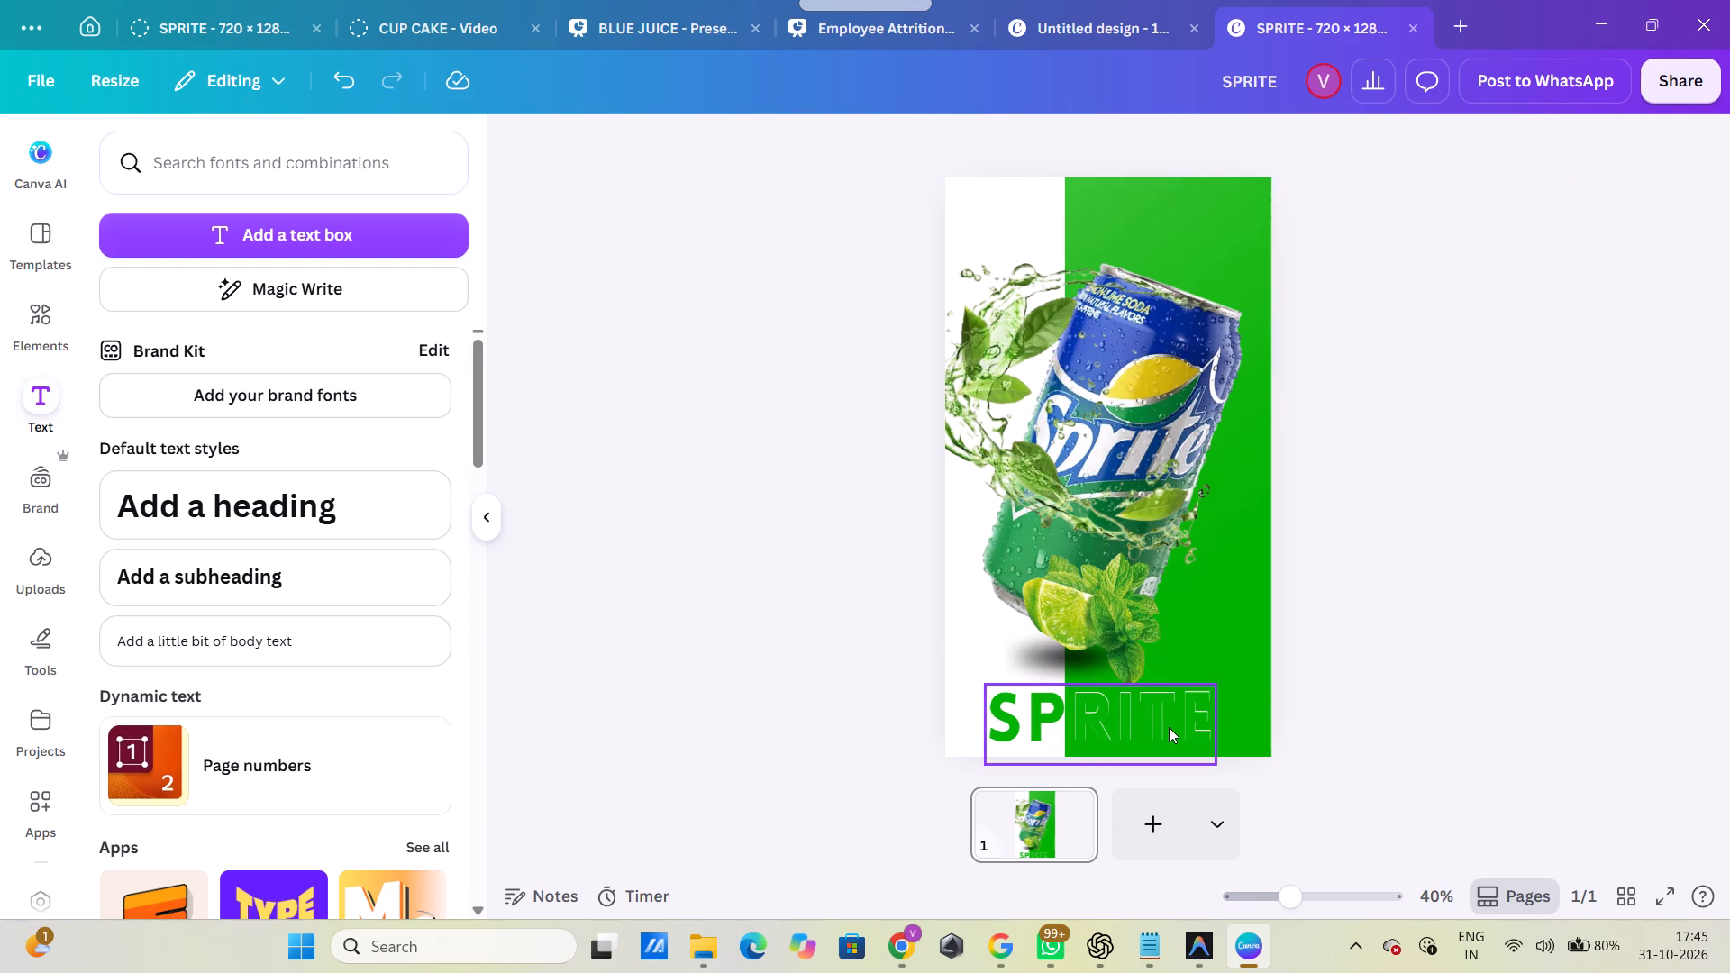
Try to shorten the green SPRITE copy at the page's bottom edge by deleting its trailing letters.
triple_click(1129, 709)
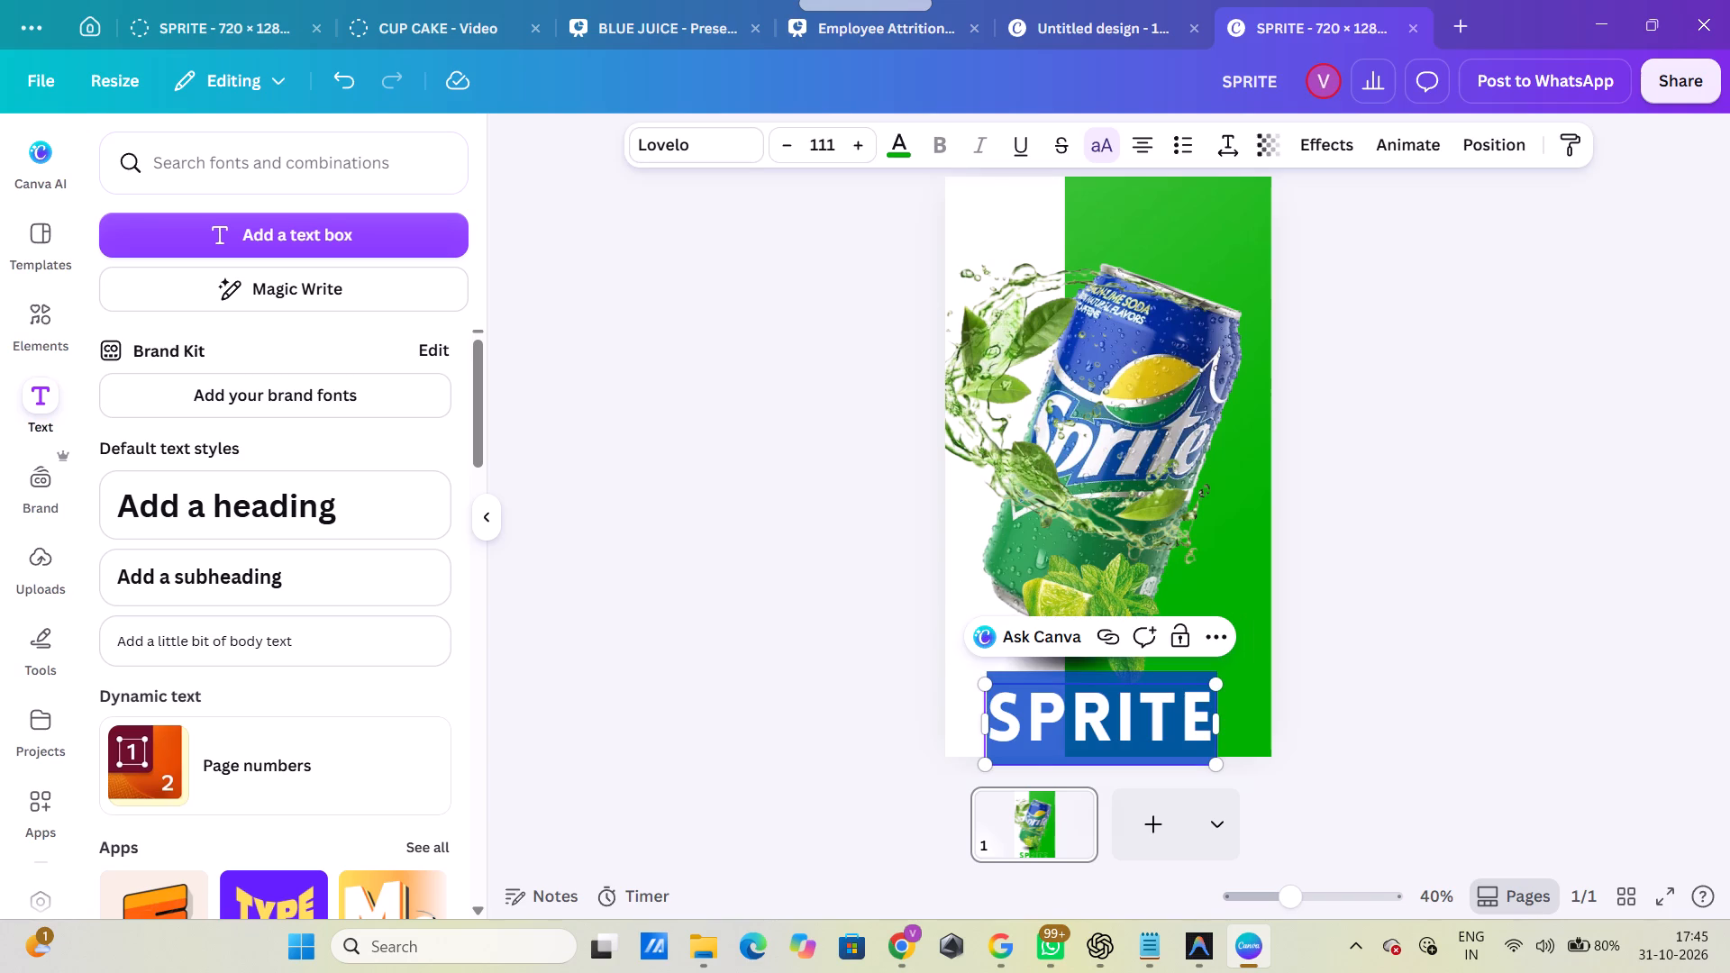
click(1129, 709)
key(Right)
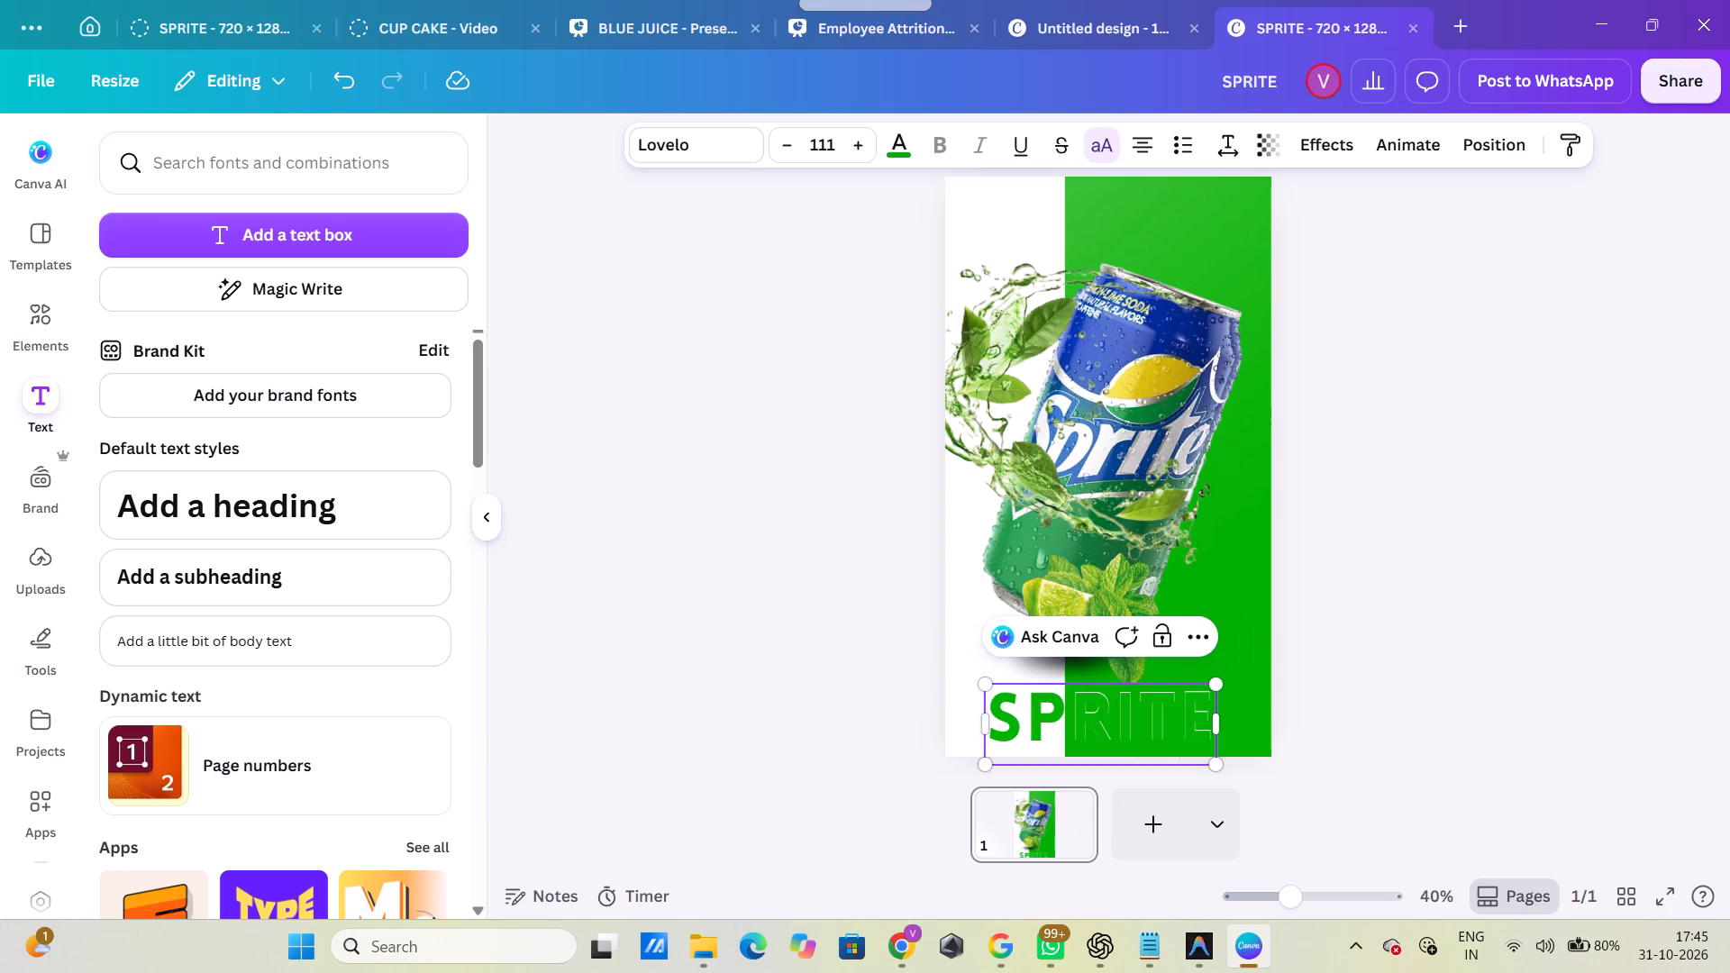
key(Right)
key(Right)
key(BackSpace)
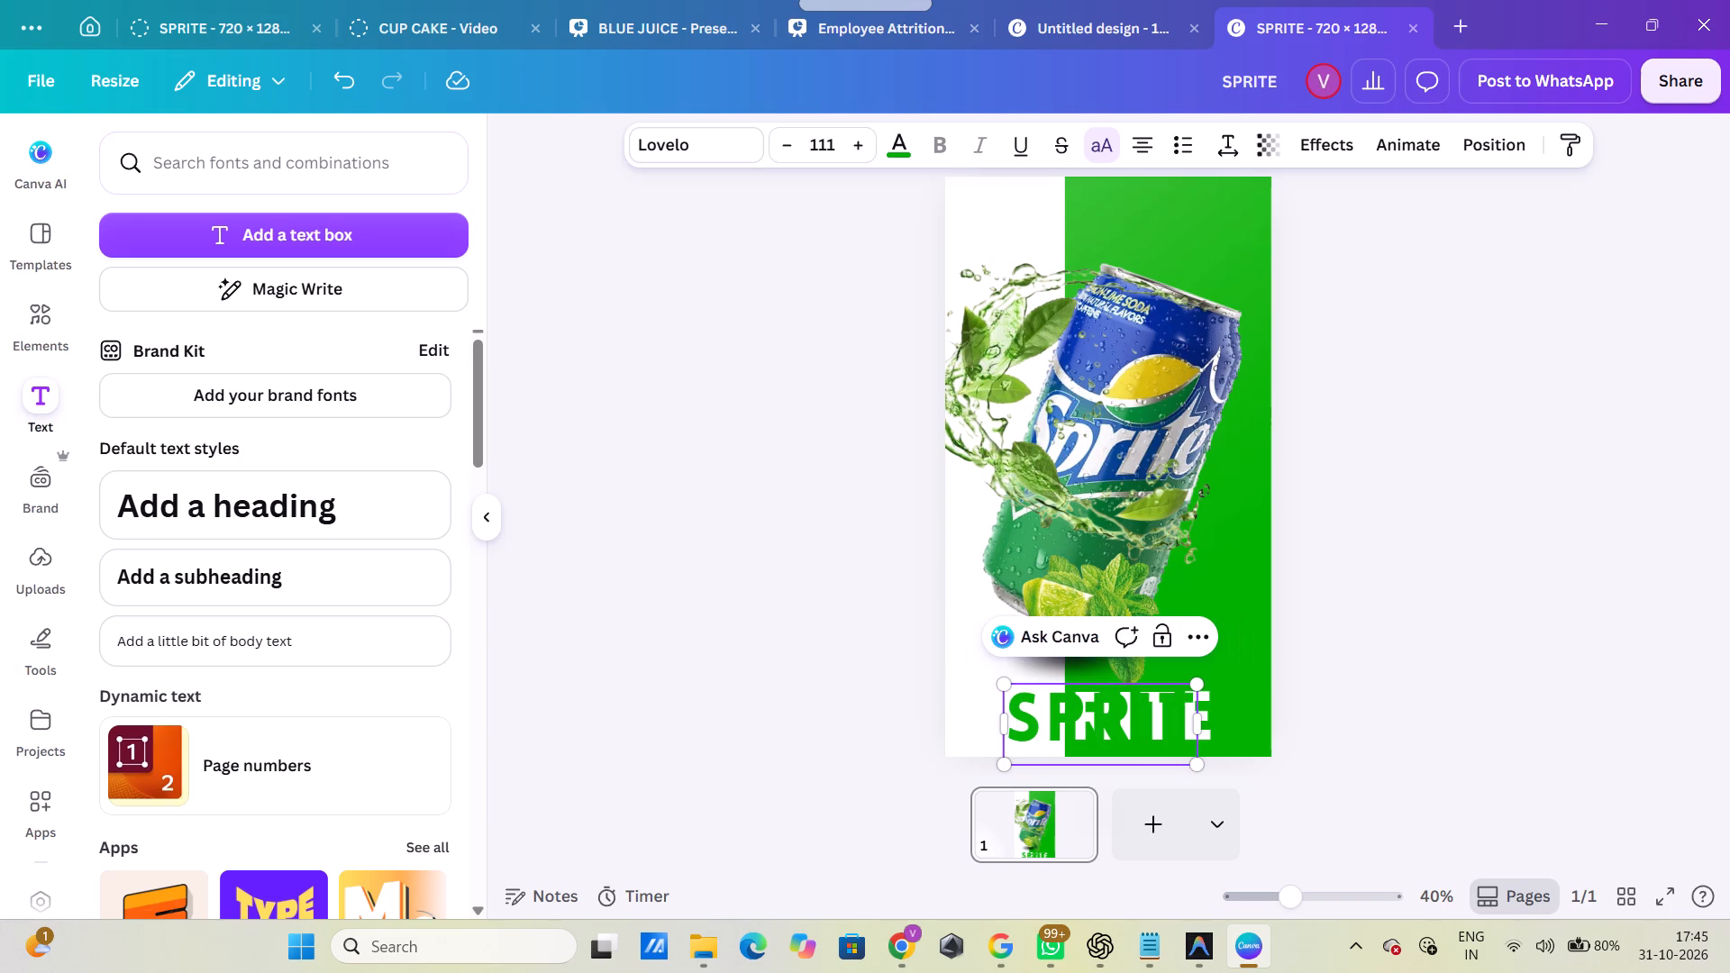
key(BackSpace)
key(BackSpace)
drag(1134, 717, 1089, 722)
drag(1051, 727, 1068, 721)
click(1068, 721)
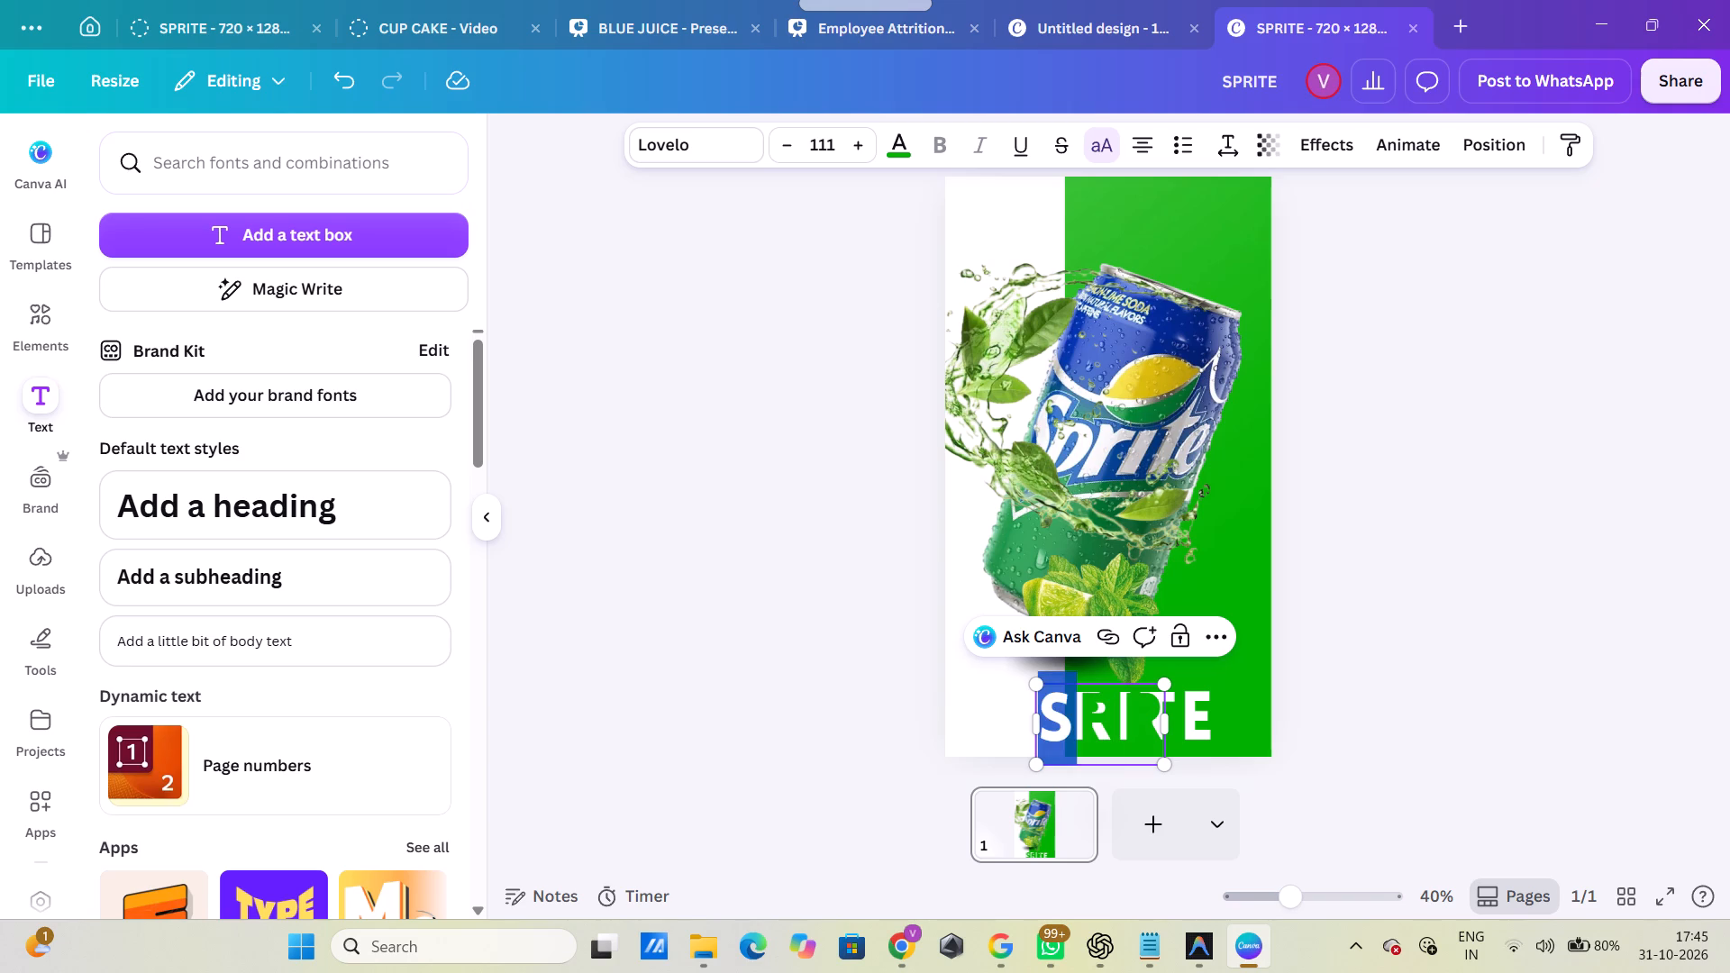
Undo the letter deletions, green duplicate and bottom-edge placement, going back to the single smaller white SPRITE heading over the can's base.
key(ctrl+z)
key(ctrl+z)
key(ctrl+z)
key(ctrl+z)
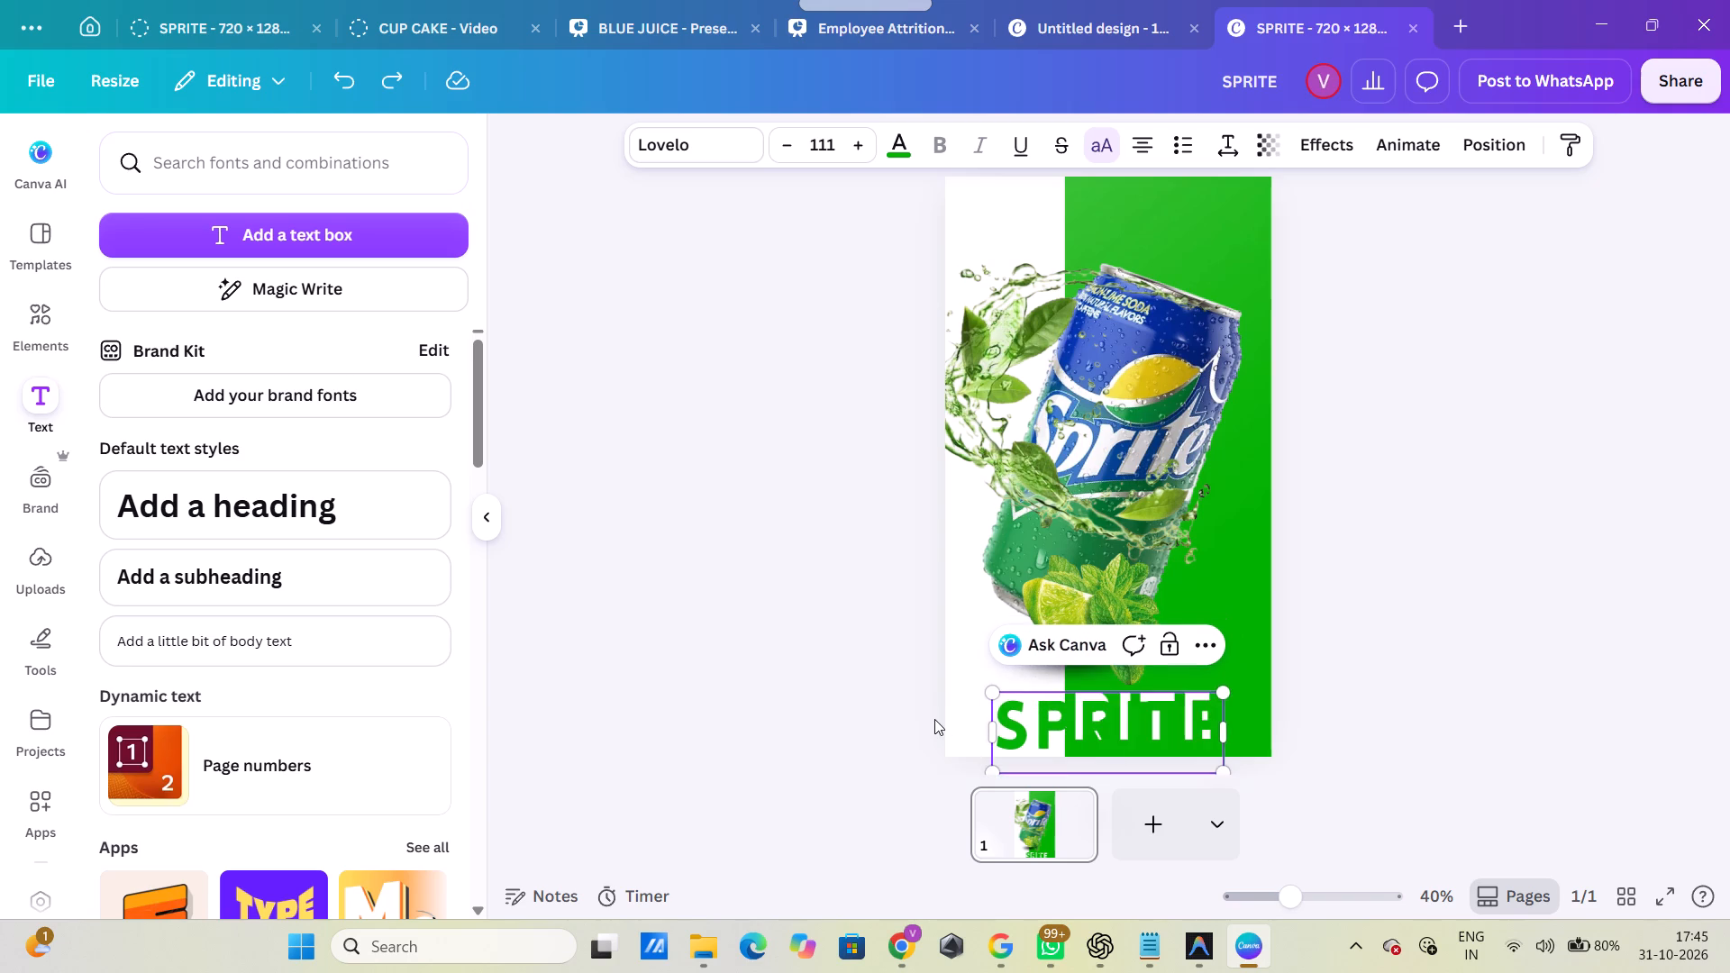
key(ctrl+z)
key(ctrl+z)
key(ctrl+z)
key(ctrl+z)
key(ctrl+z)
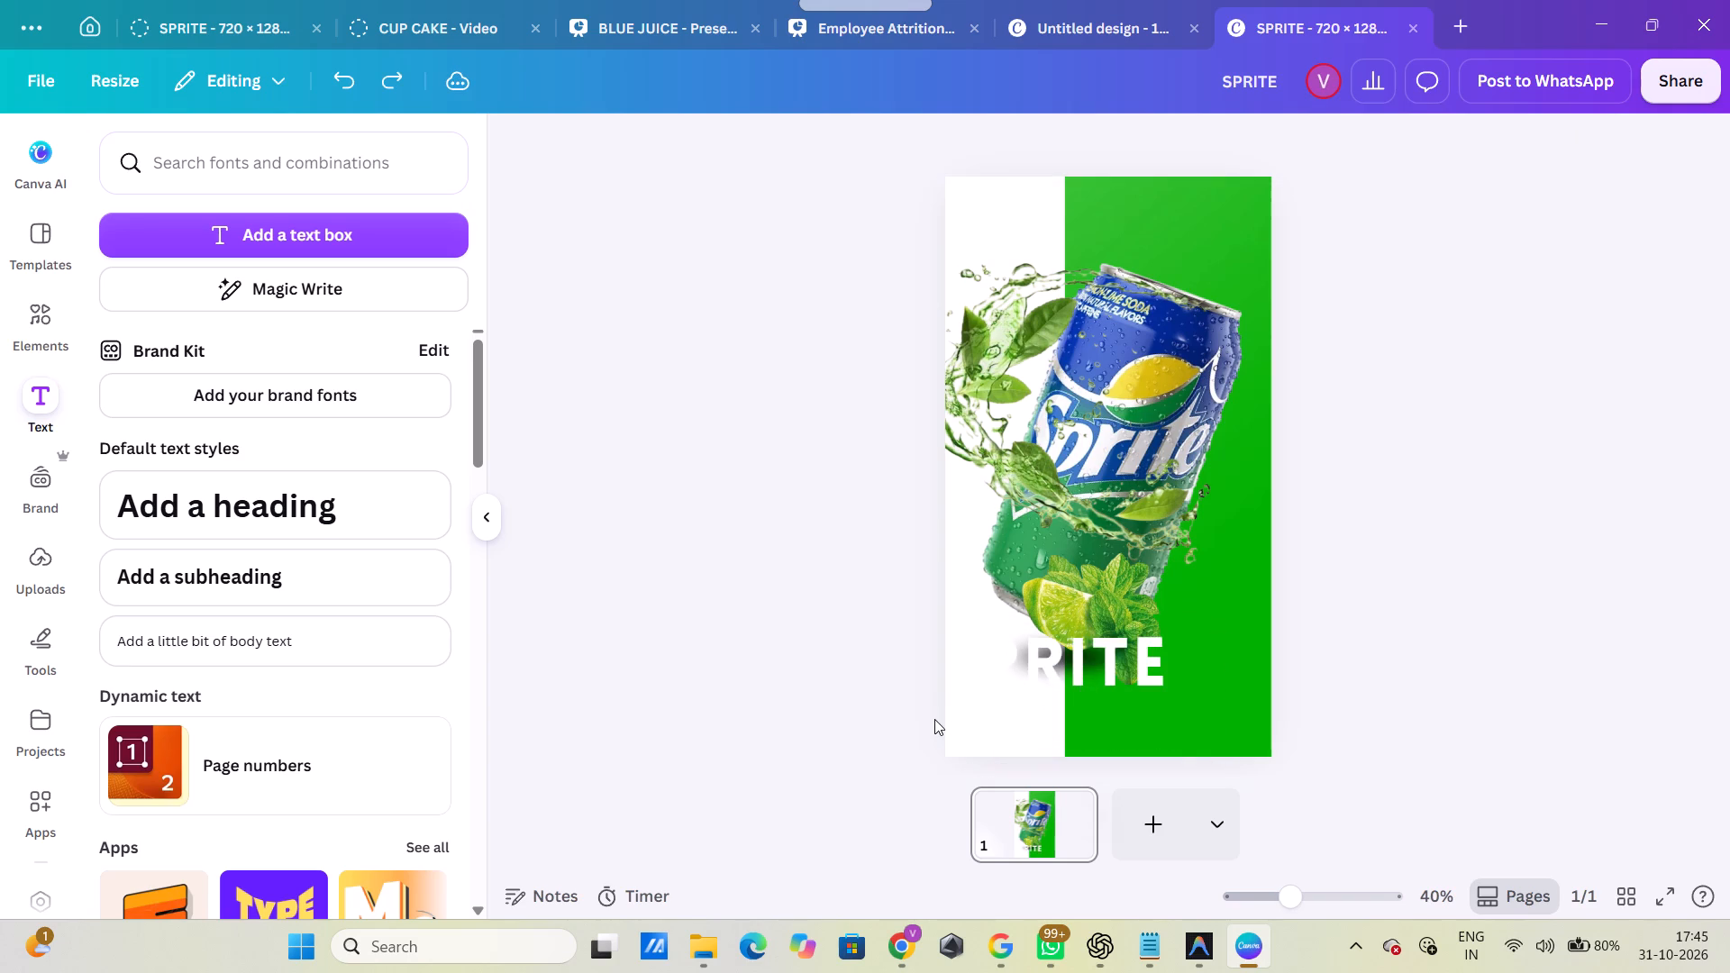
key(ctrl+z)
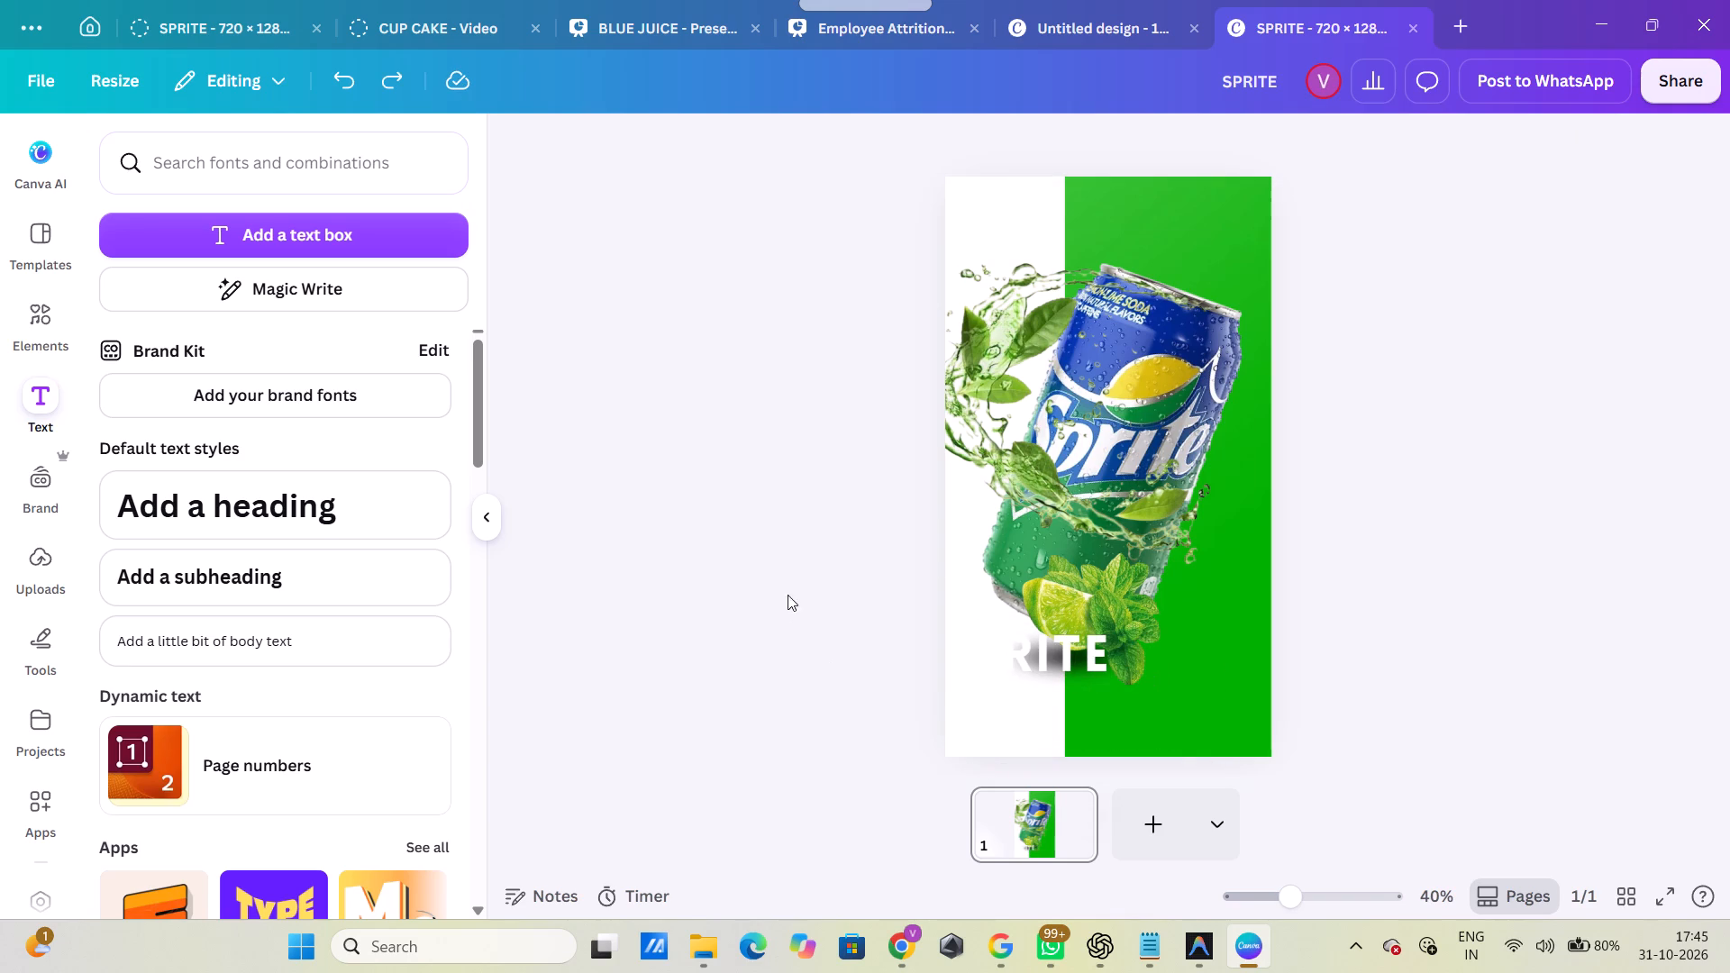
Move the white SPRITE heading to the top of the page above the can, with SP on white and RITE on green.
drag(1073, 667, 1226, 248)
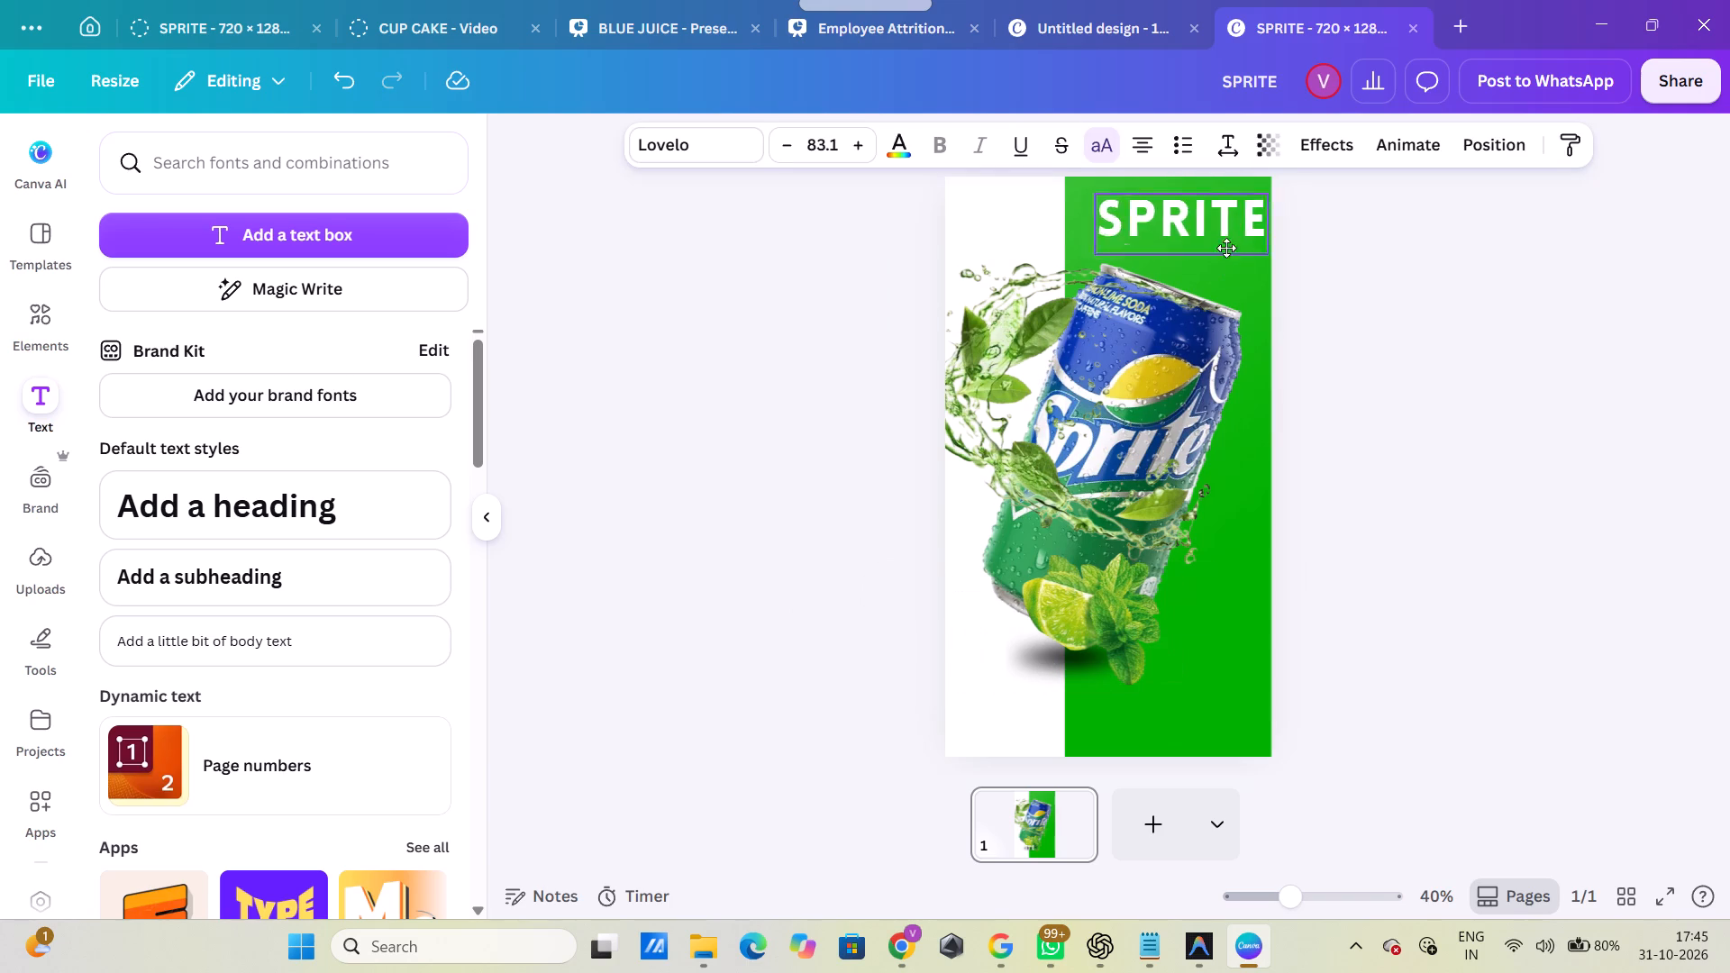
drag(1226, 248, 1170, 250)
drag(1170, 243, 1129, 216)
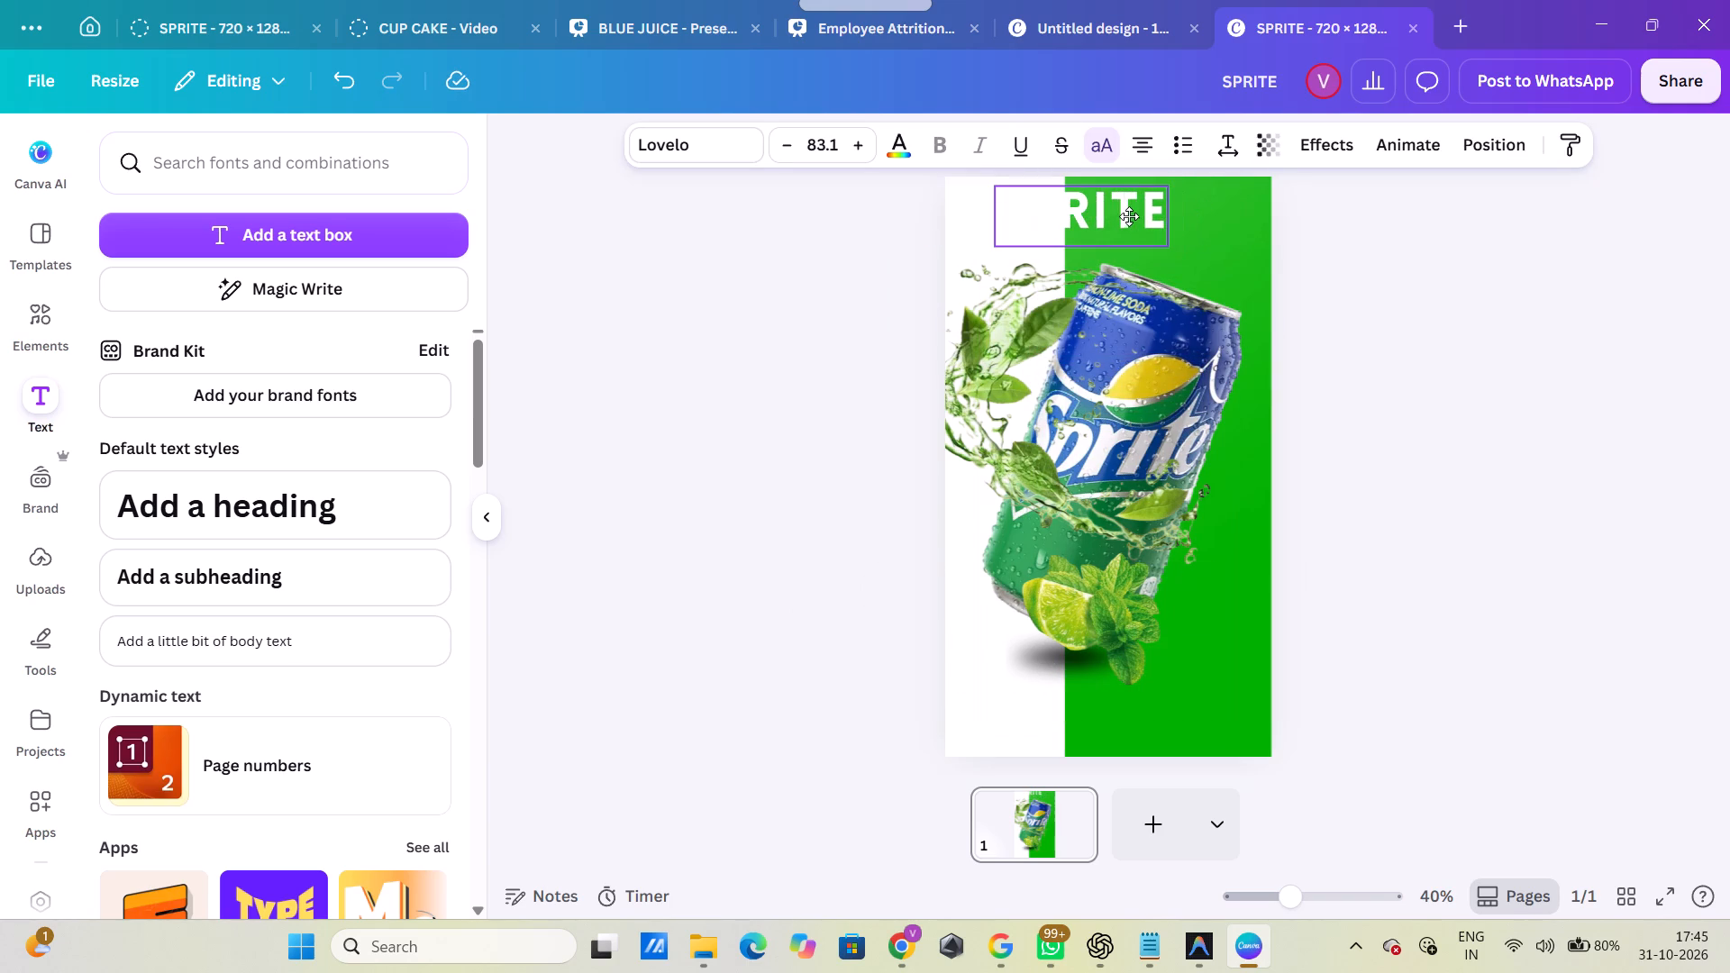
drag(1129, 216, 1134, 220)
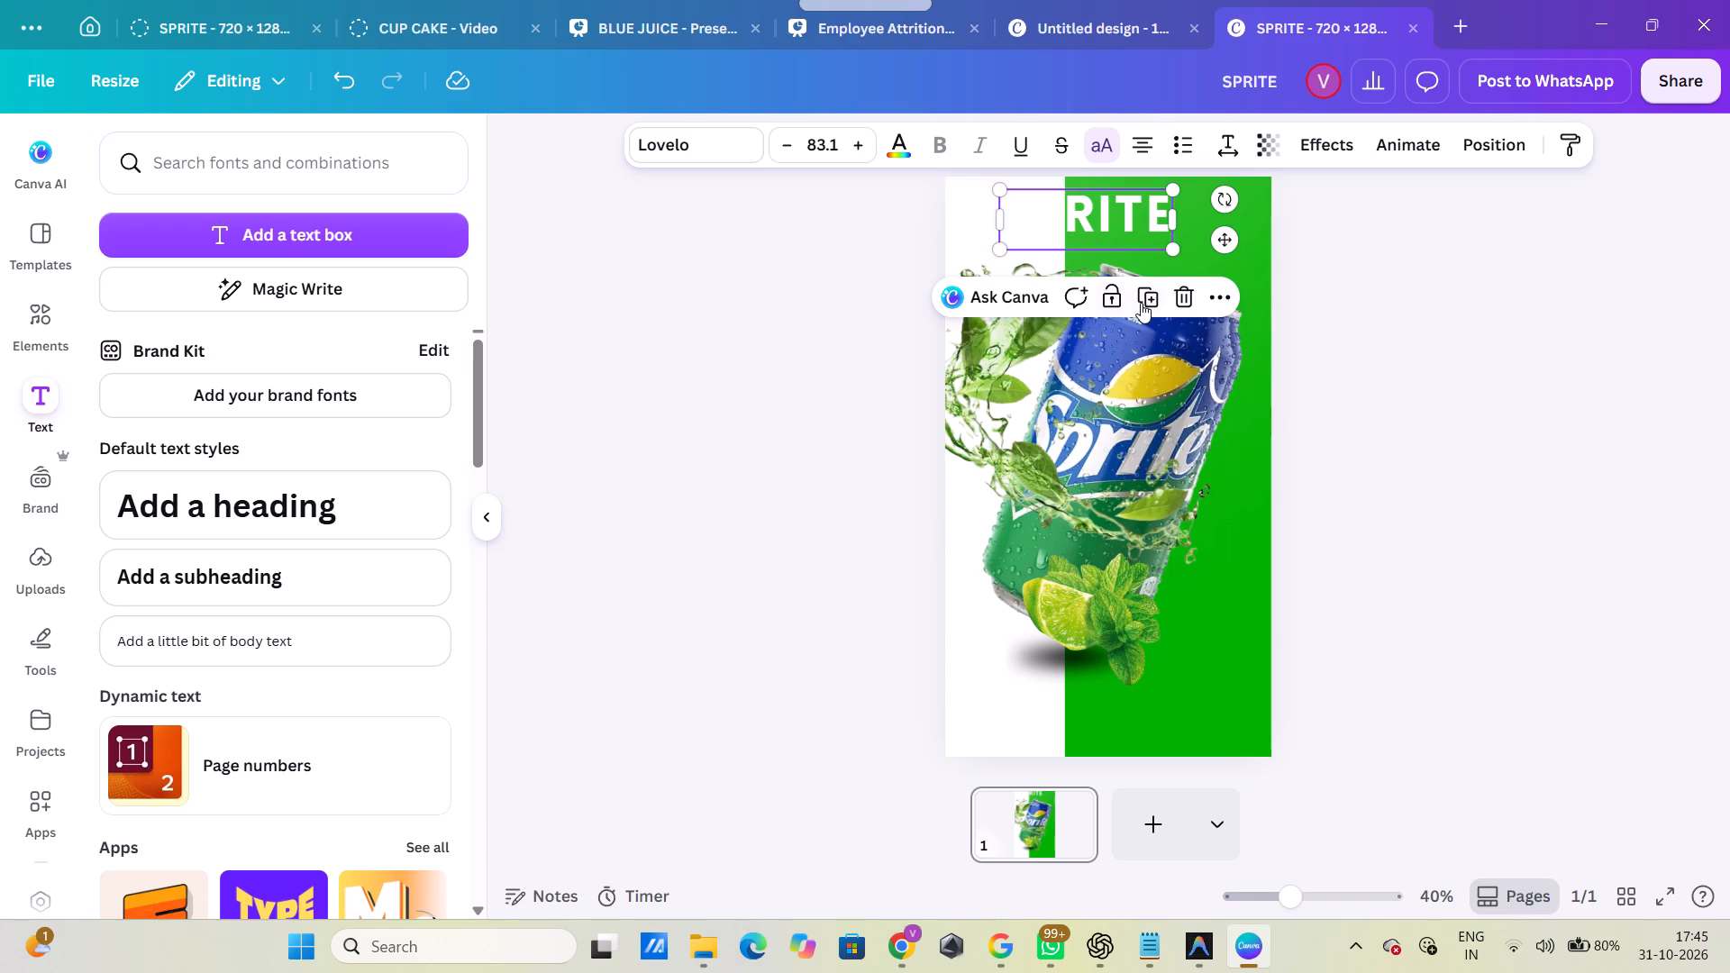
Duplicate the white SPRITE heading and delete the last four letters of the copy so it reads SP.
click(1143, 303)
double_click(1160, 211)
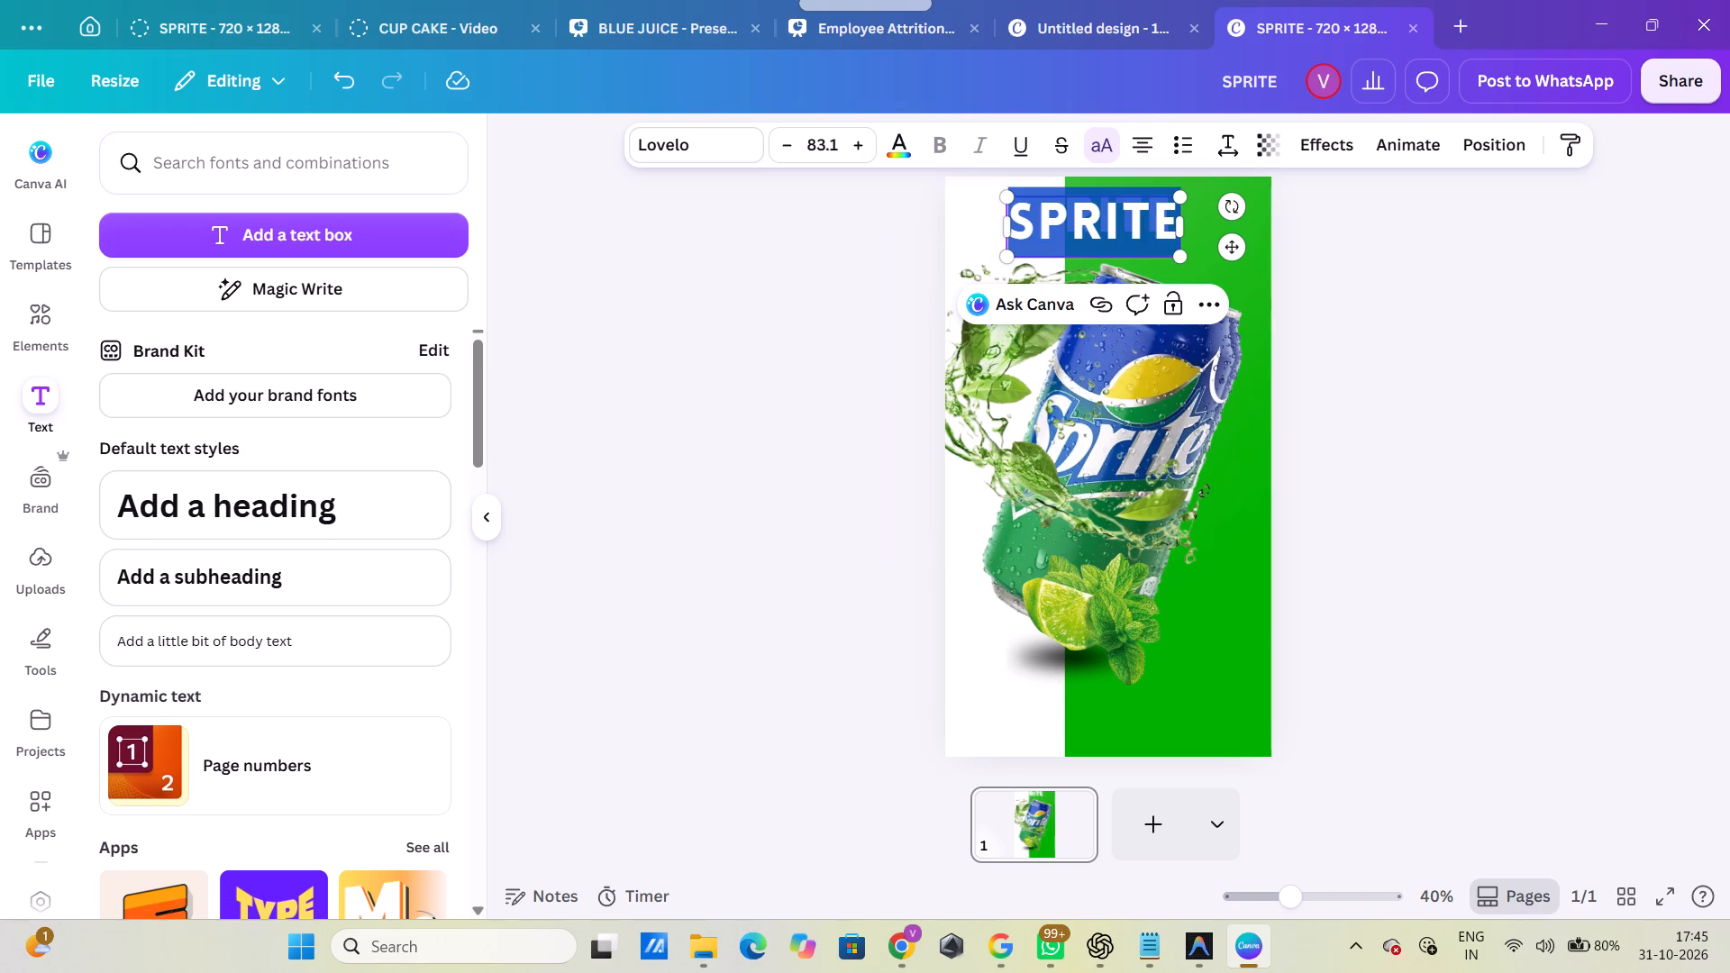
click(1160, 211)
click(1160, 210)
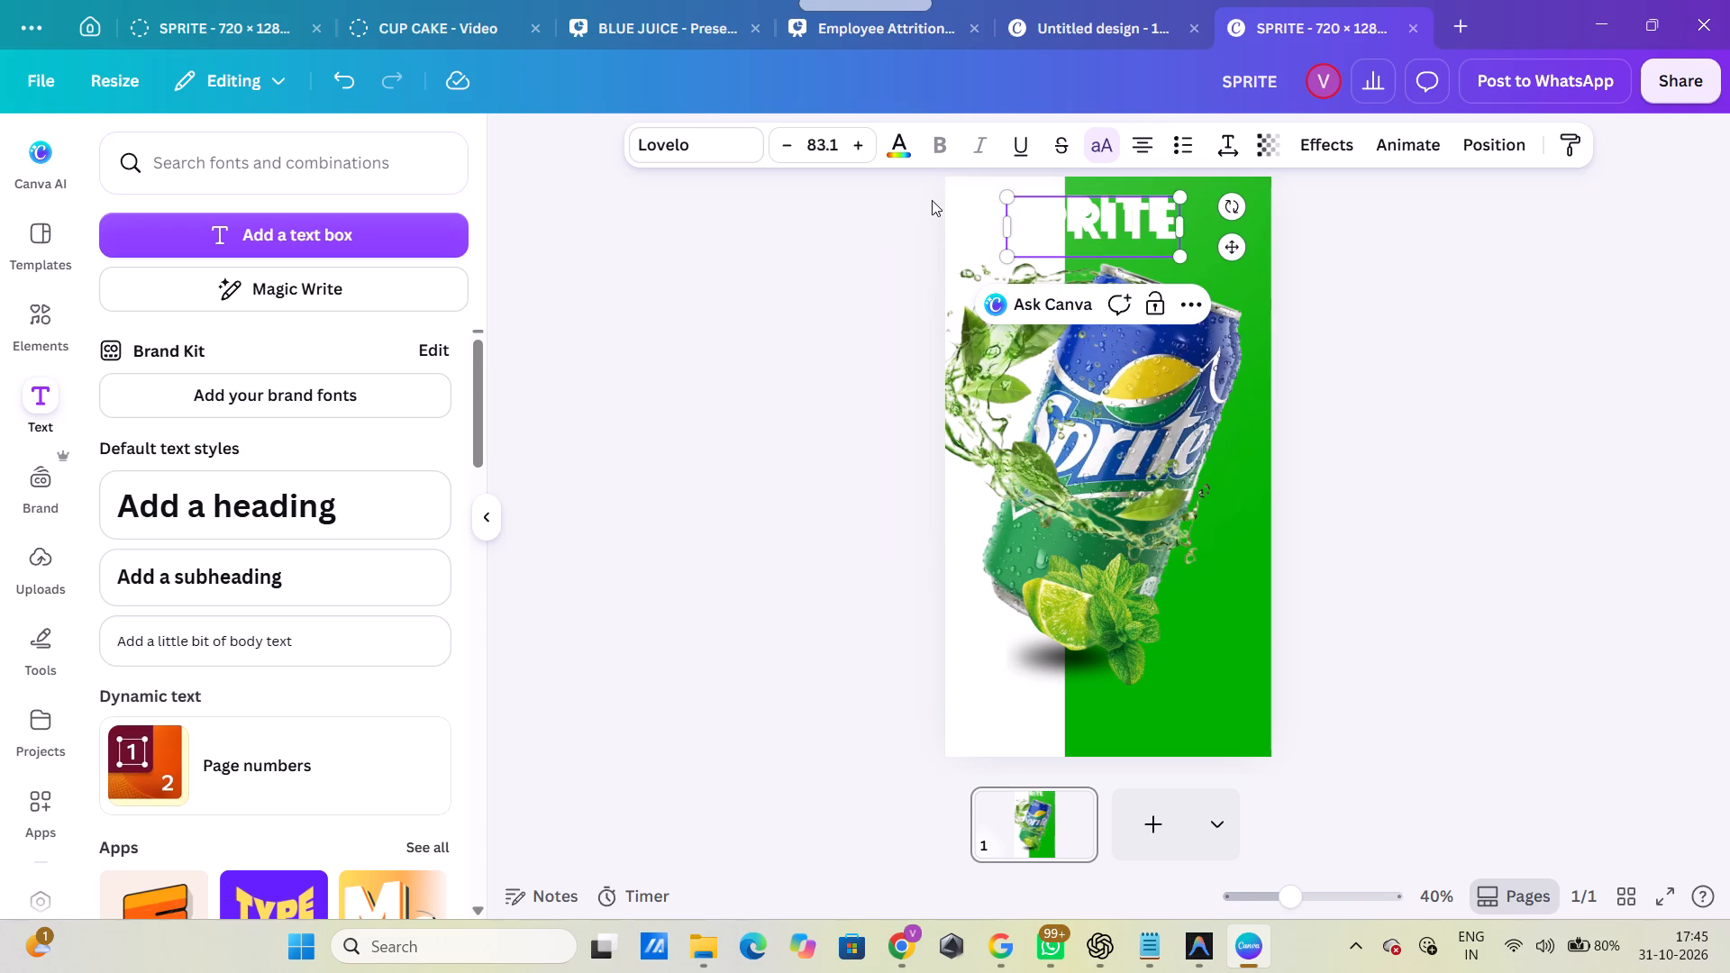
key(Right)
key(BackSpace)
key(BackSpace)
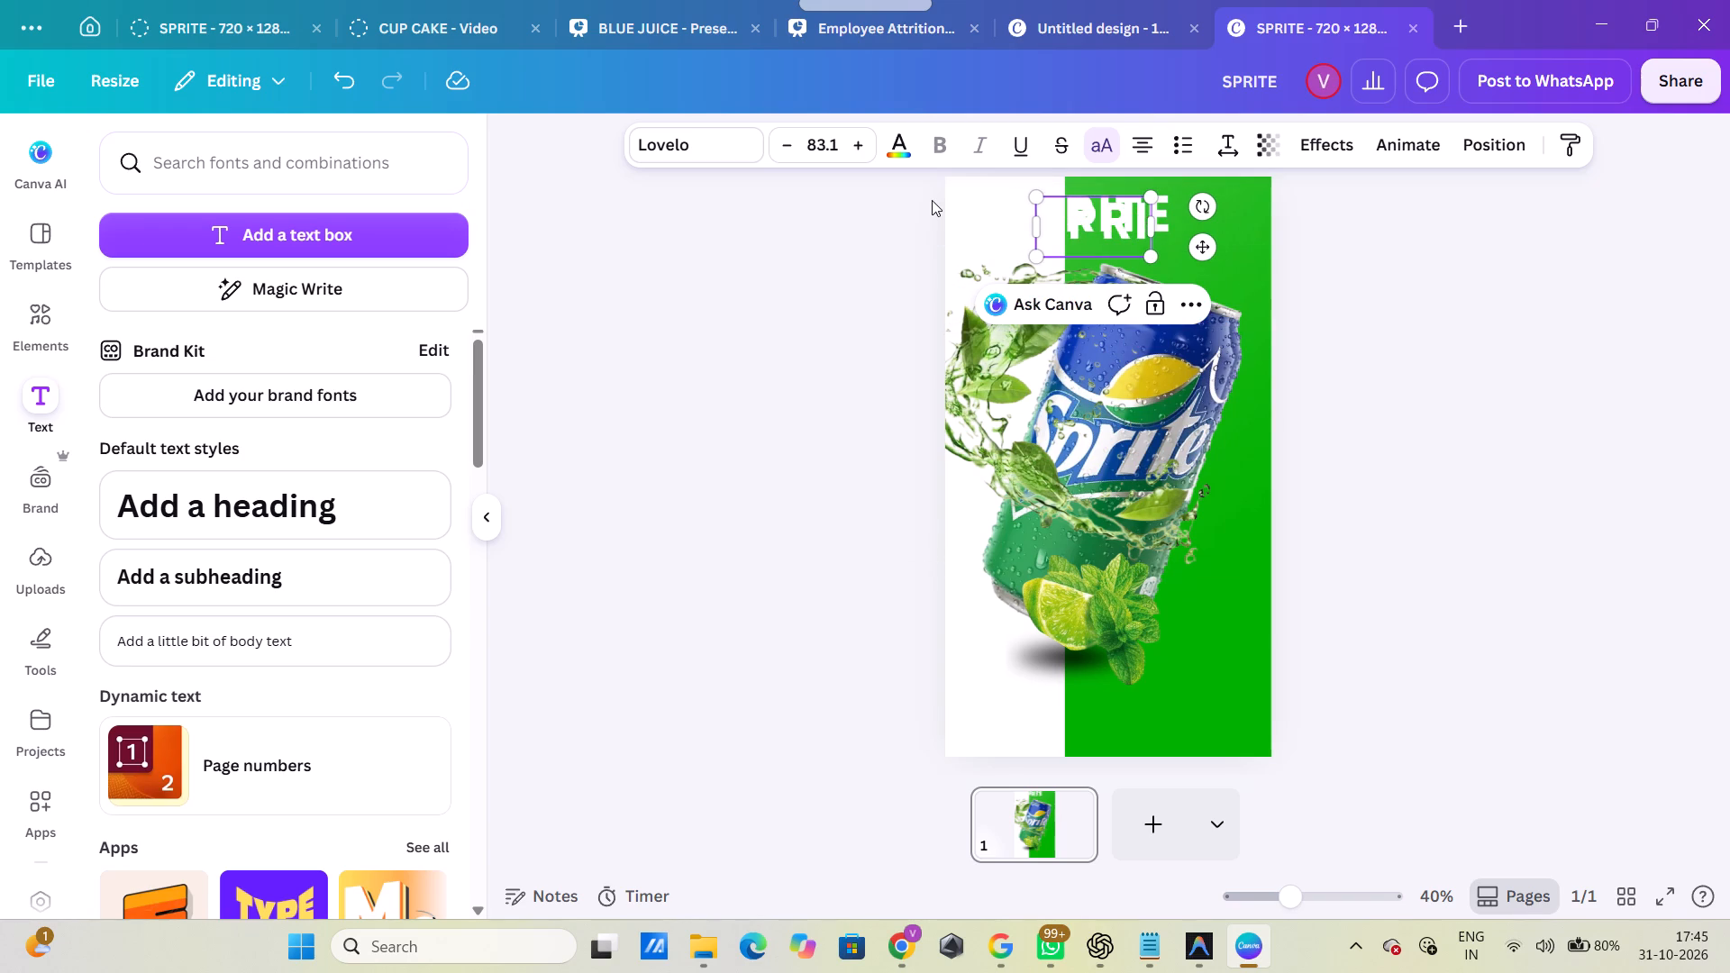
key(BackSpace)
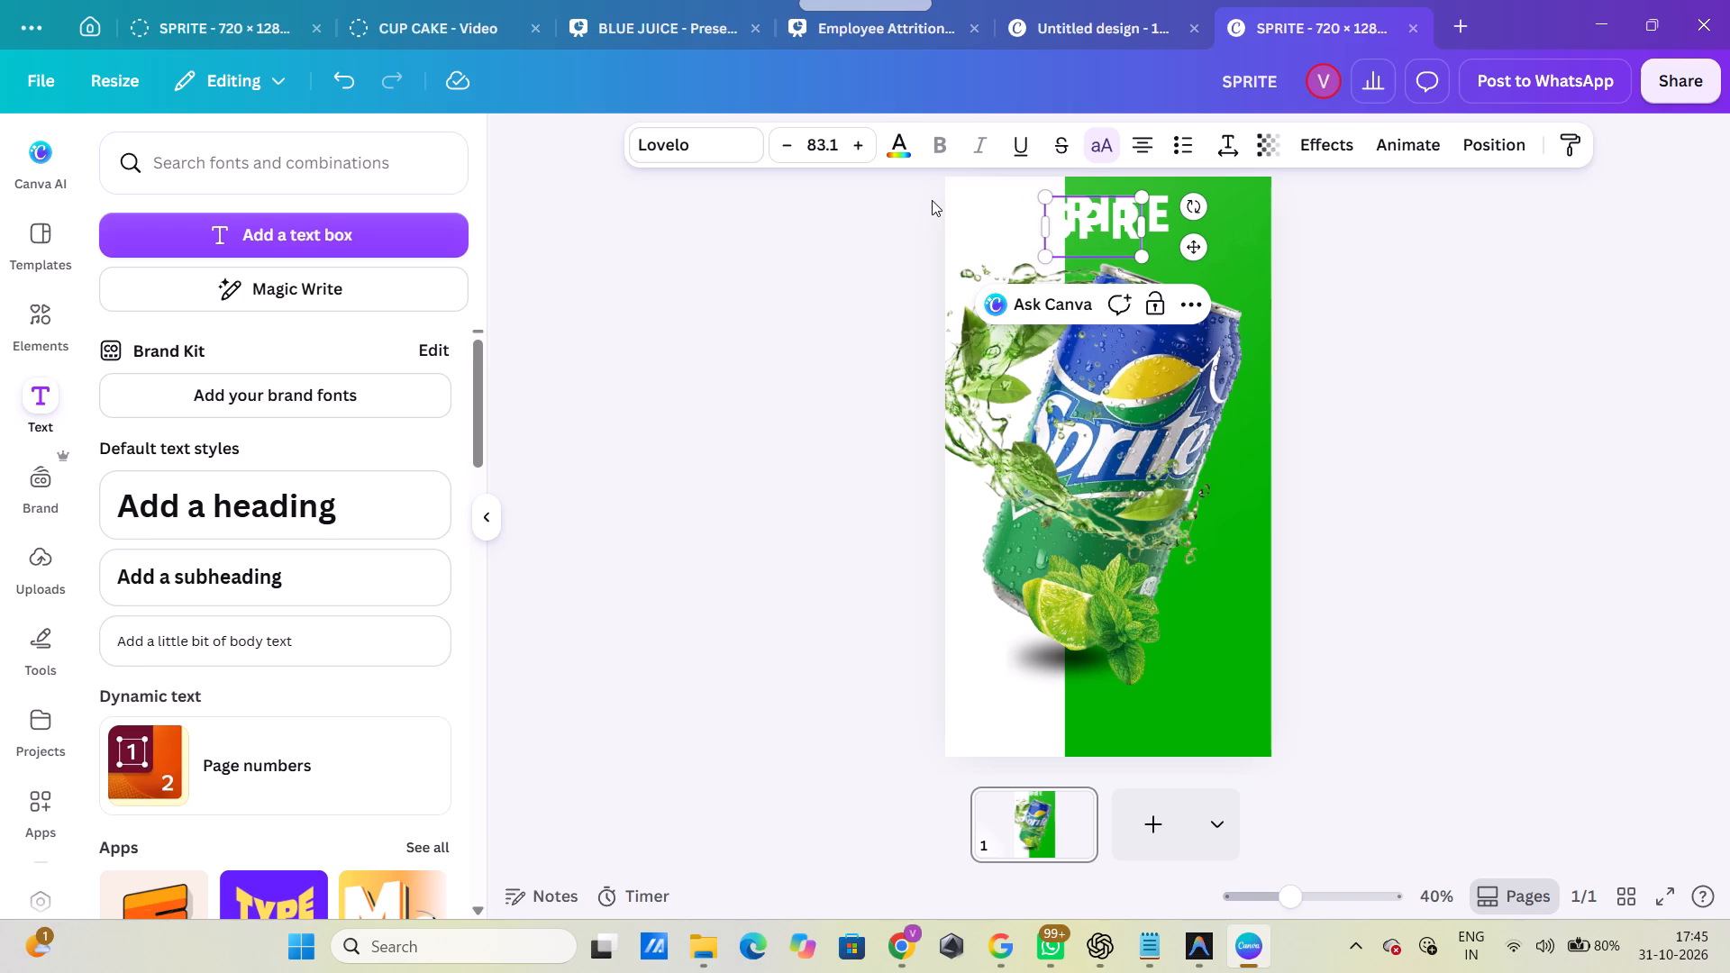
key(BackSpace)
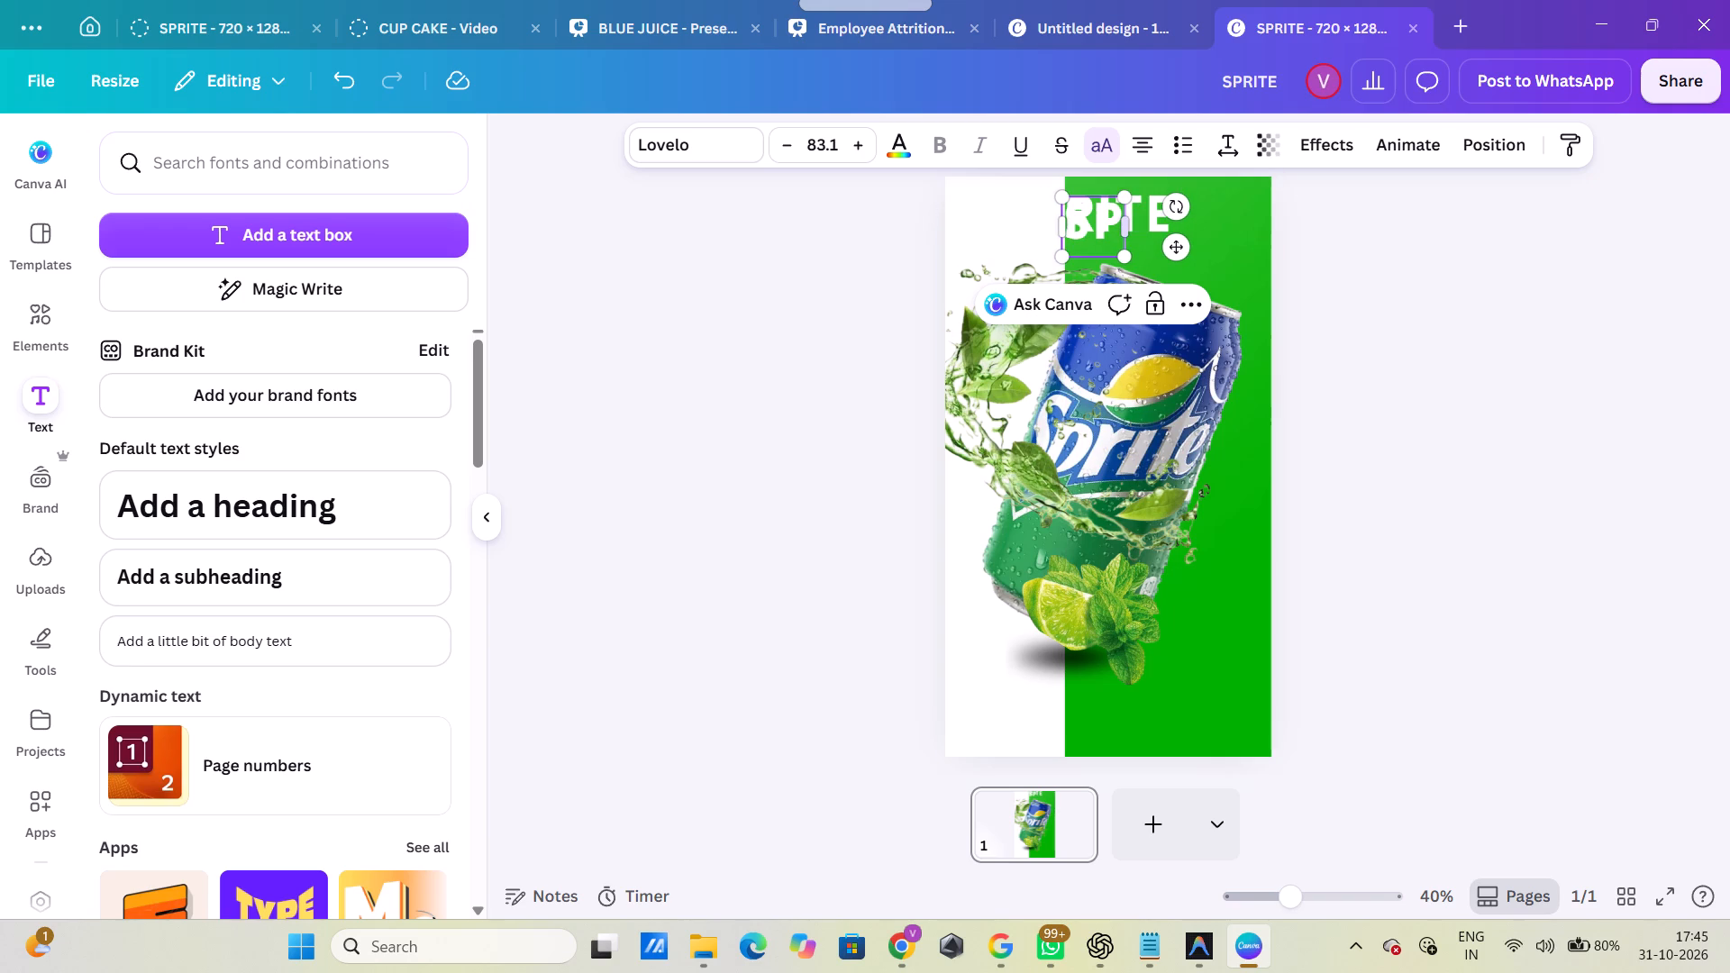
Recolour the SP text with the vivid green #02b102 from the background's photo colours and deselect it.
double_click(1088, 227)
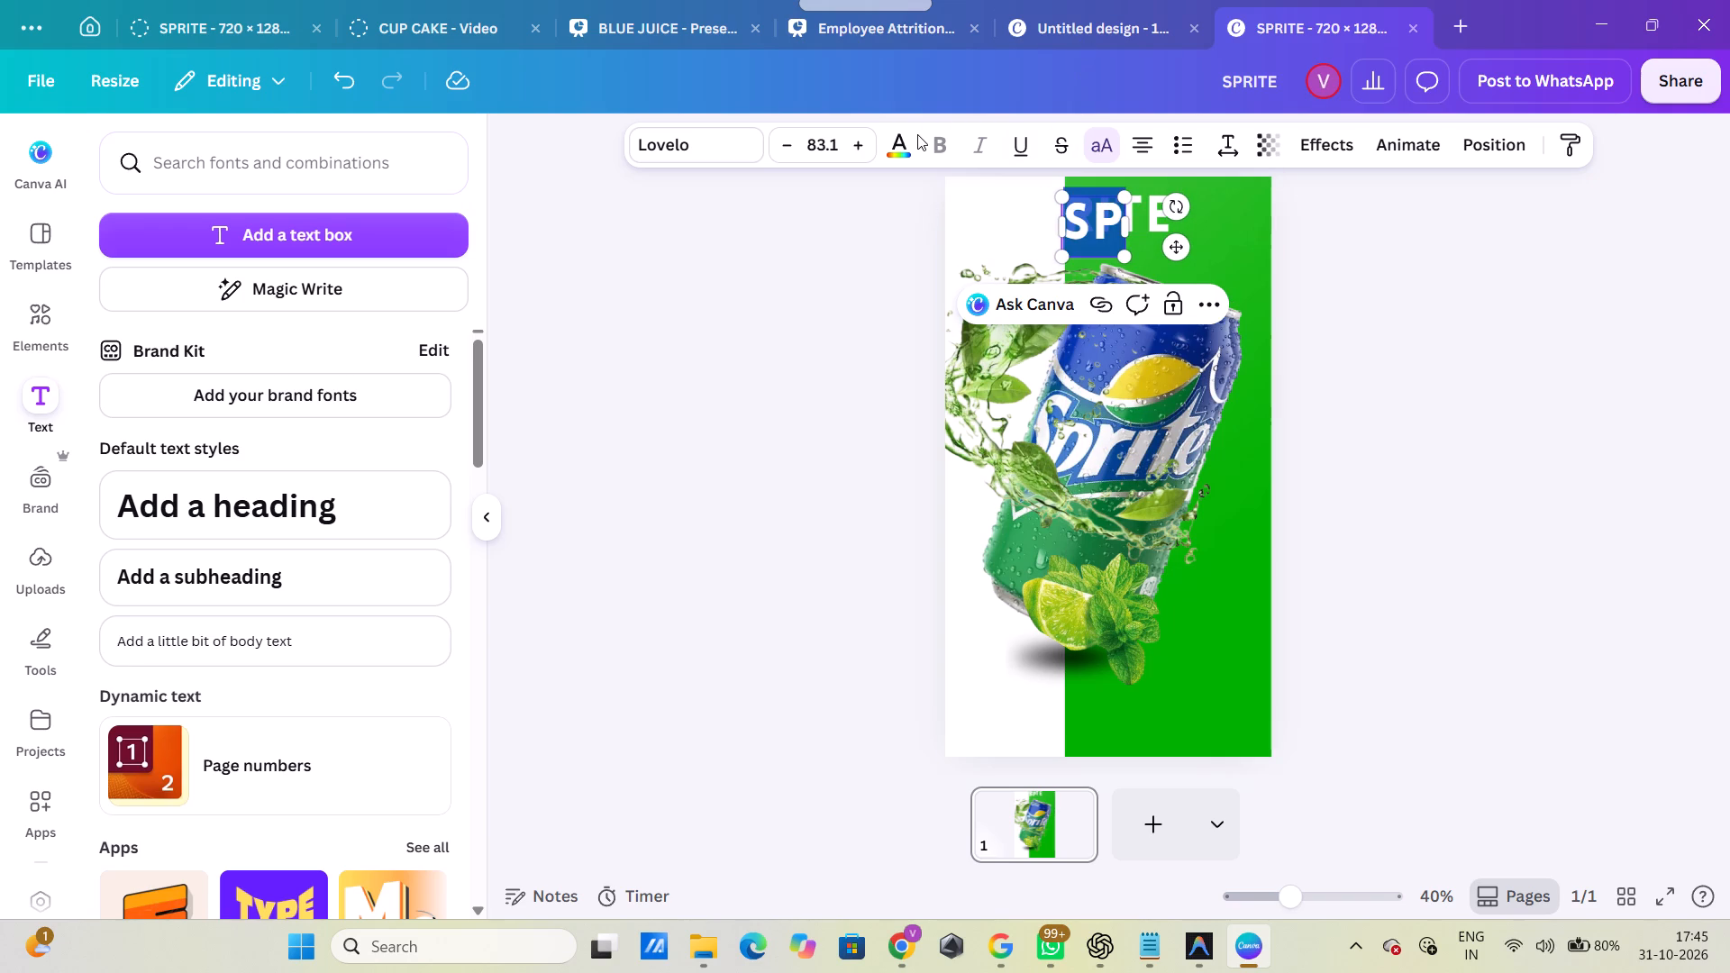
click(915, 145)
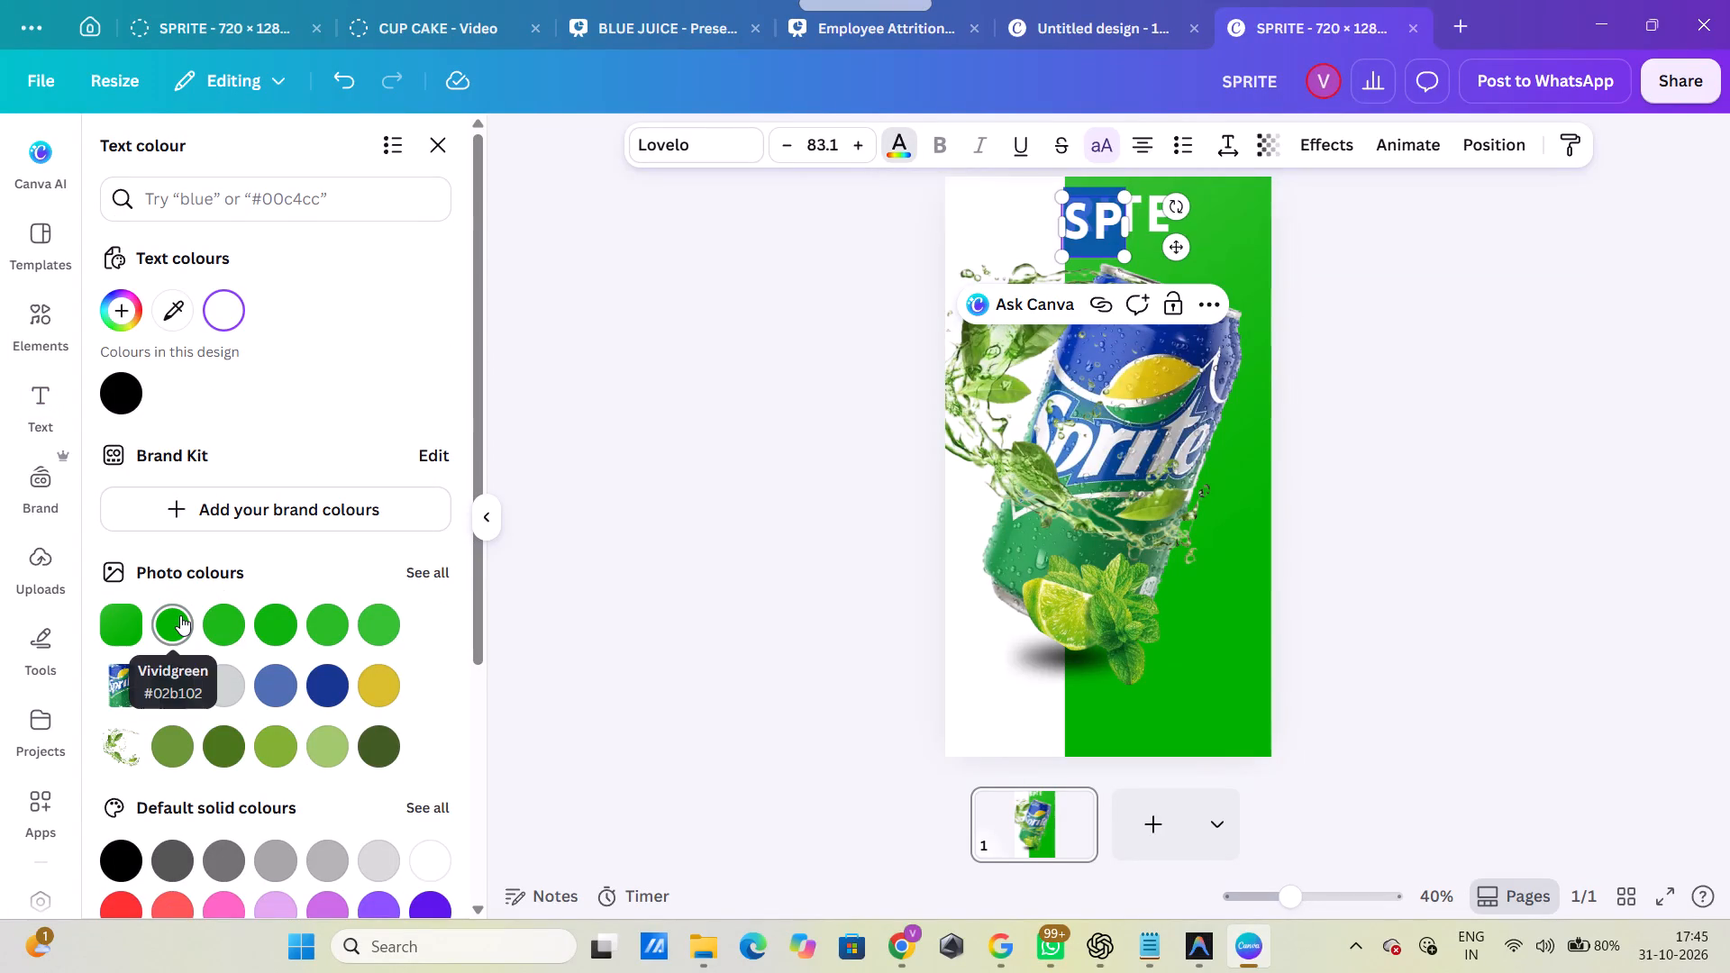
click(180, 615)
click(1548, 301)
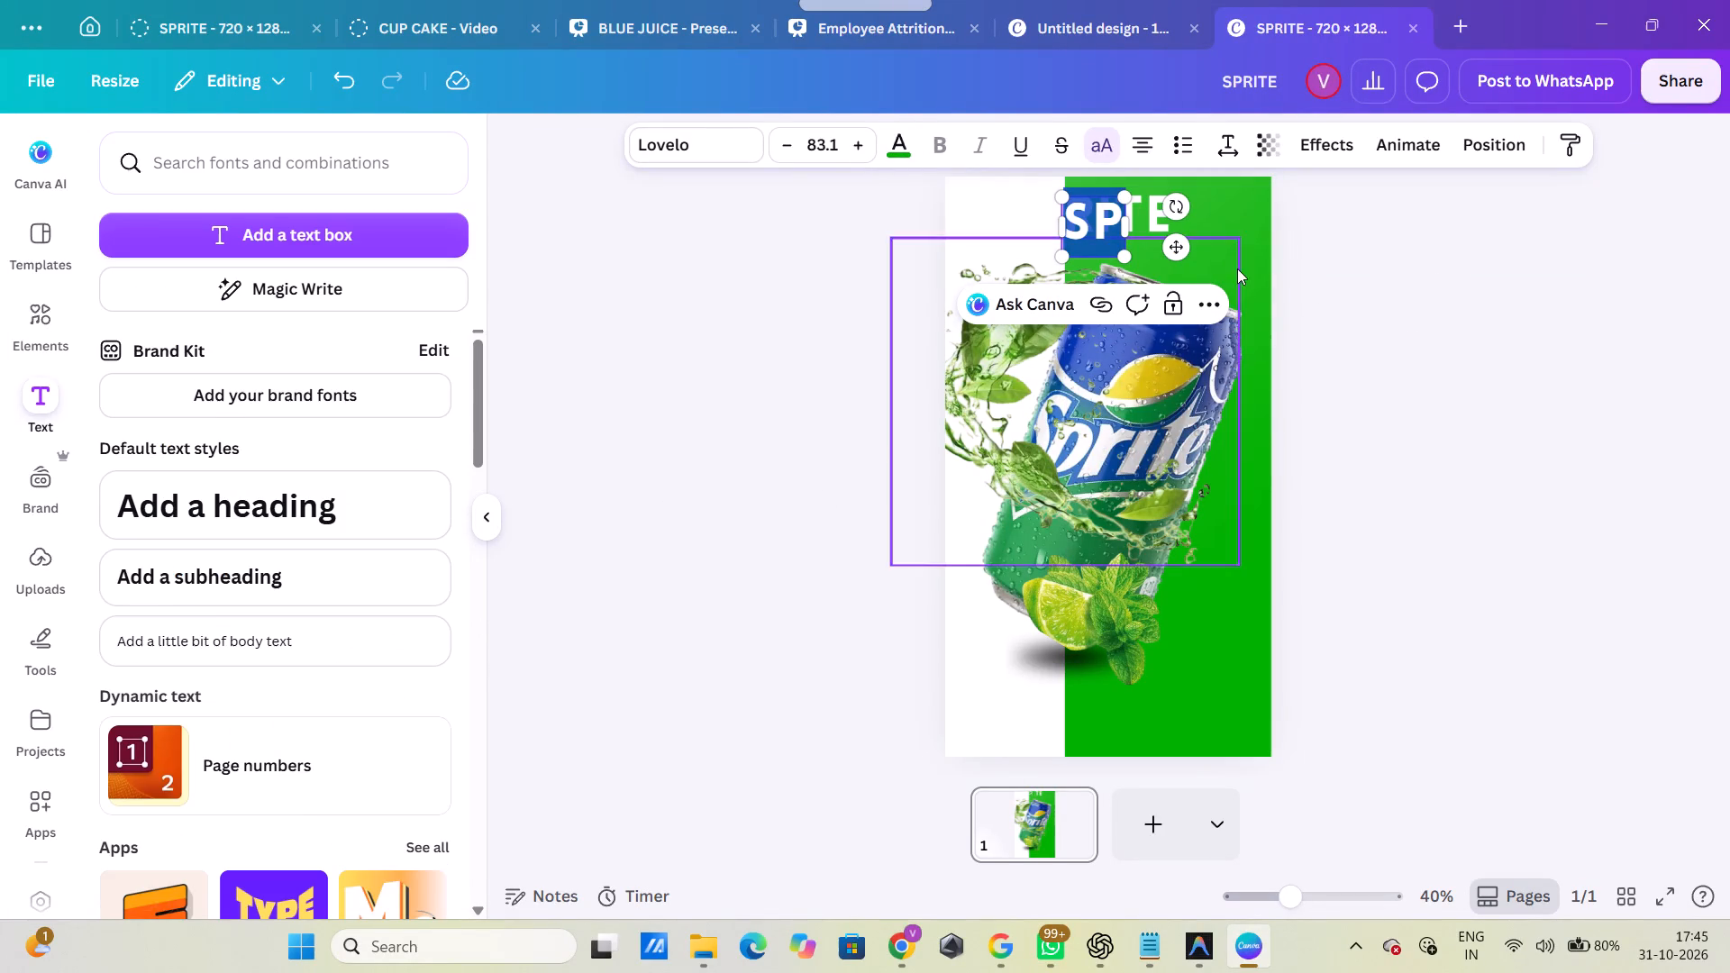
click(966, 597)
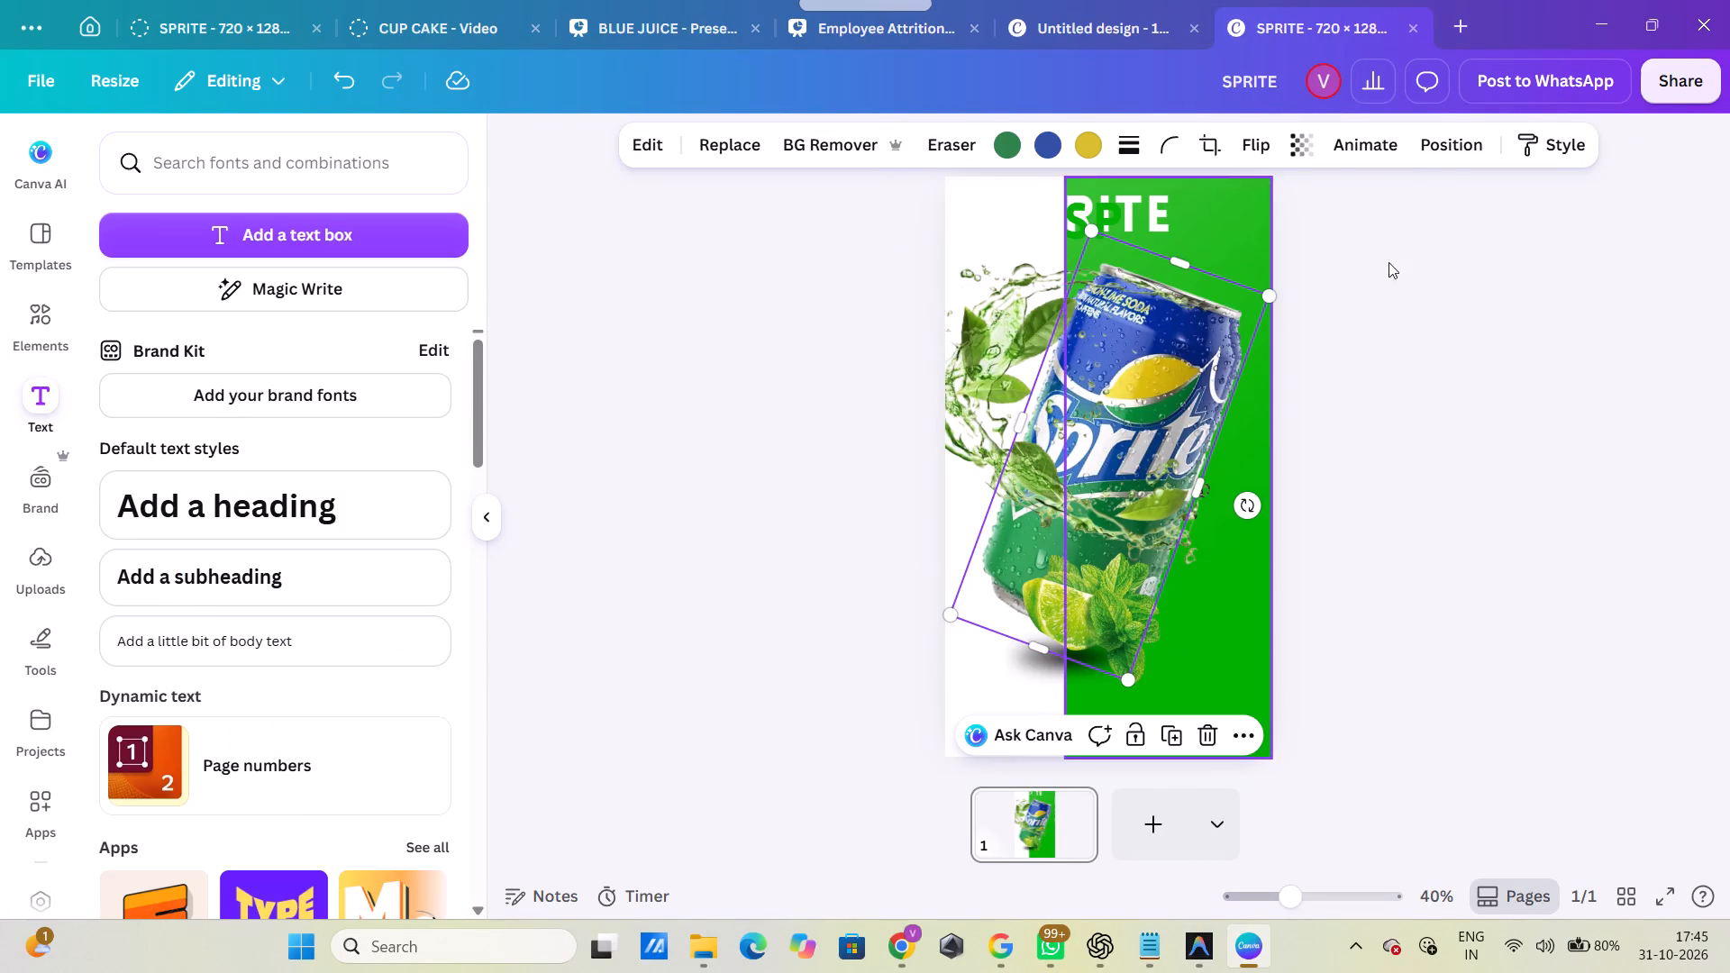
Align the green SP text over the first two letters of the white SPRITE heading and deselect it.
click(1106, 219)
drag(1106, 219, 1059, 190)
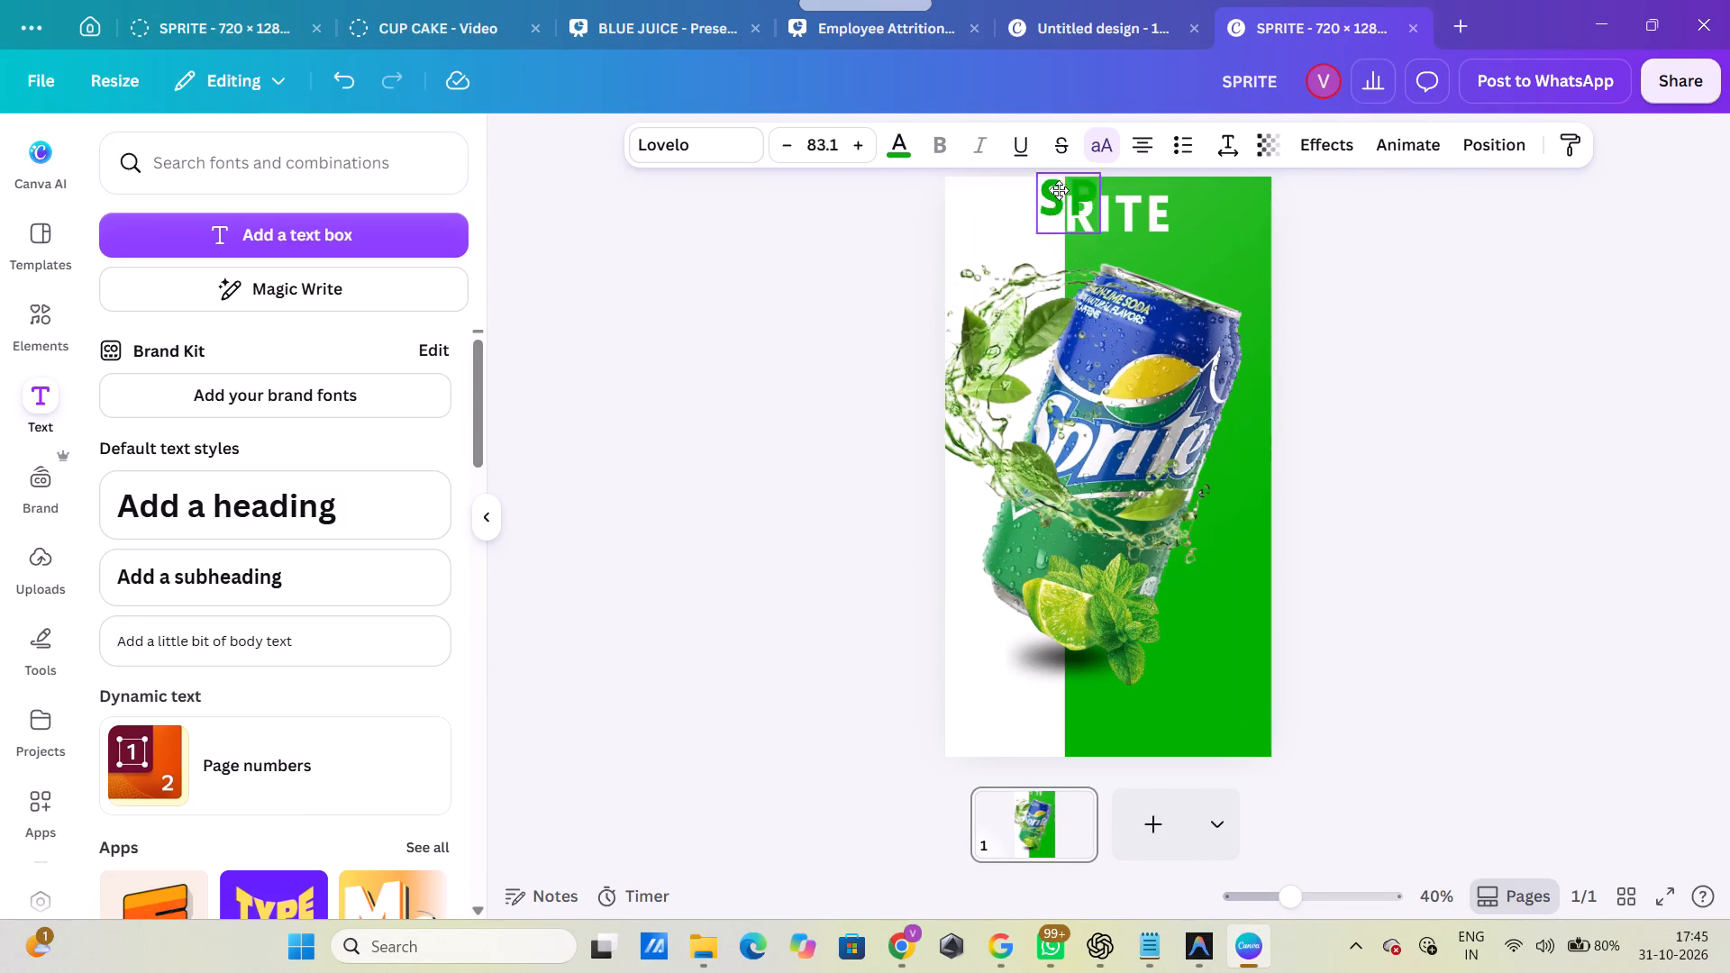
drag(1059, 190, 1052, 214)
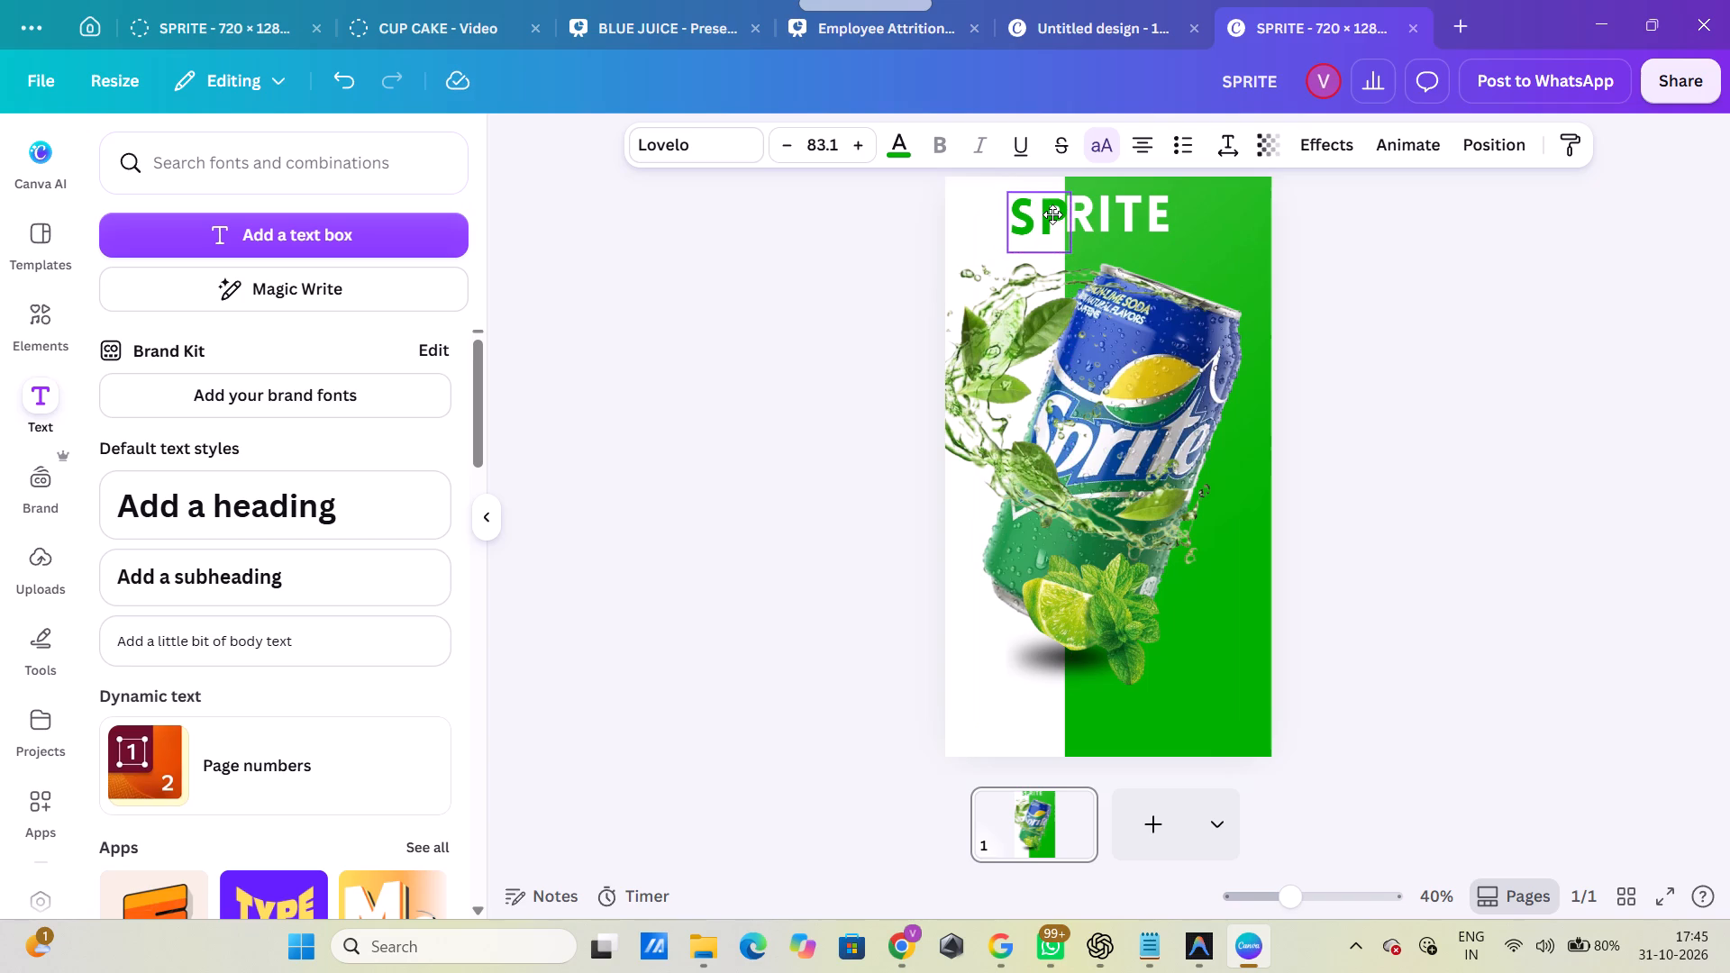
drag(1052, 214, 1053, 211)
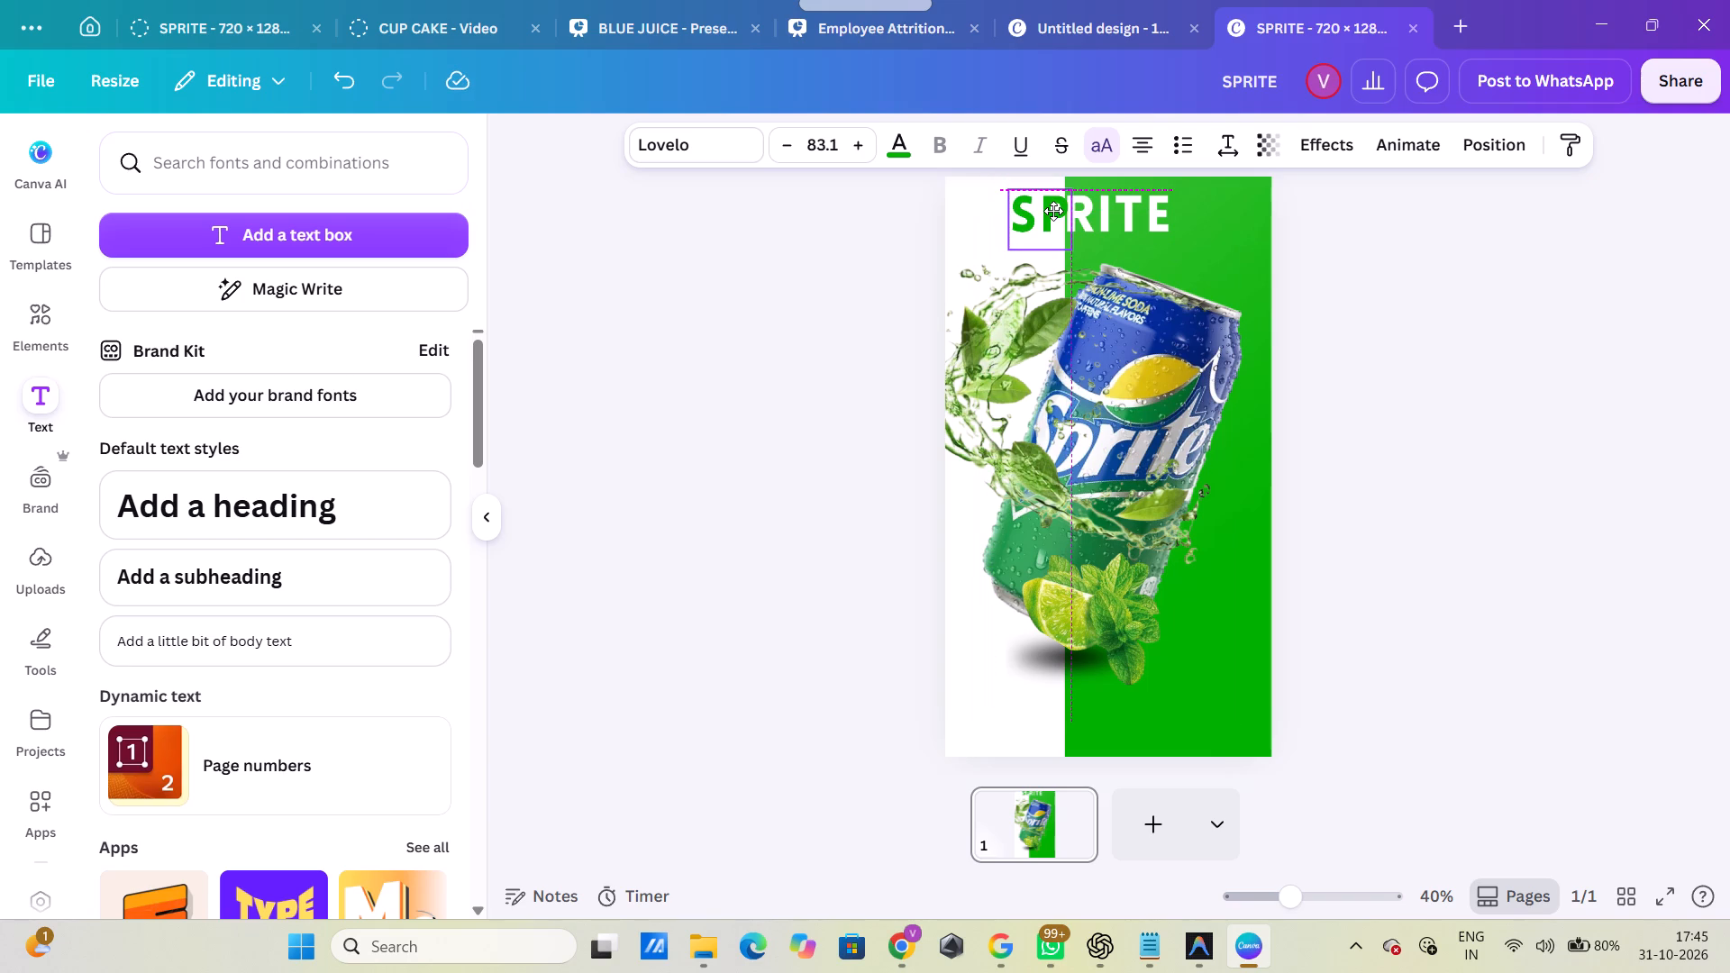
drag(1053, 211, 1046, 213)
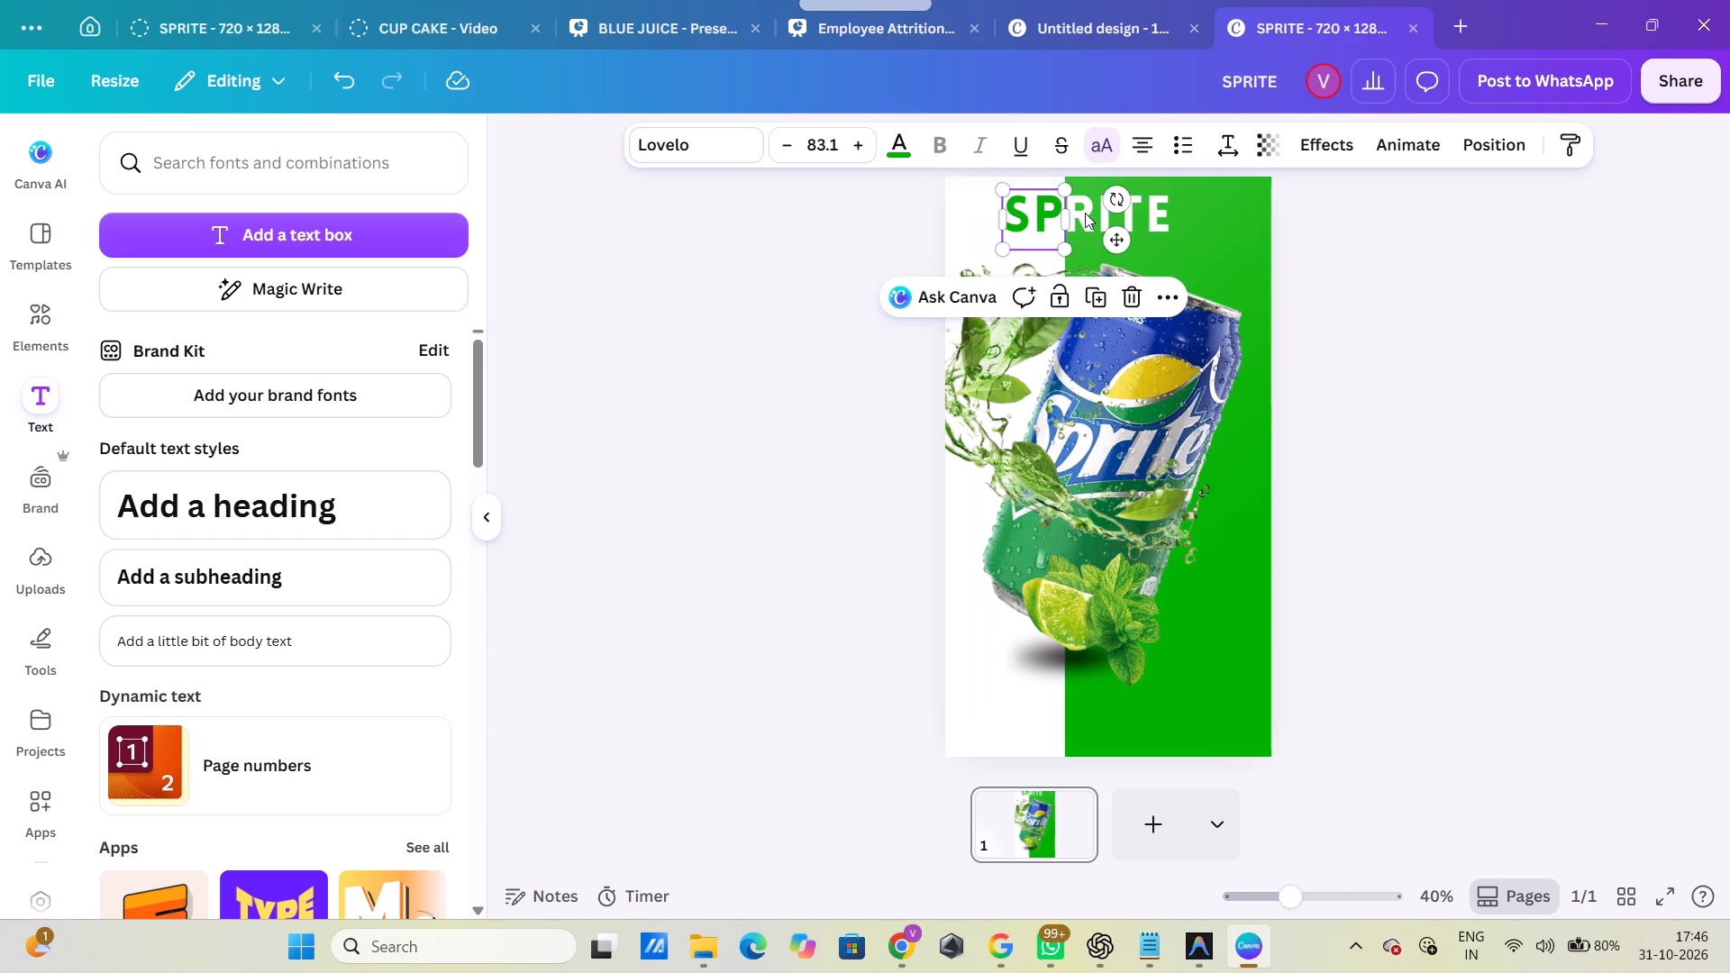
click(1382, 259)
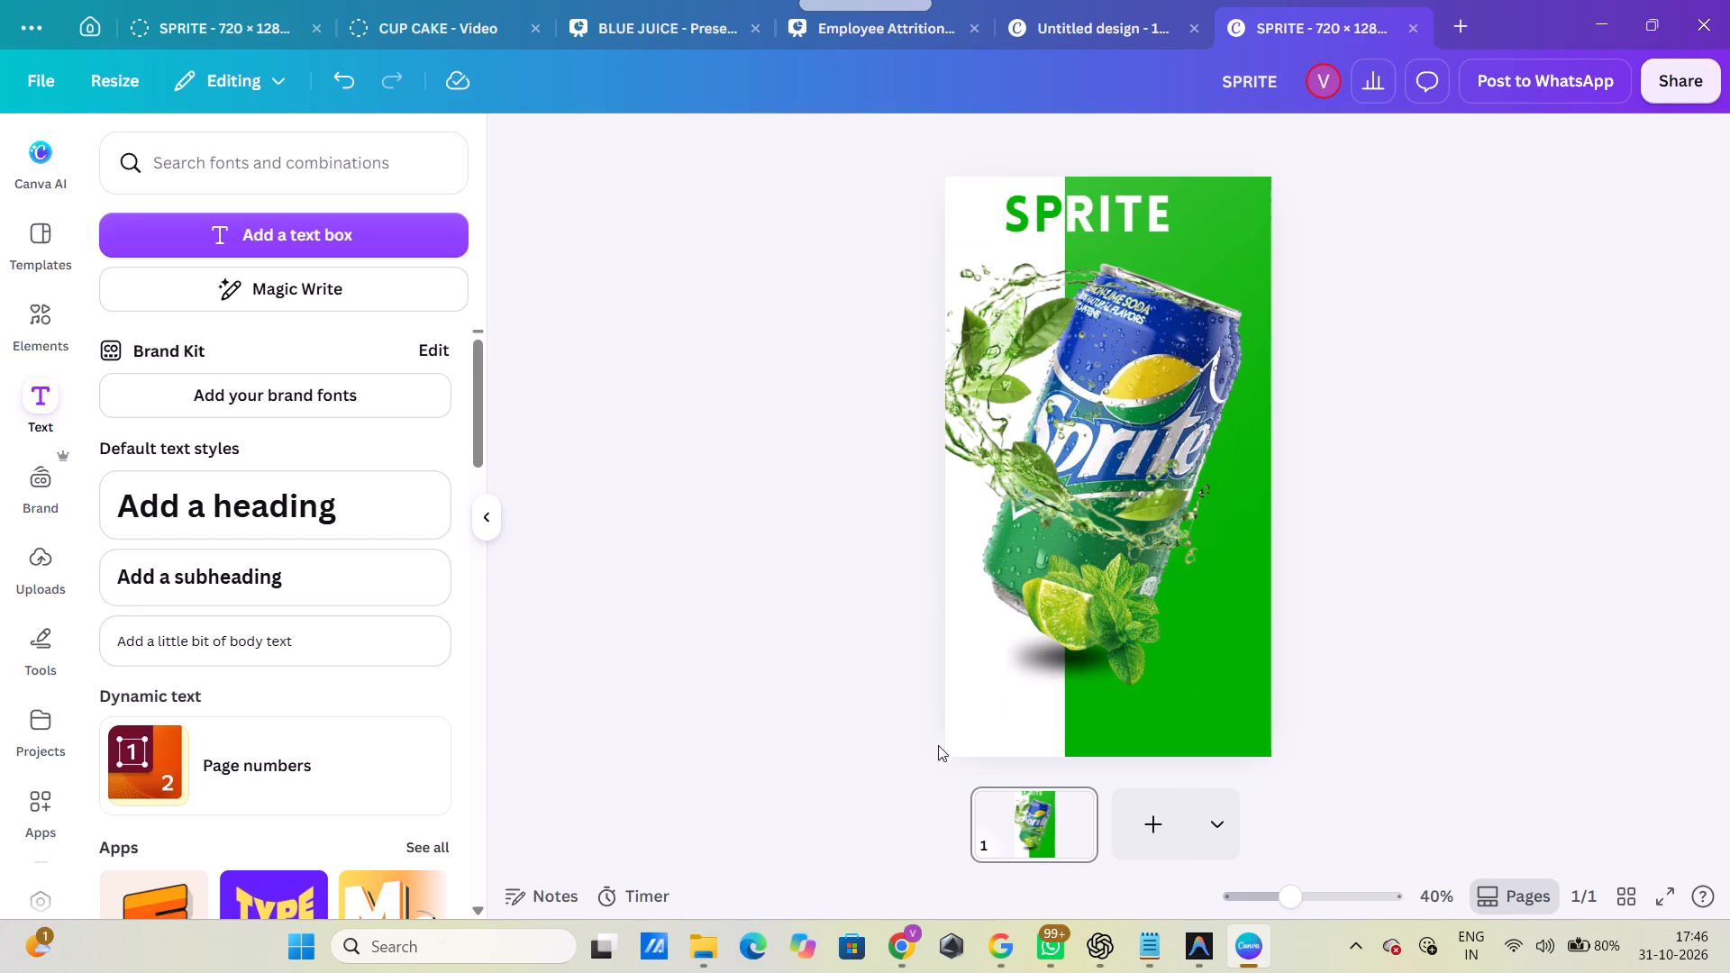
Switch to Antigravity IDE, allow the full backend test suite to run this time, and return to Canva.
click(1218, 952)
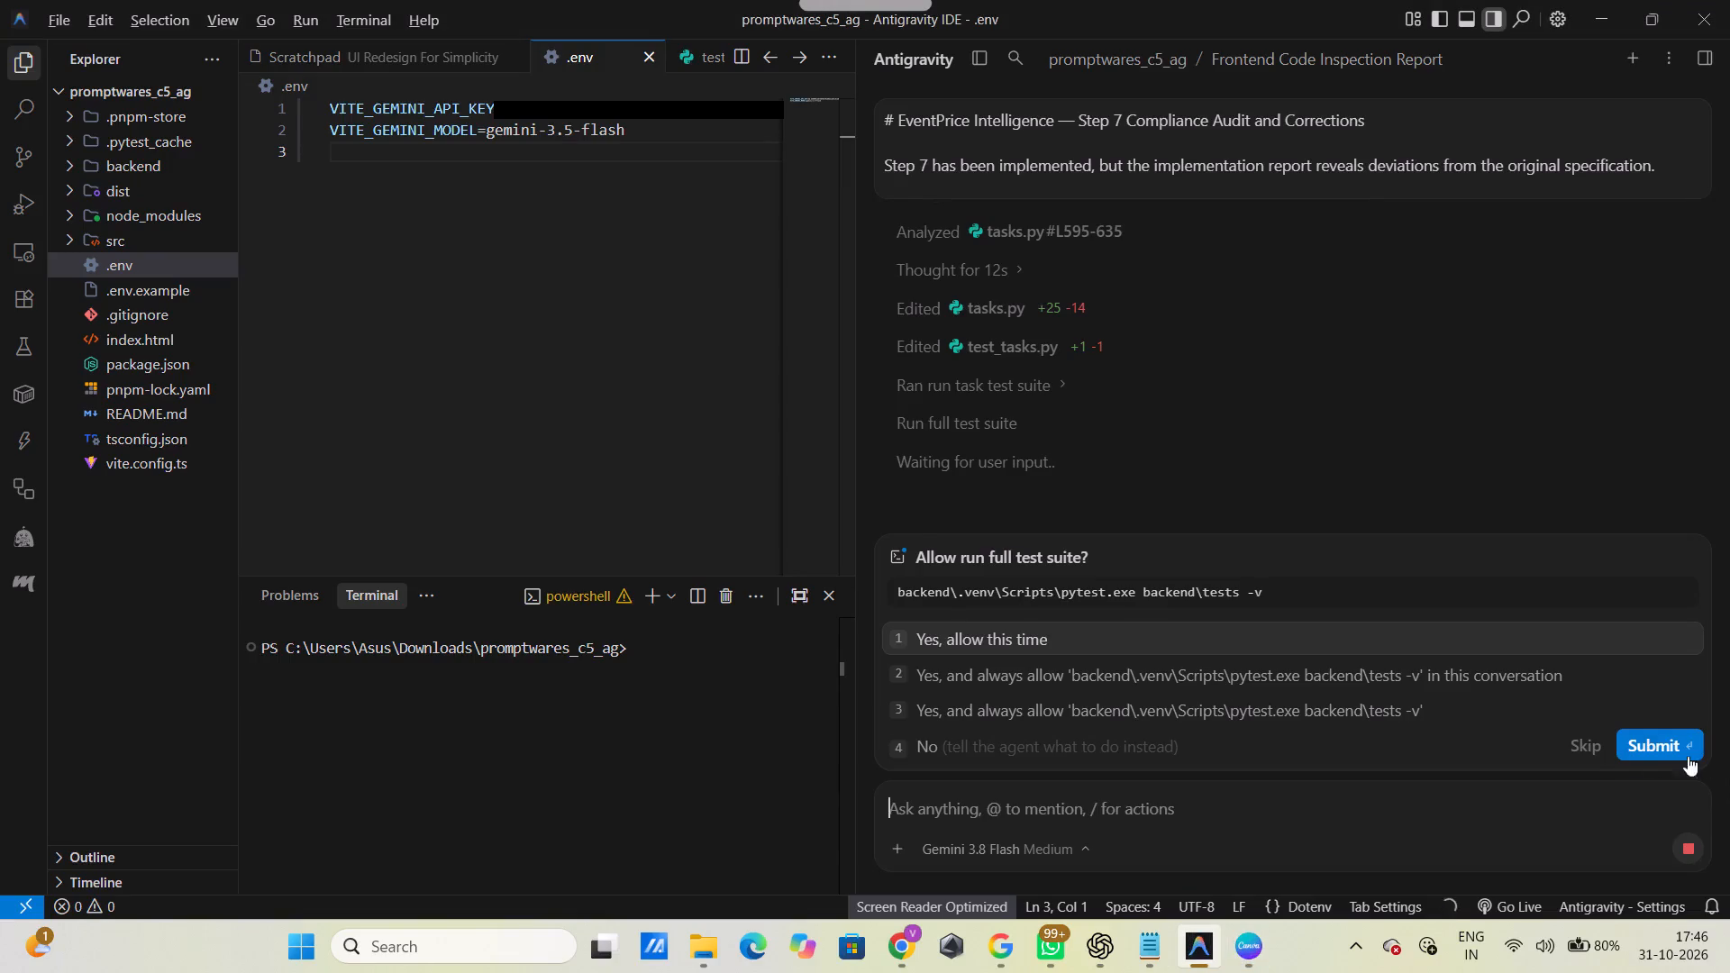
click(1625, 747)
click(1241, 949)
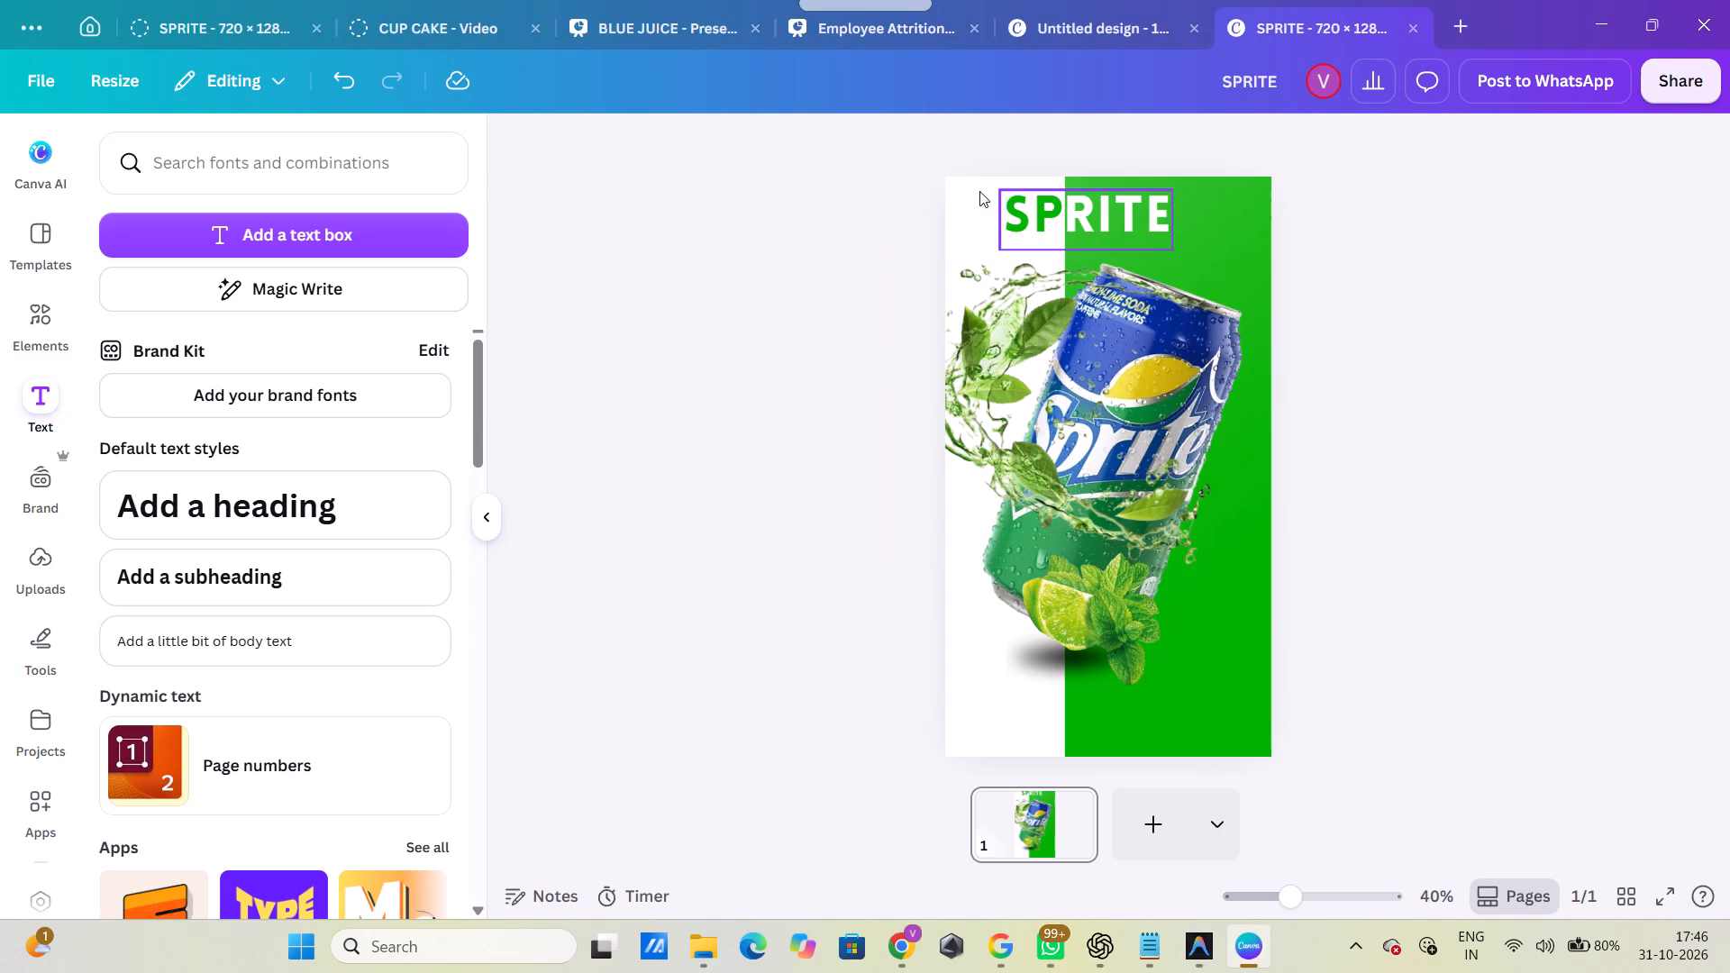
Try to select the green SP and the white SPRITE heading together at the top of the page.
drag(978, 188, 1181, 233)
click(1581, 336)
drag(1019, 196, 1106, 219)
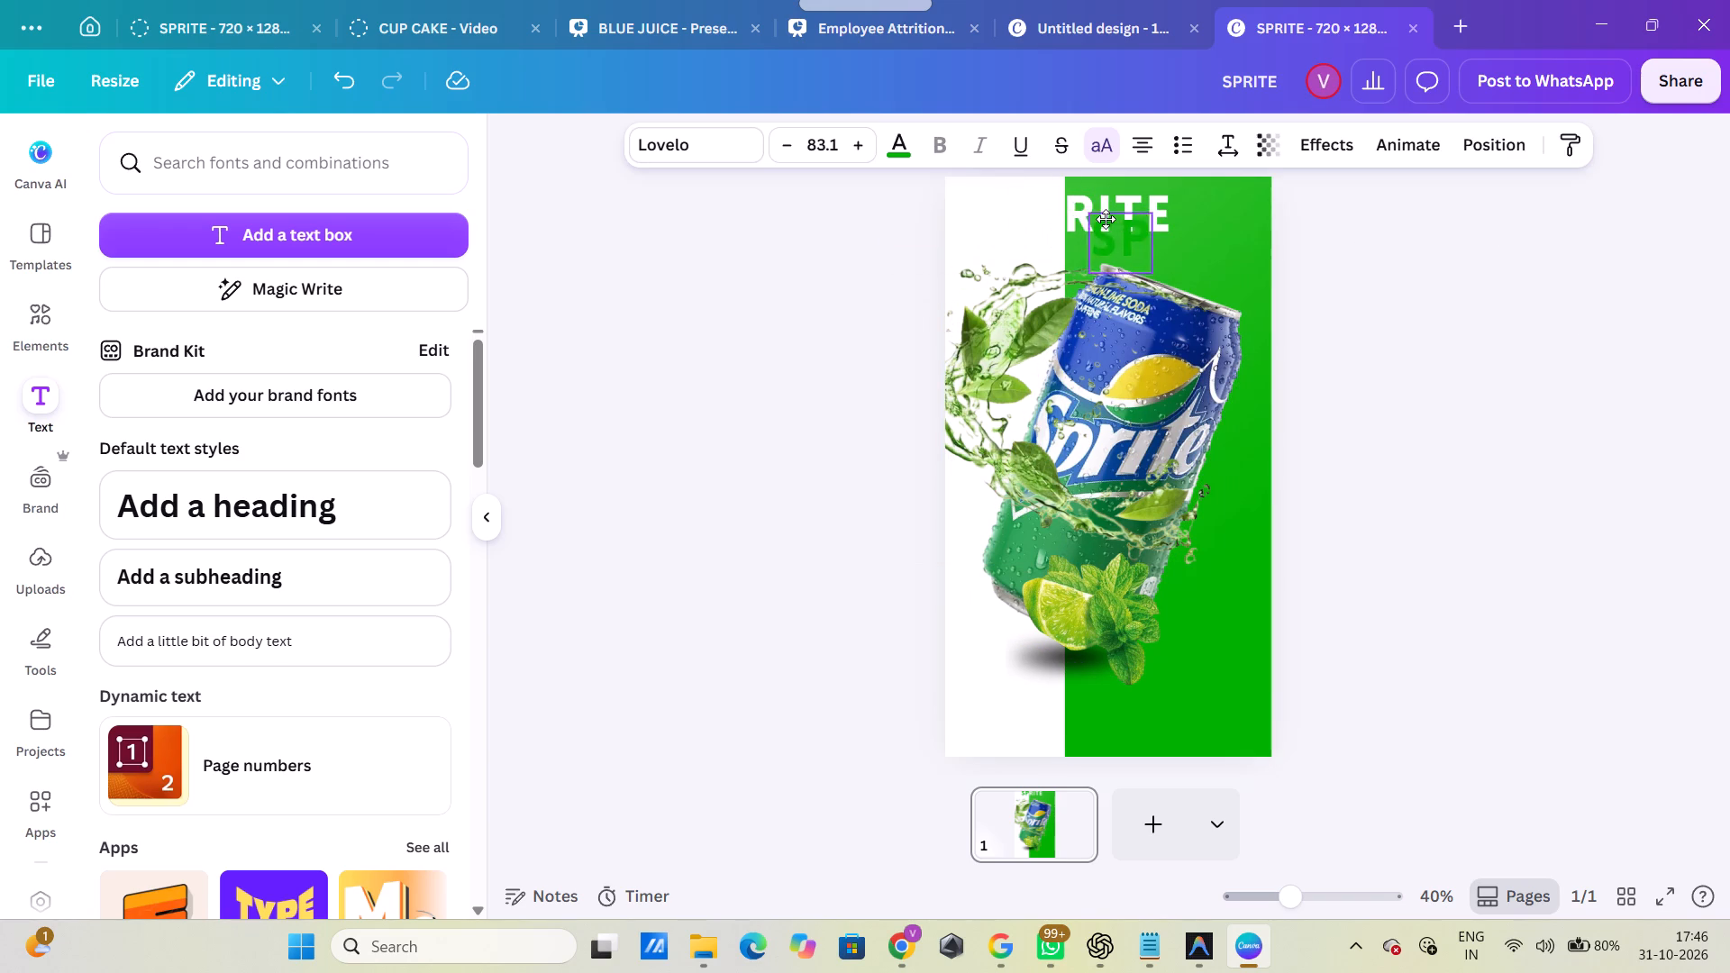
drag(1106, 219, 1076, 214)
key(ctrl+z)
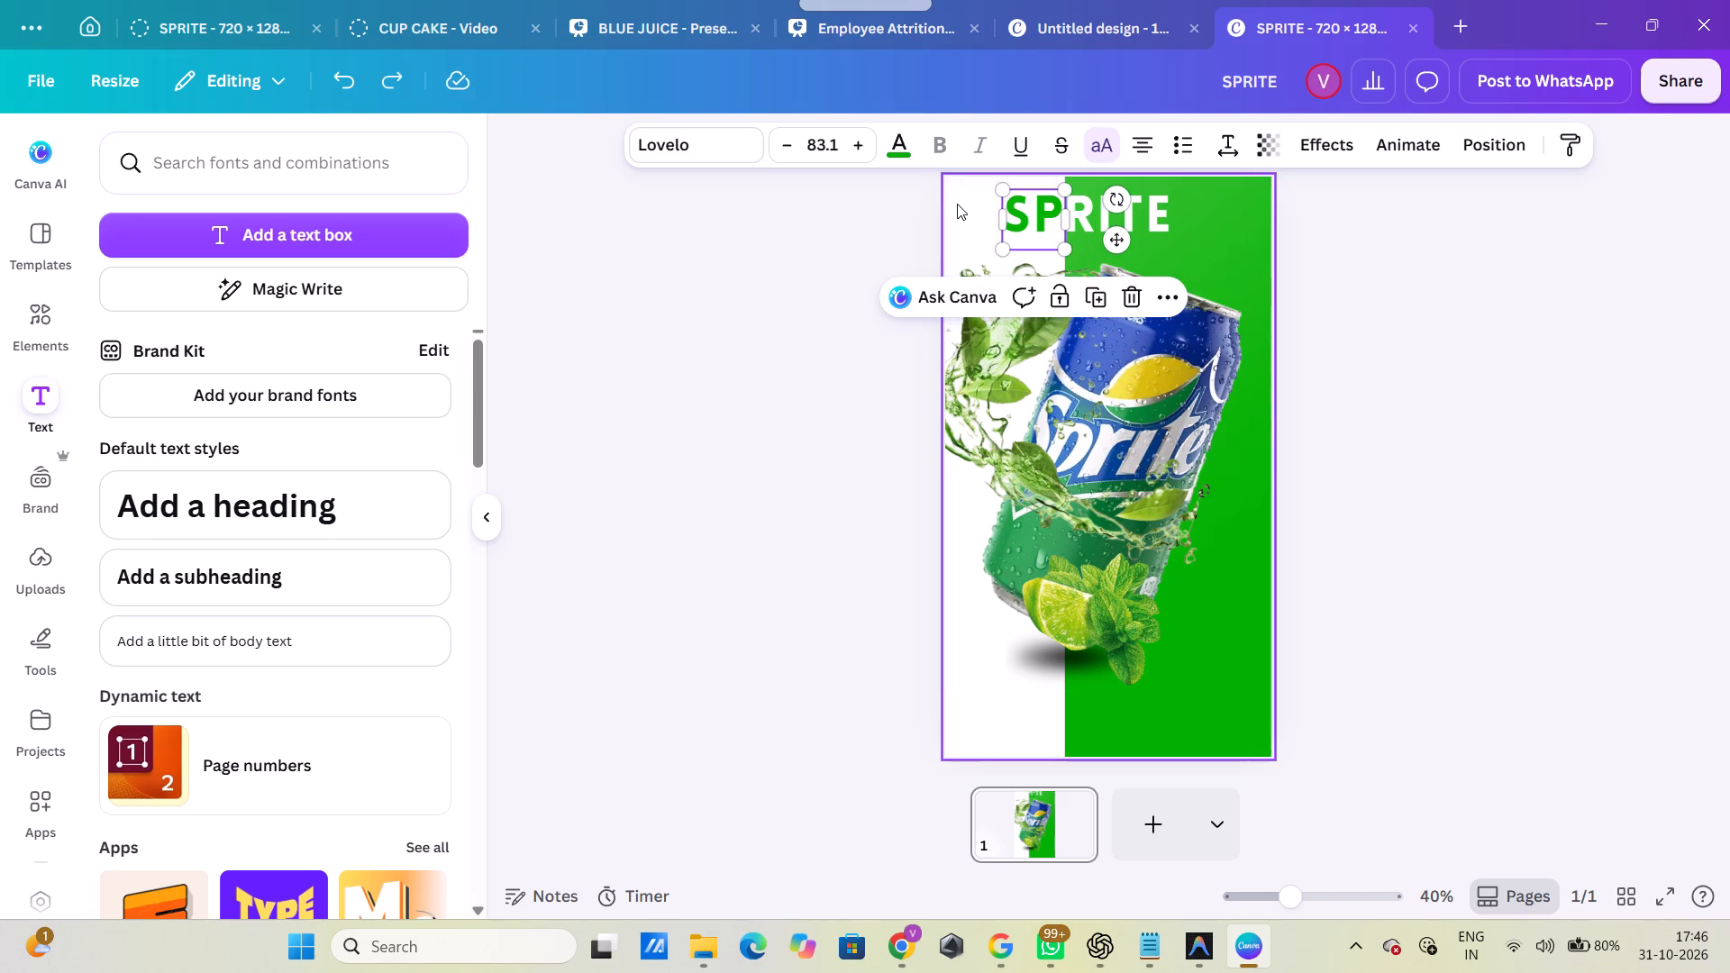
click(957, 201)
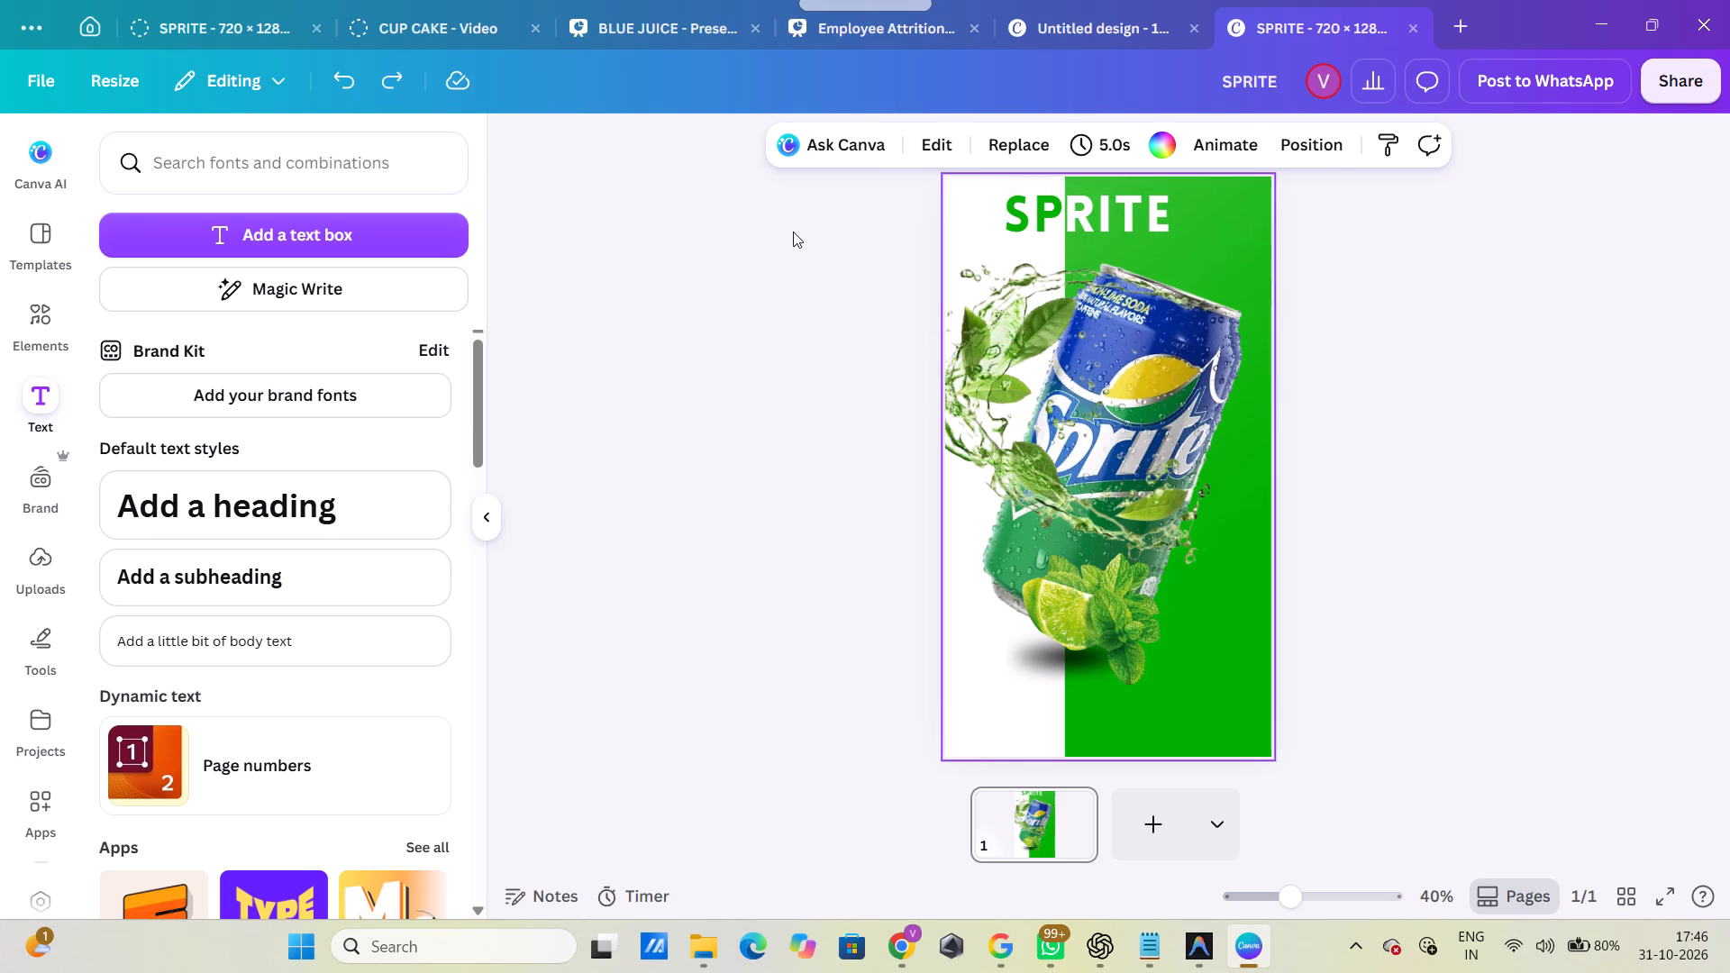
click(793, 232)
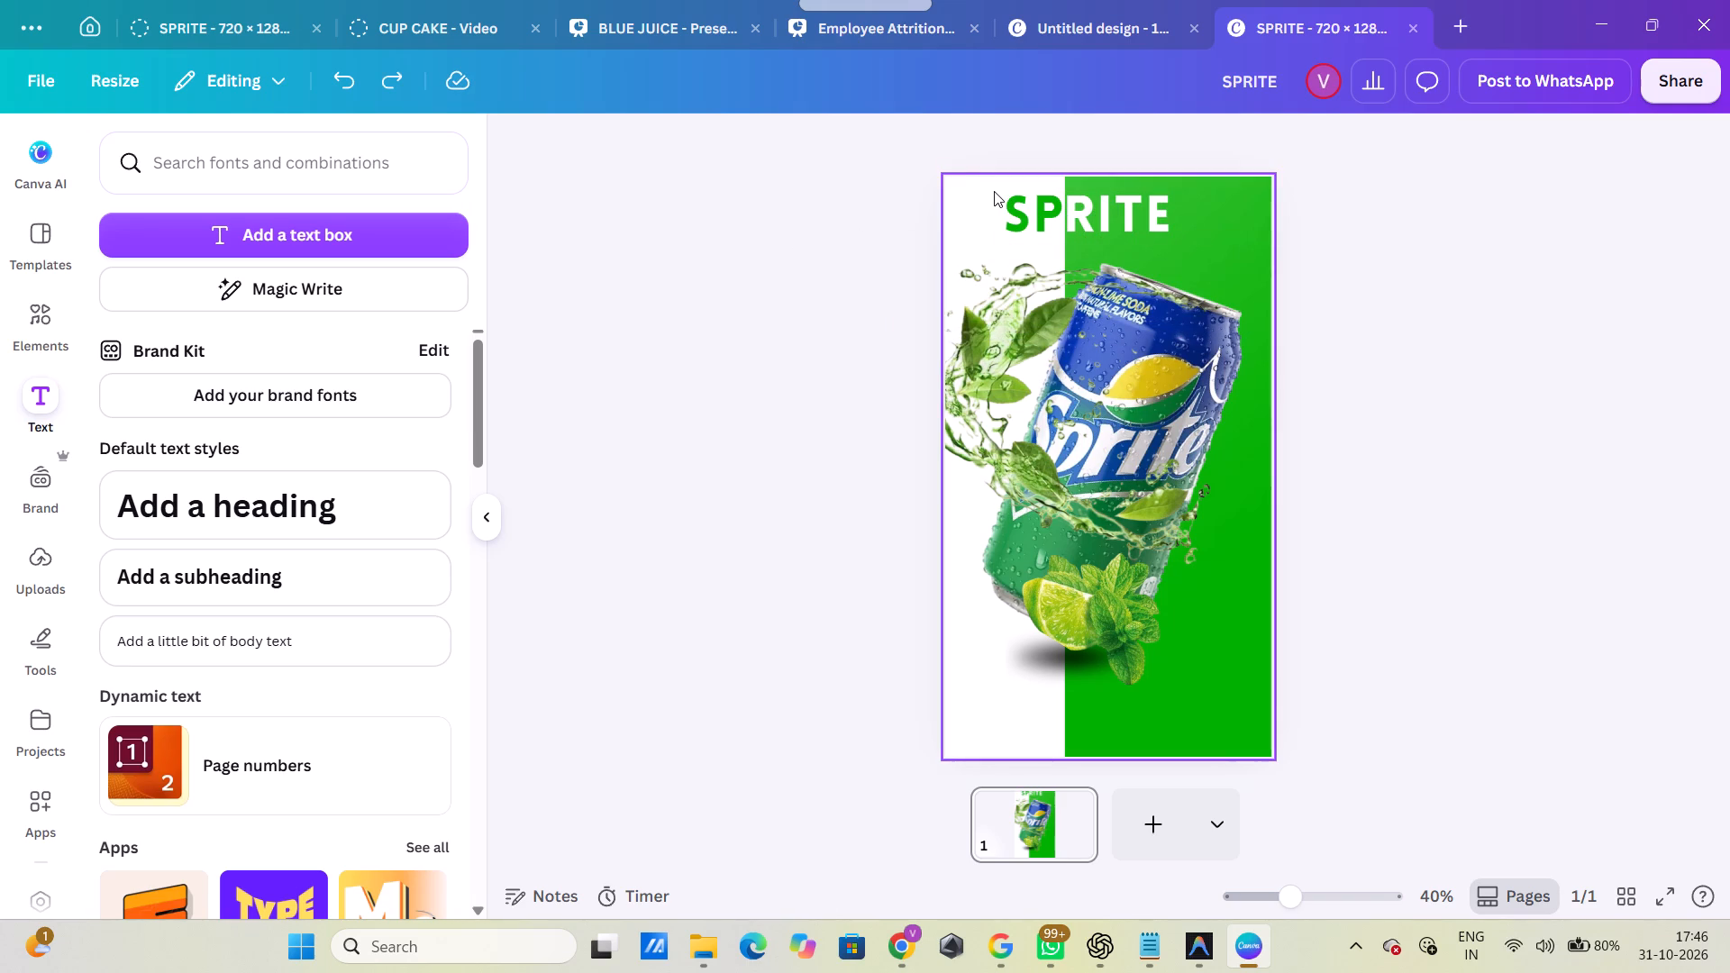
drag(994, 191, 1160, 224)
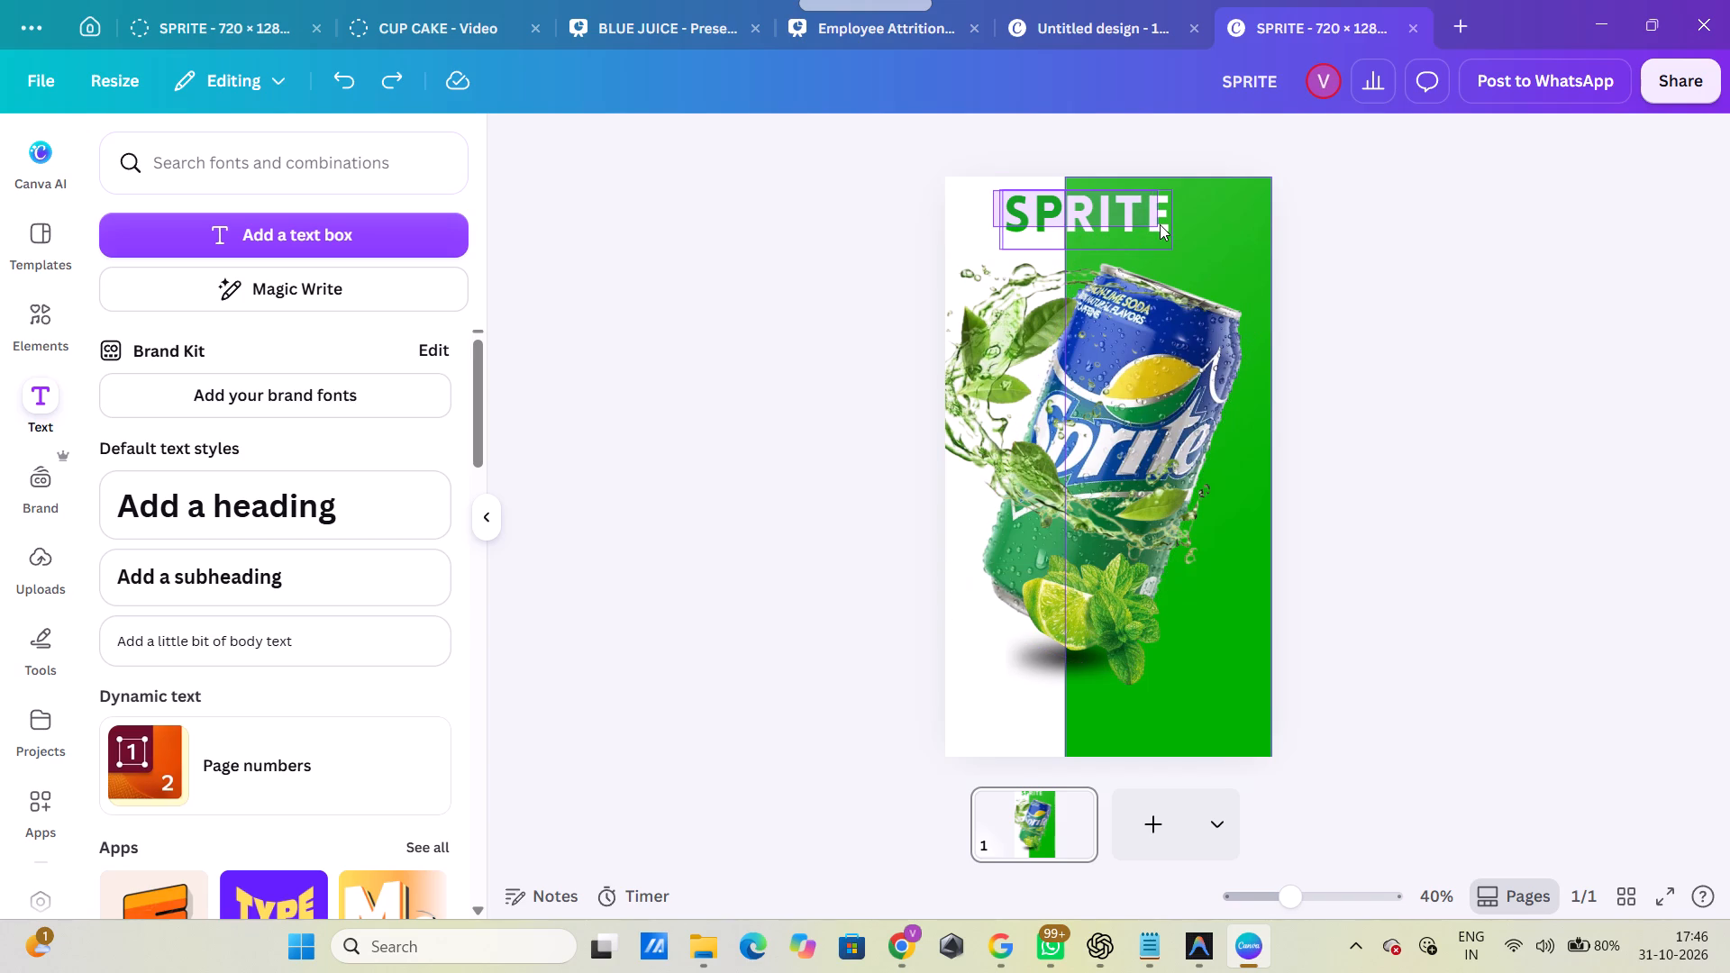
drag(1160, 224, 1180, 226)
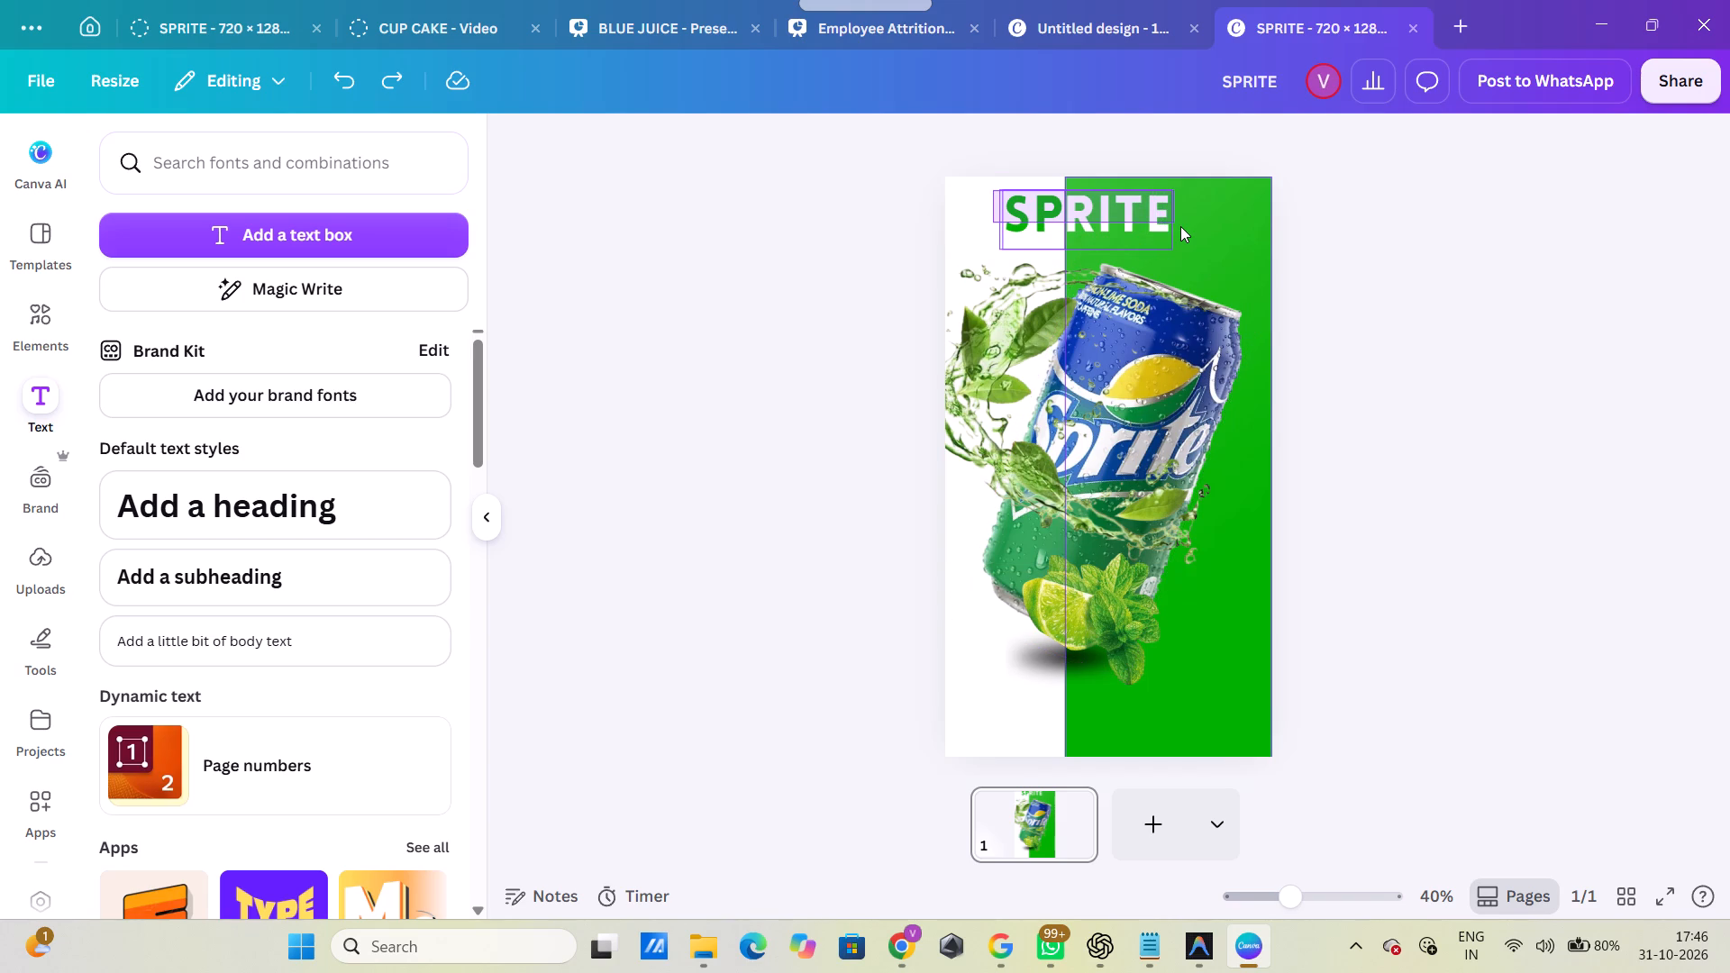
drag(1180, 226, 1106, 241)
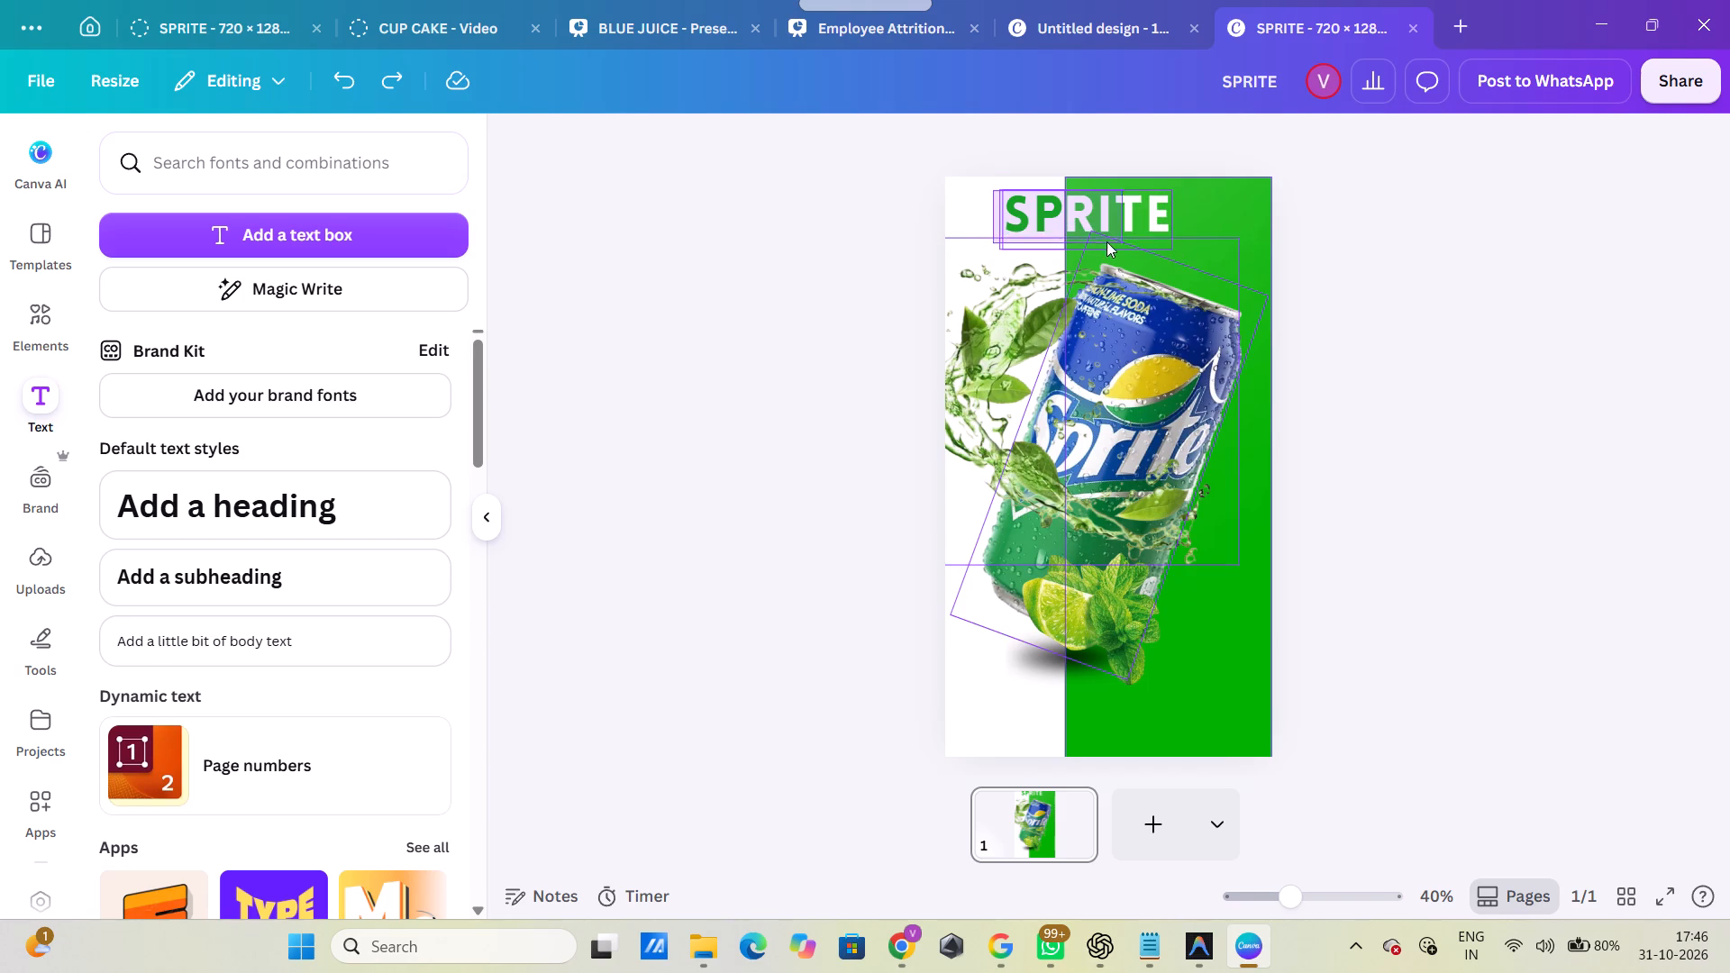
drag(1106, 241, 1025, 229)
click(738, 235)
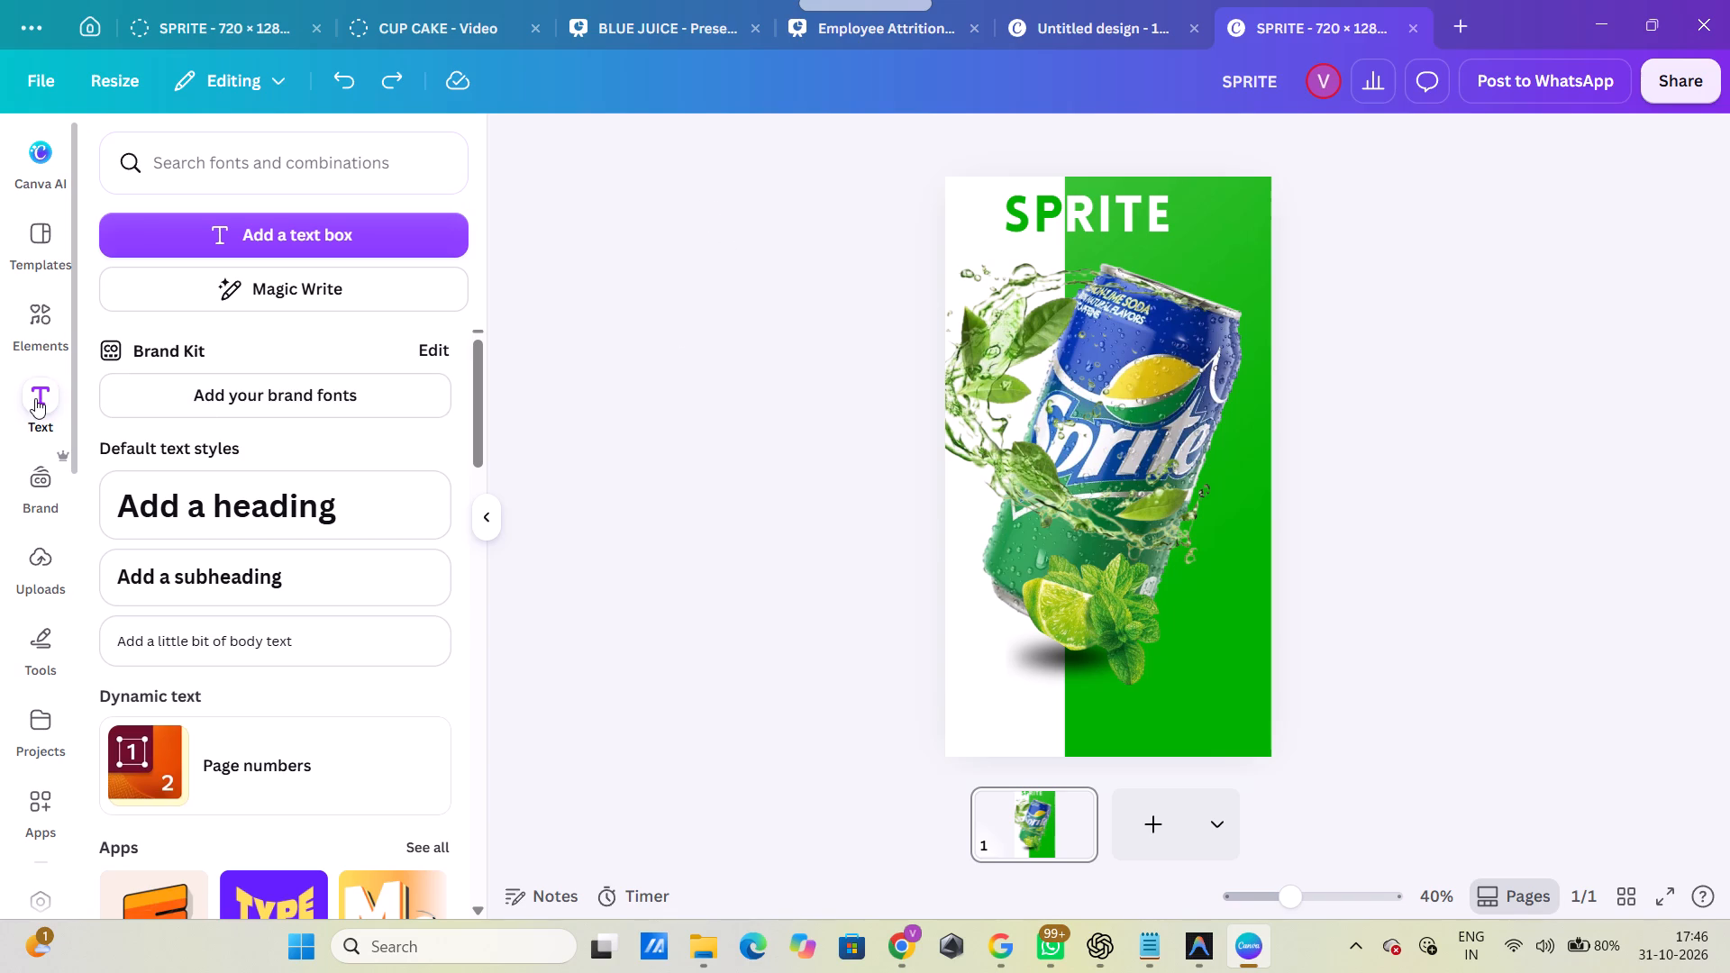
Add a heading reading REFRESH and set its font to Lovelo.
click(278, 490)
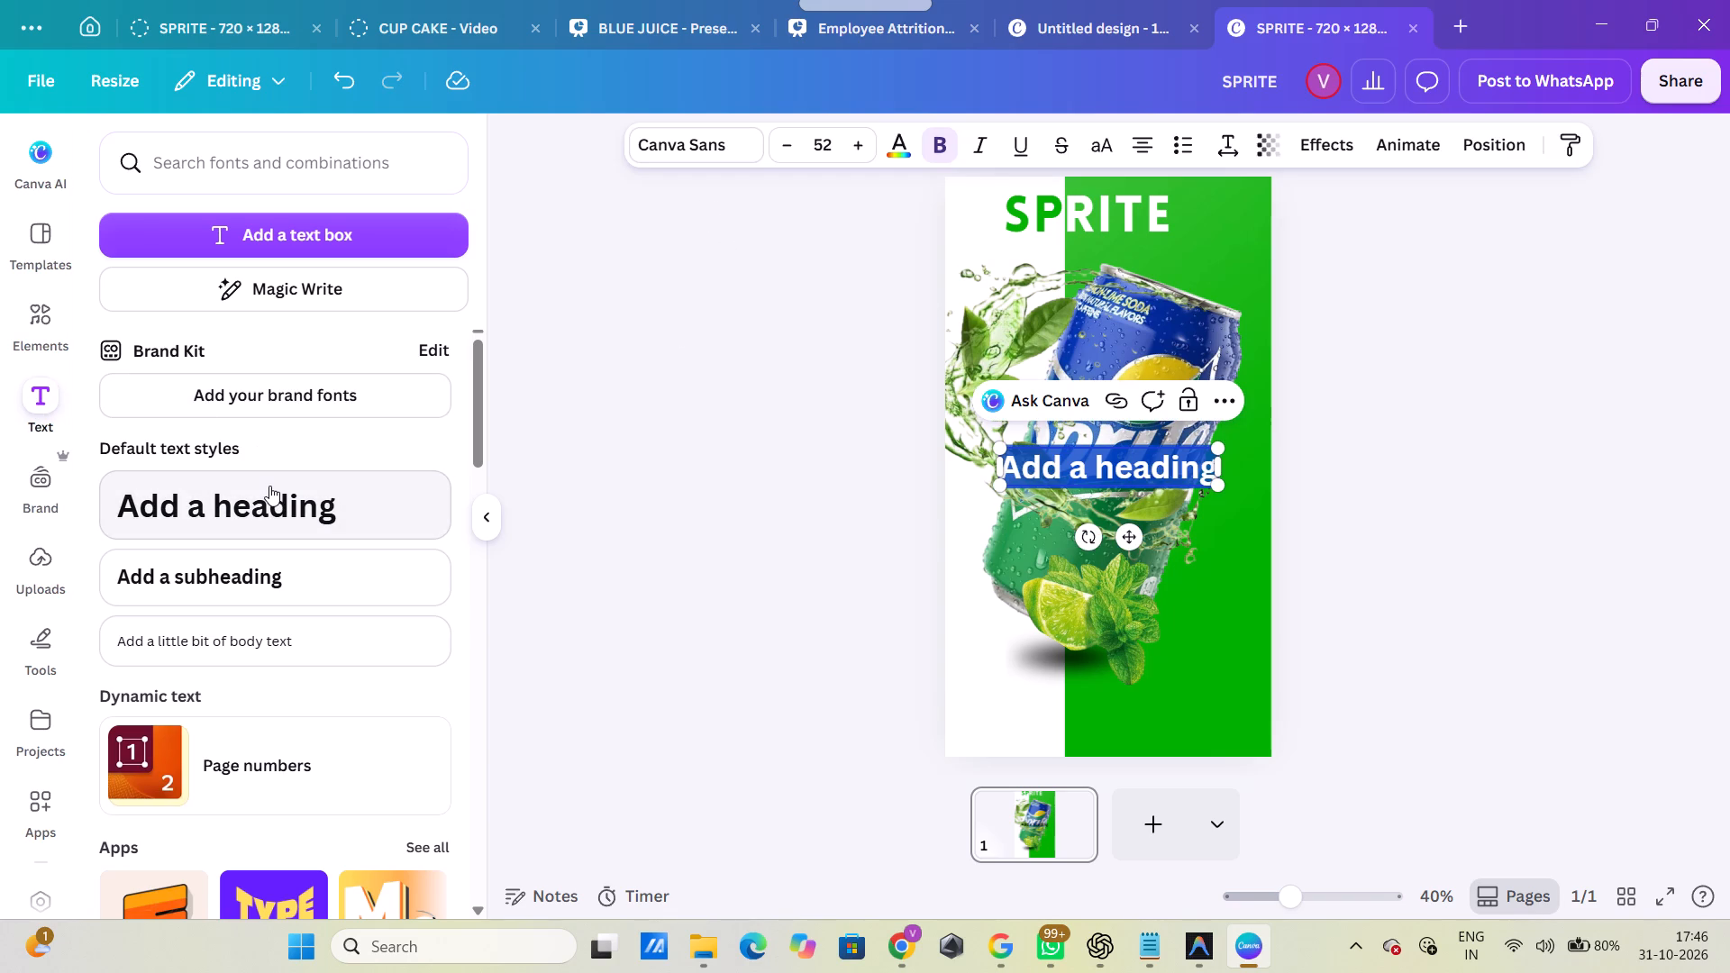
text(REFRESH)
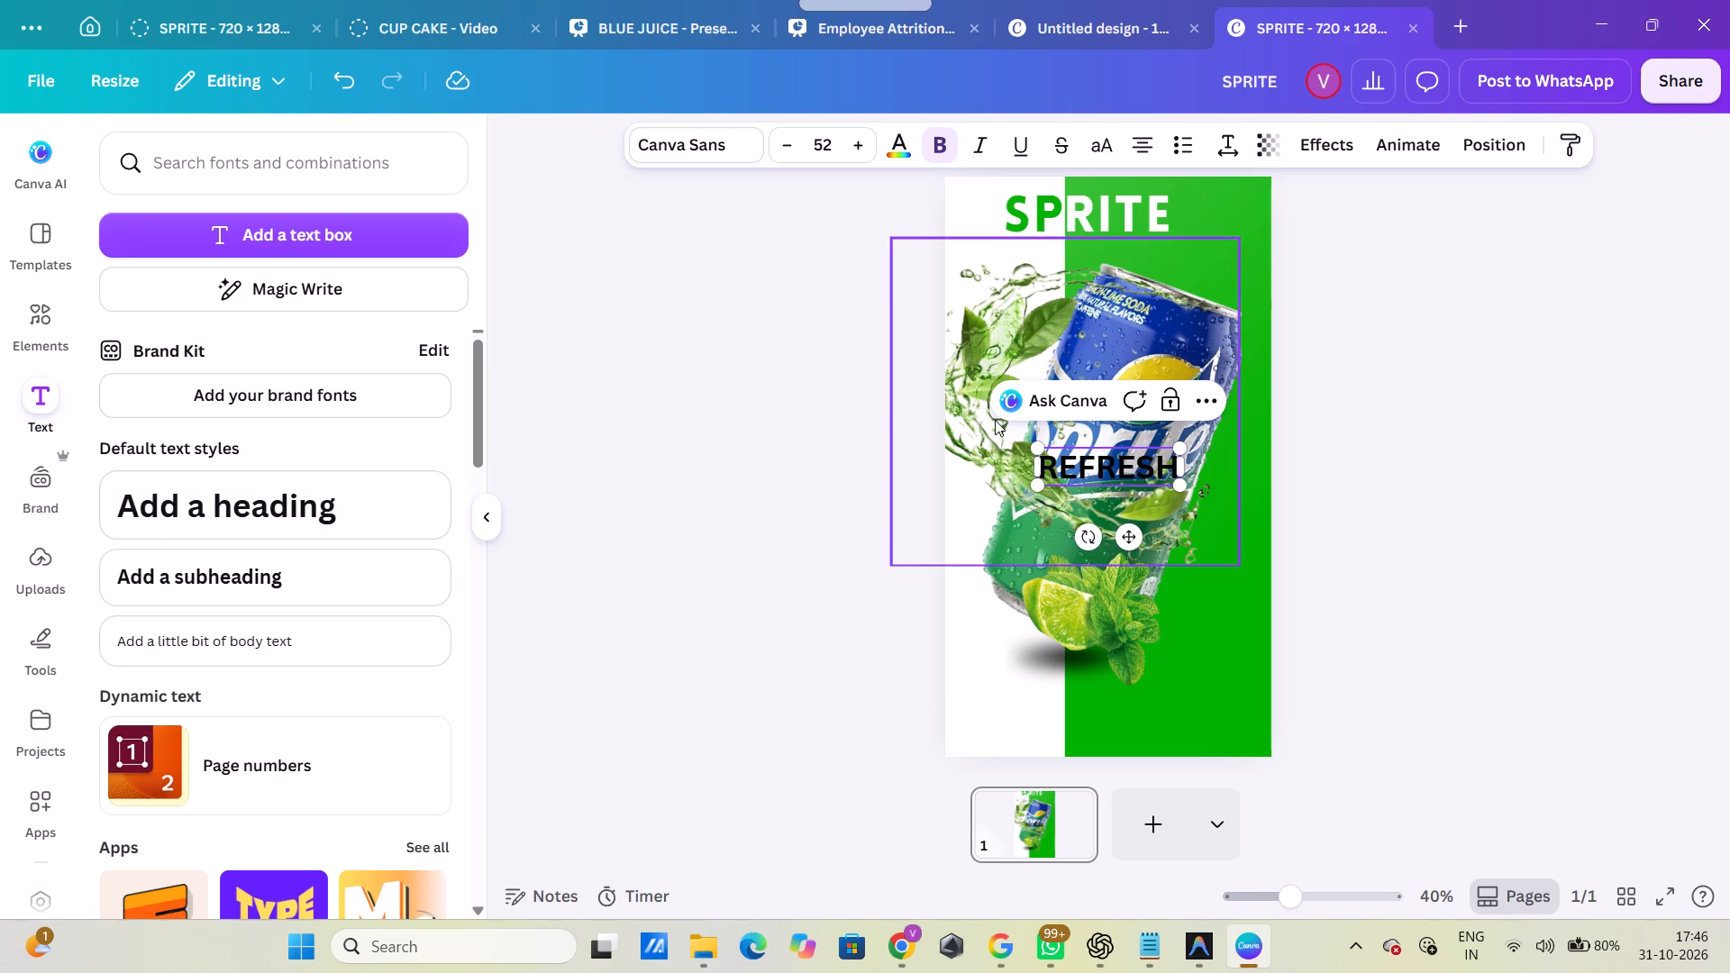
triple_click(1113, 470)
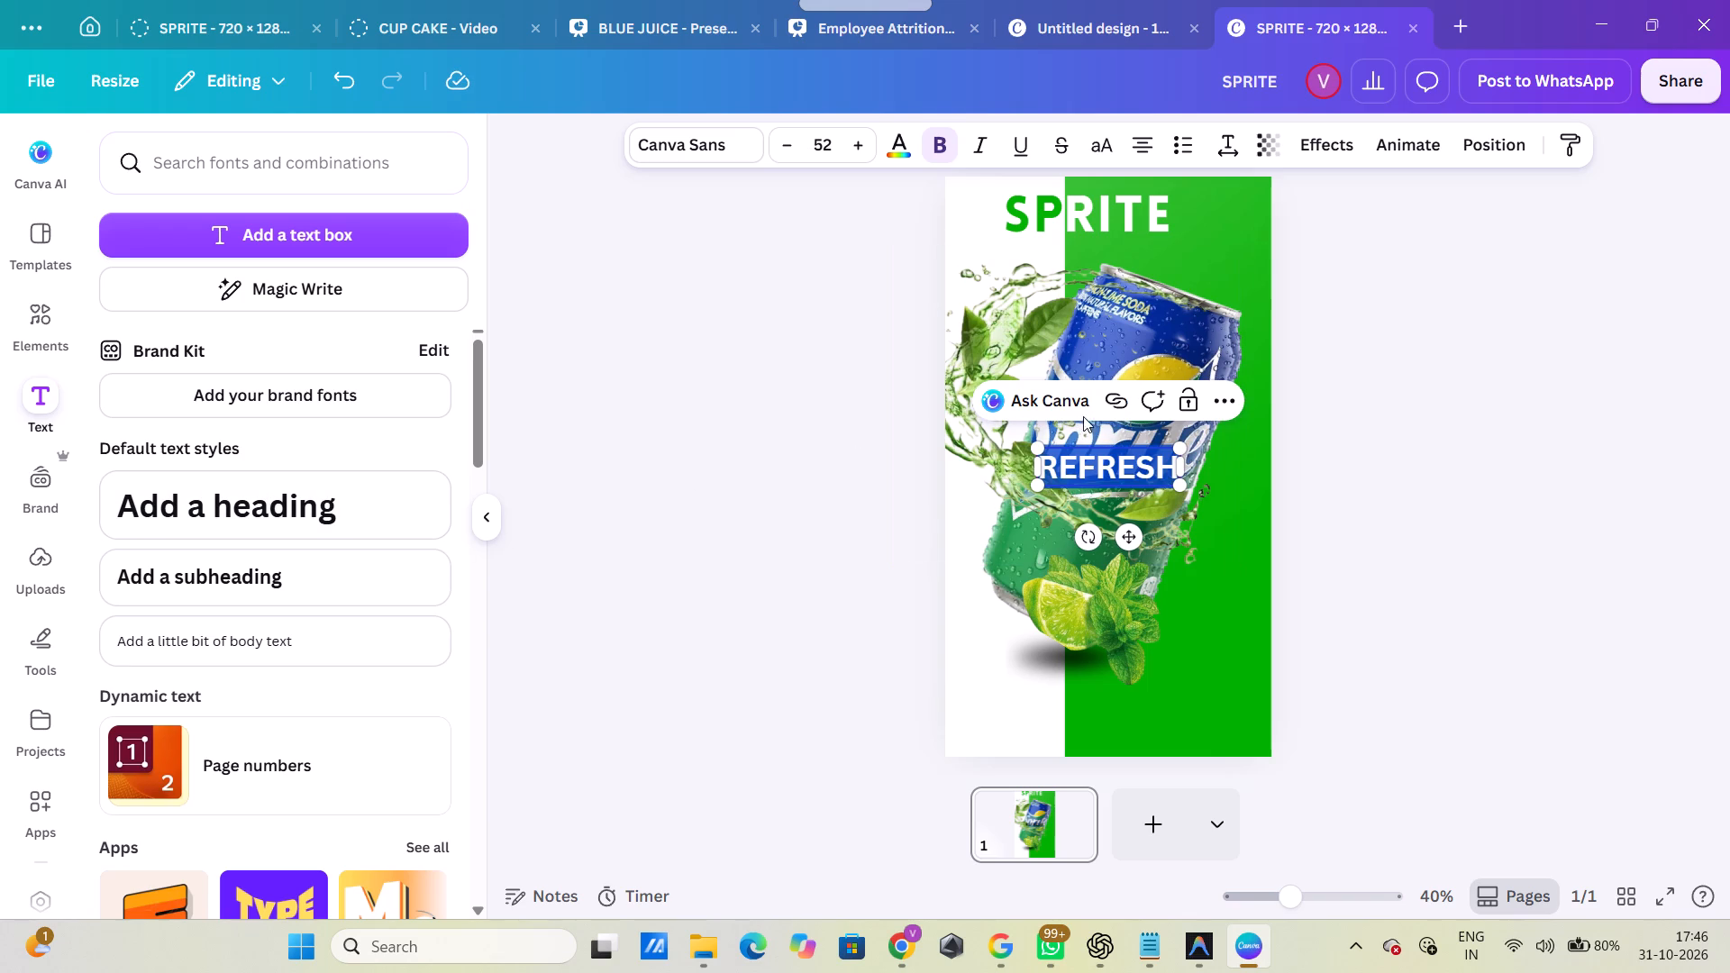
click(729, 150)
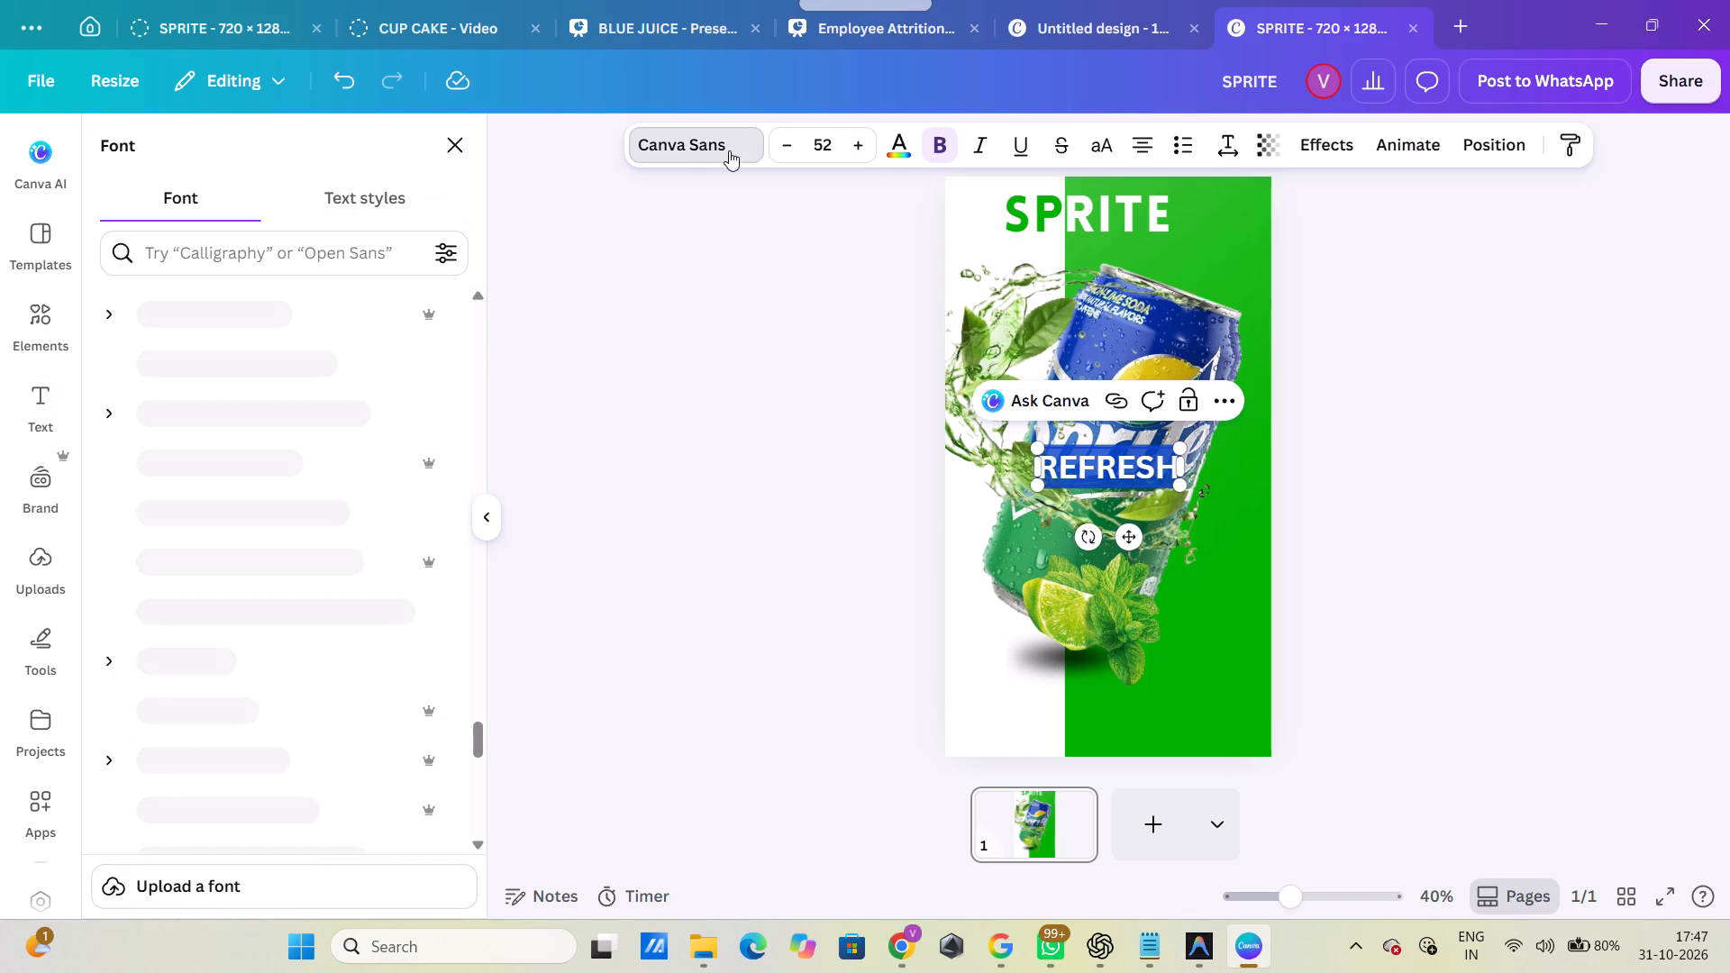
click(323, 318)
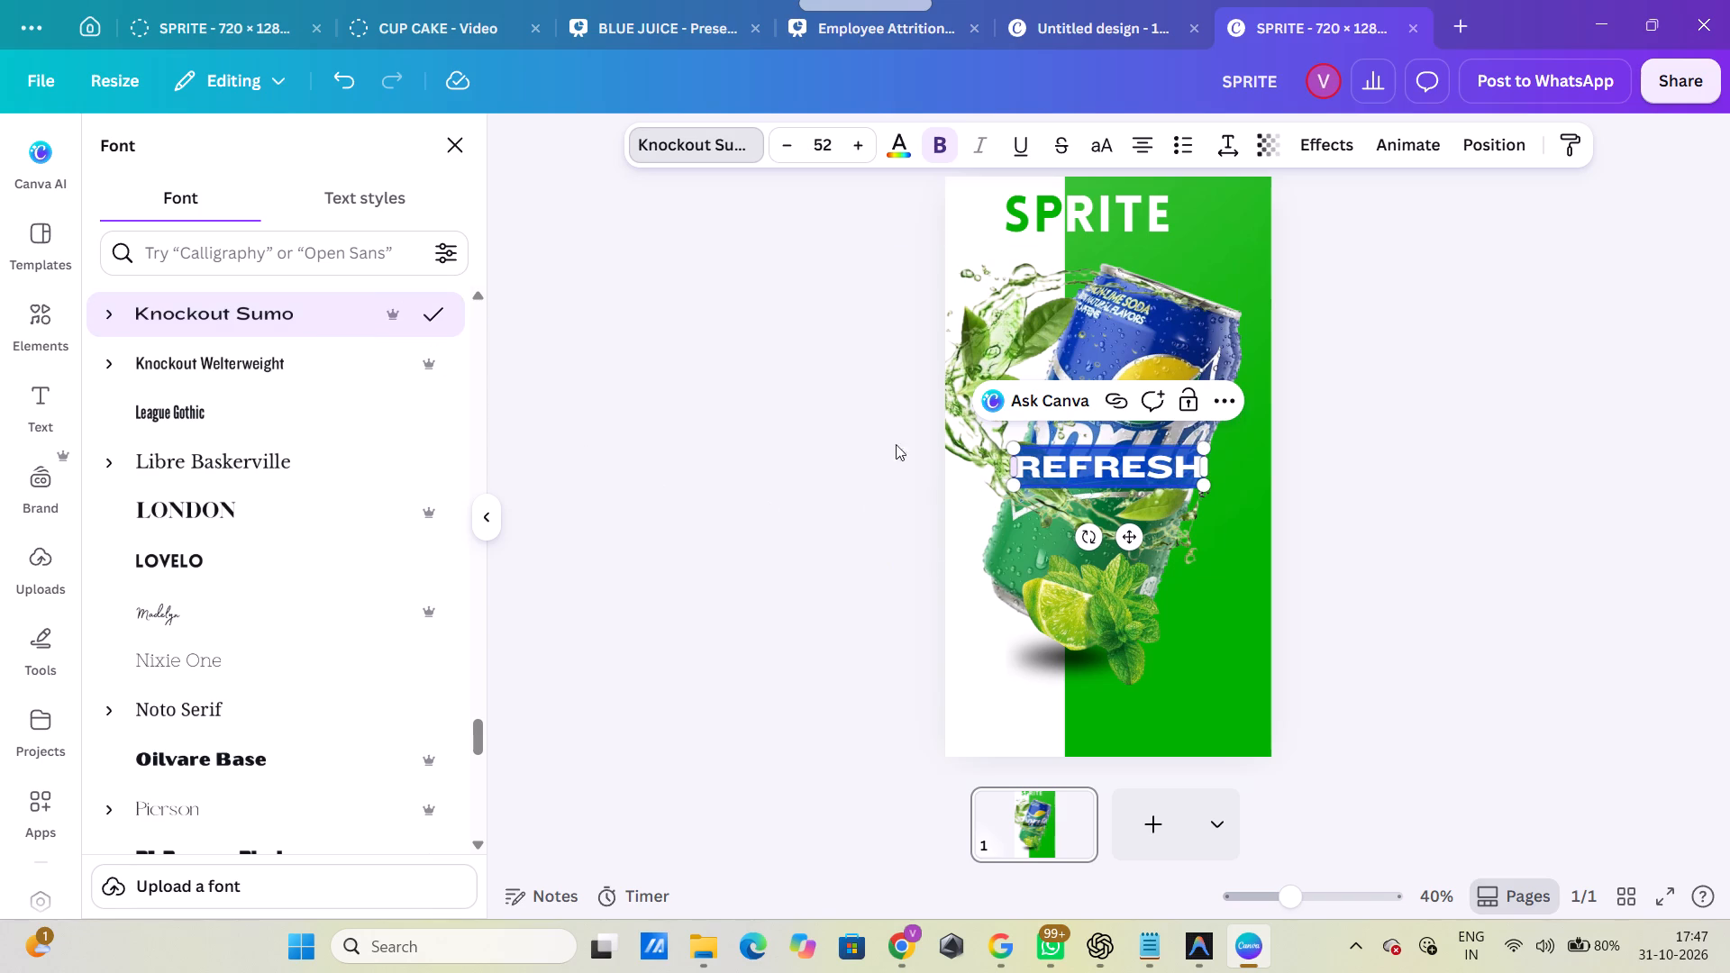
scroll(299, 534, down, 1)
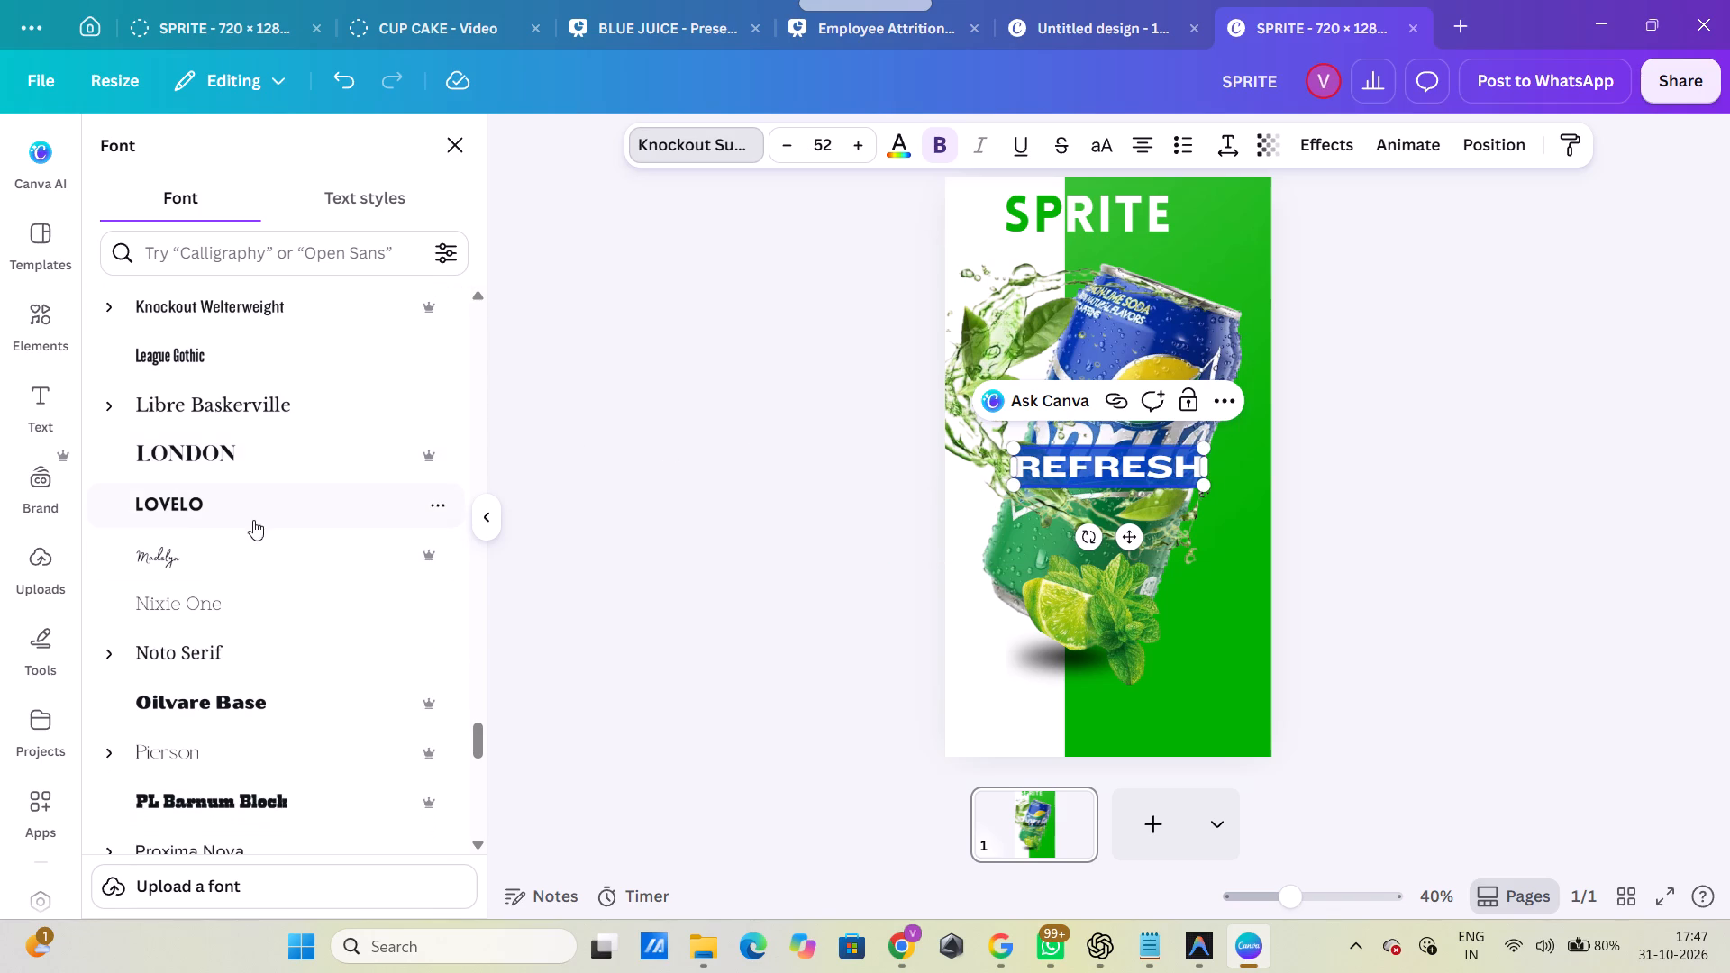
click(241, 514)
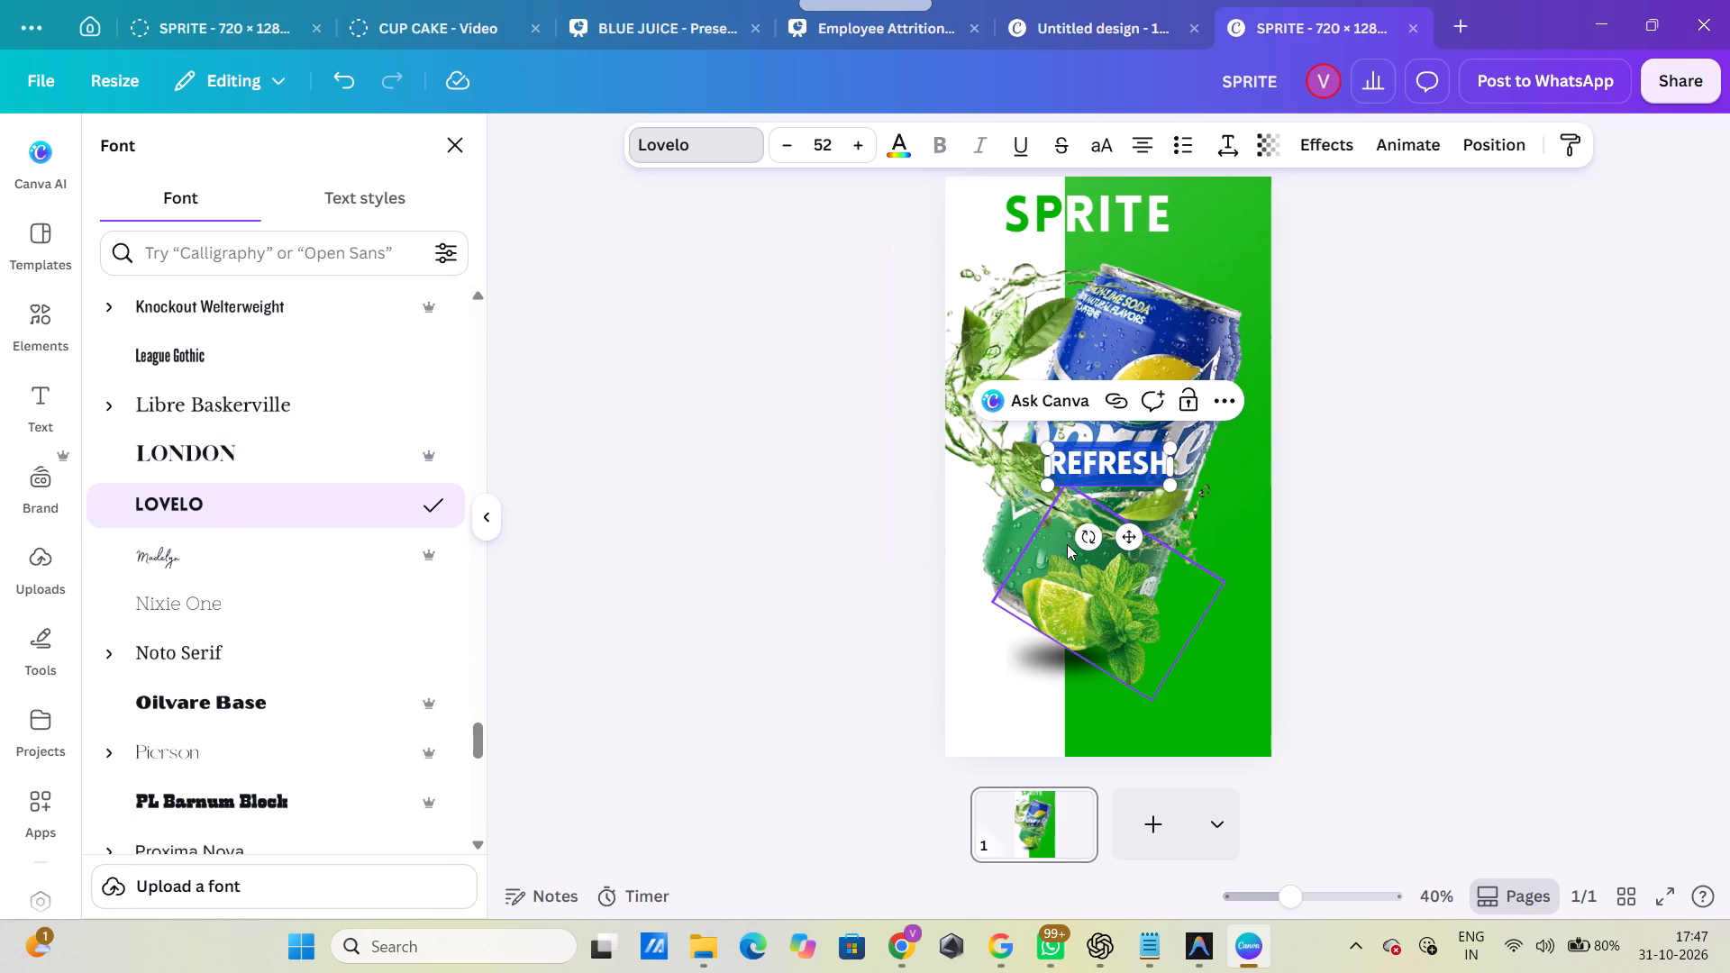
Rotate the REFRESH text a quarter turn so it reads vertically from bottom to top.
drag(1080, 536, 1476, 615)
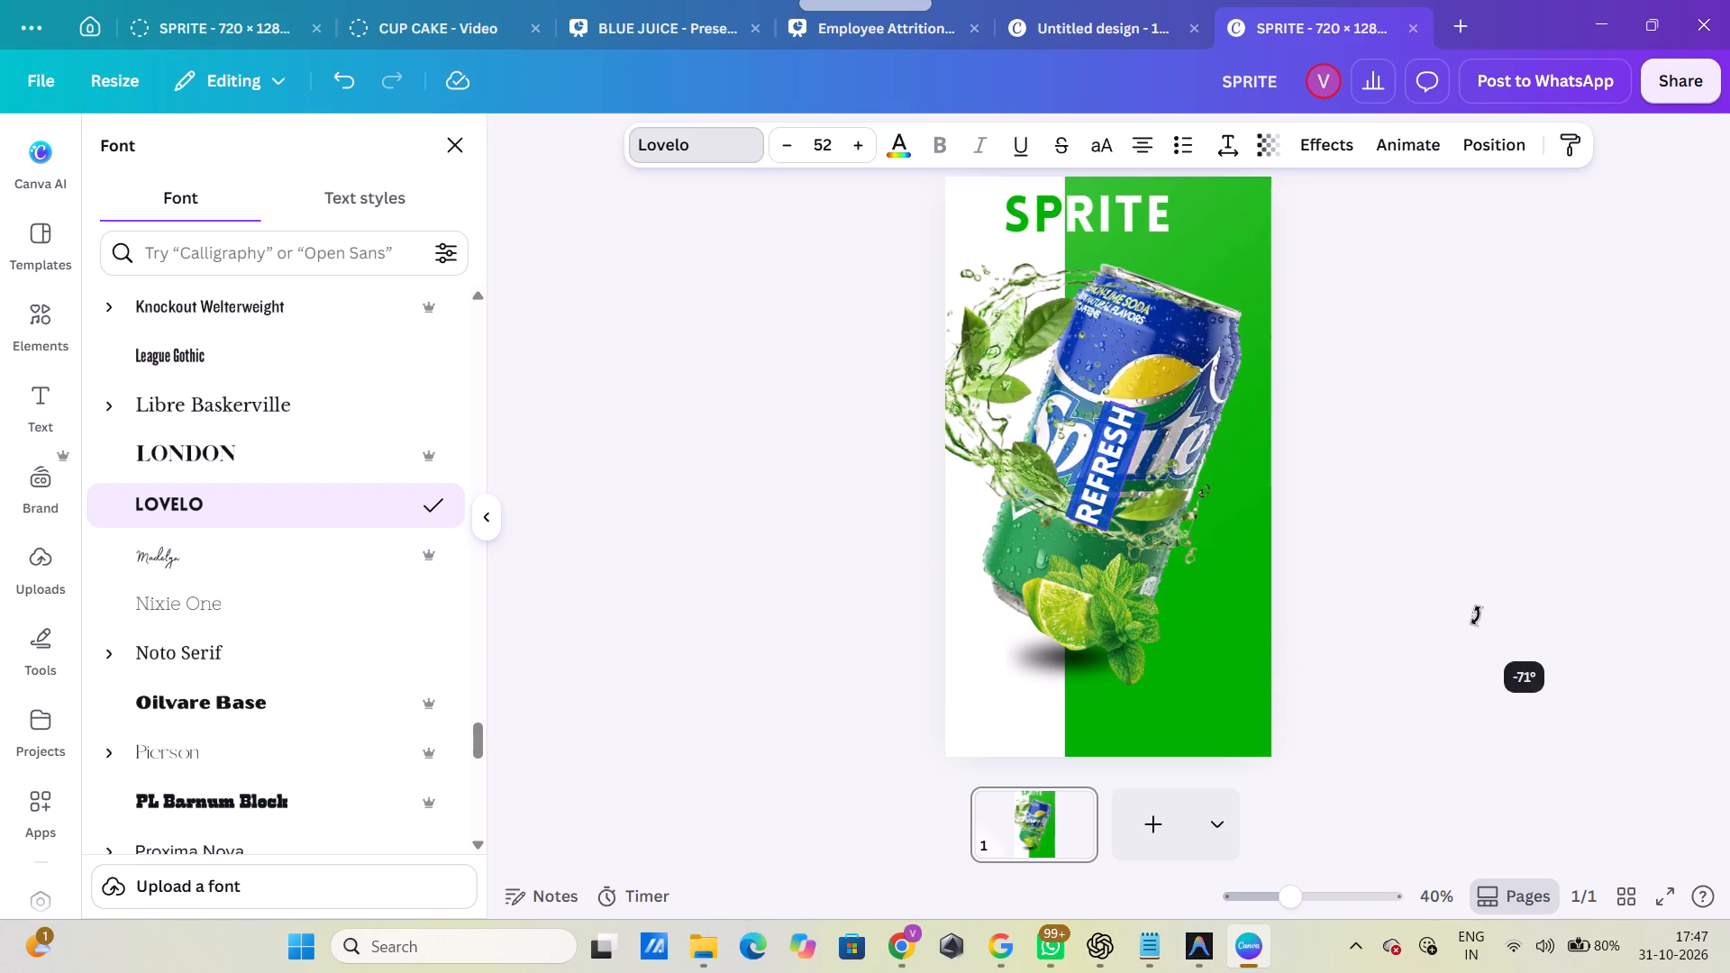
drag(1476, 615, 1571, 460)
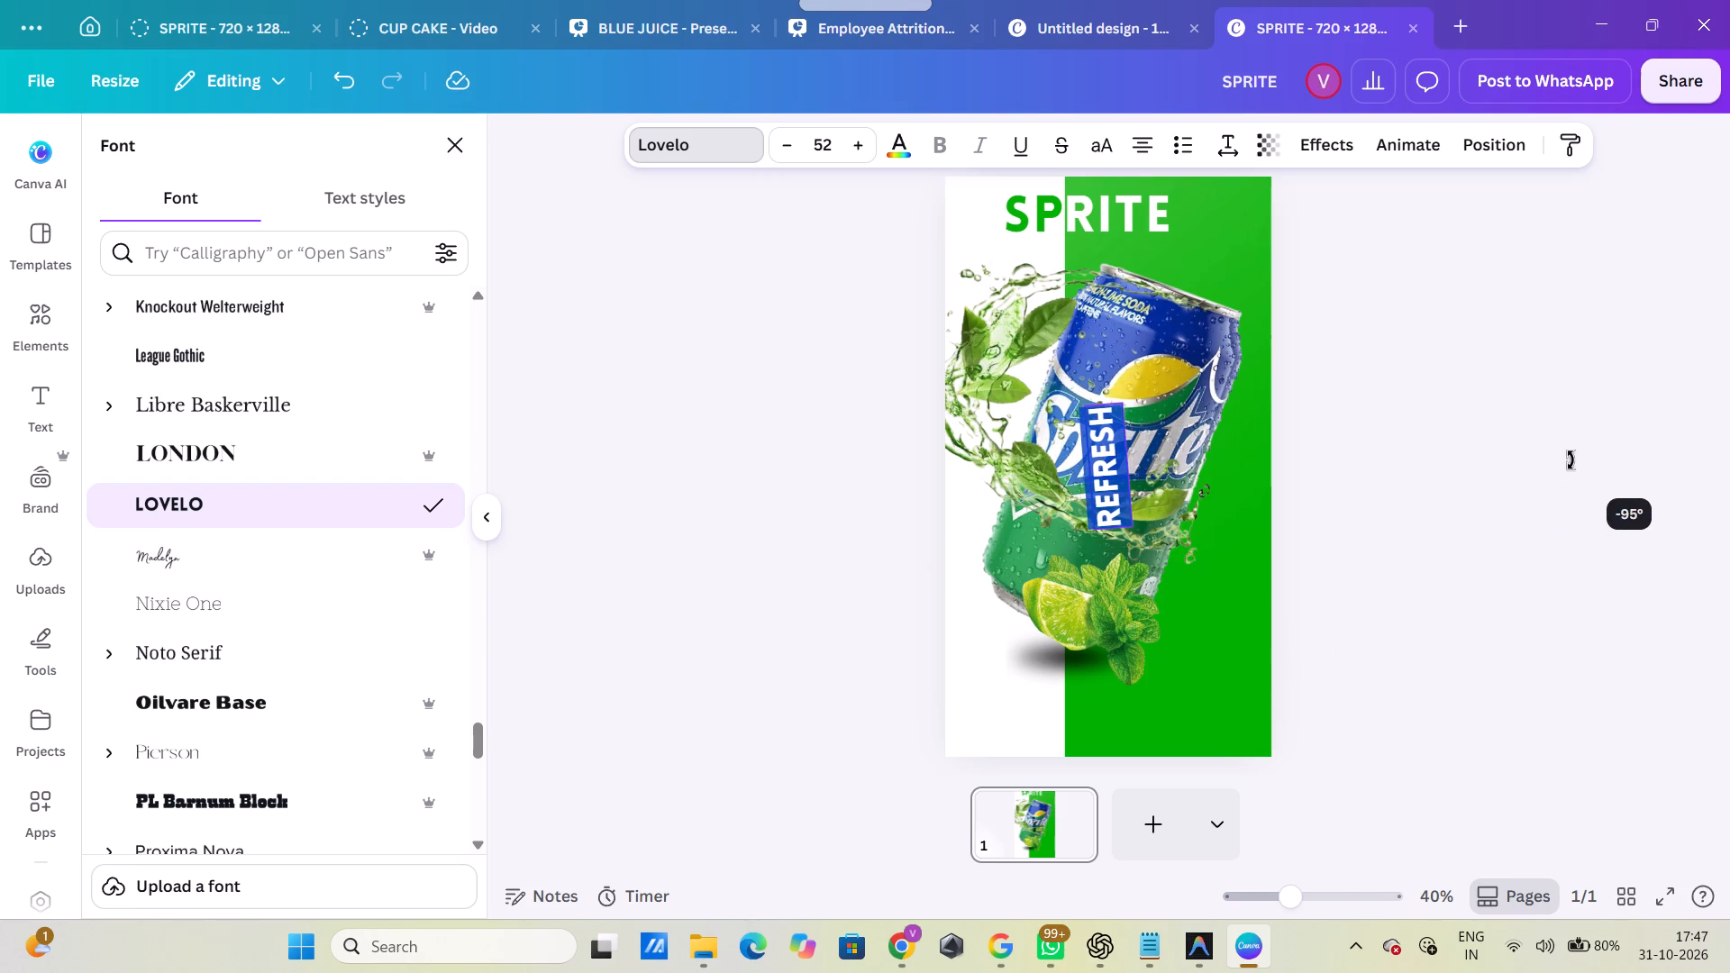
drag(1571, 460, 1571, 488)
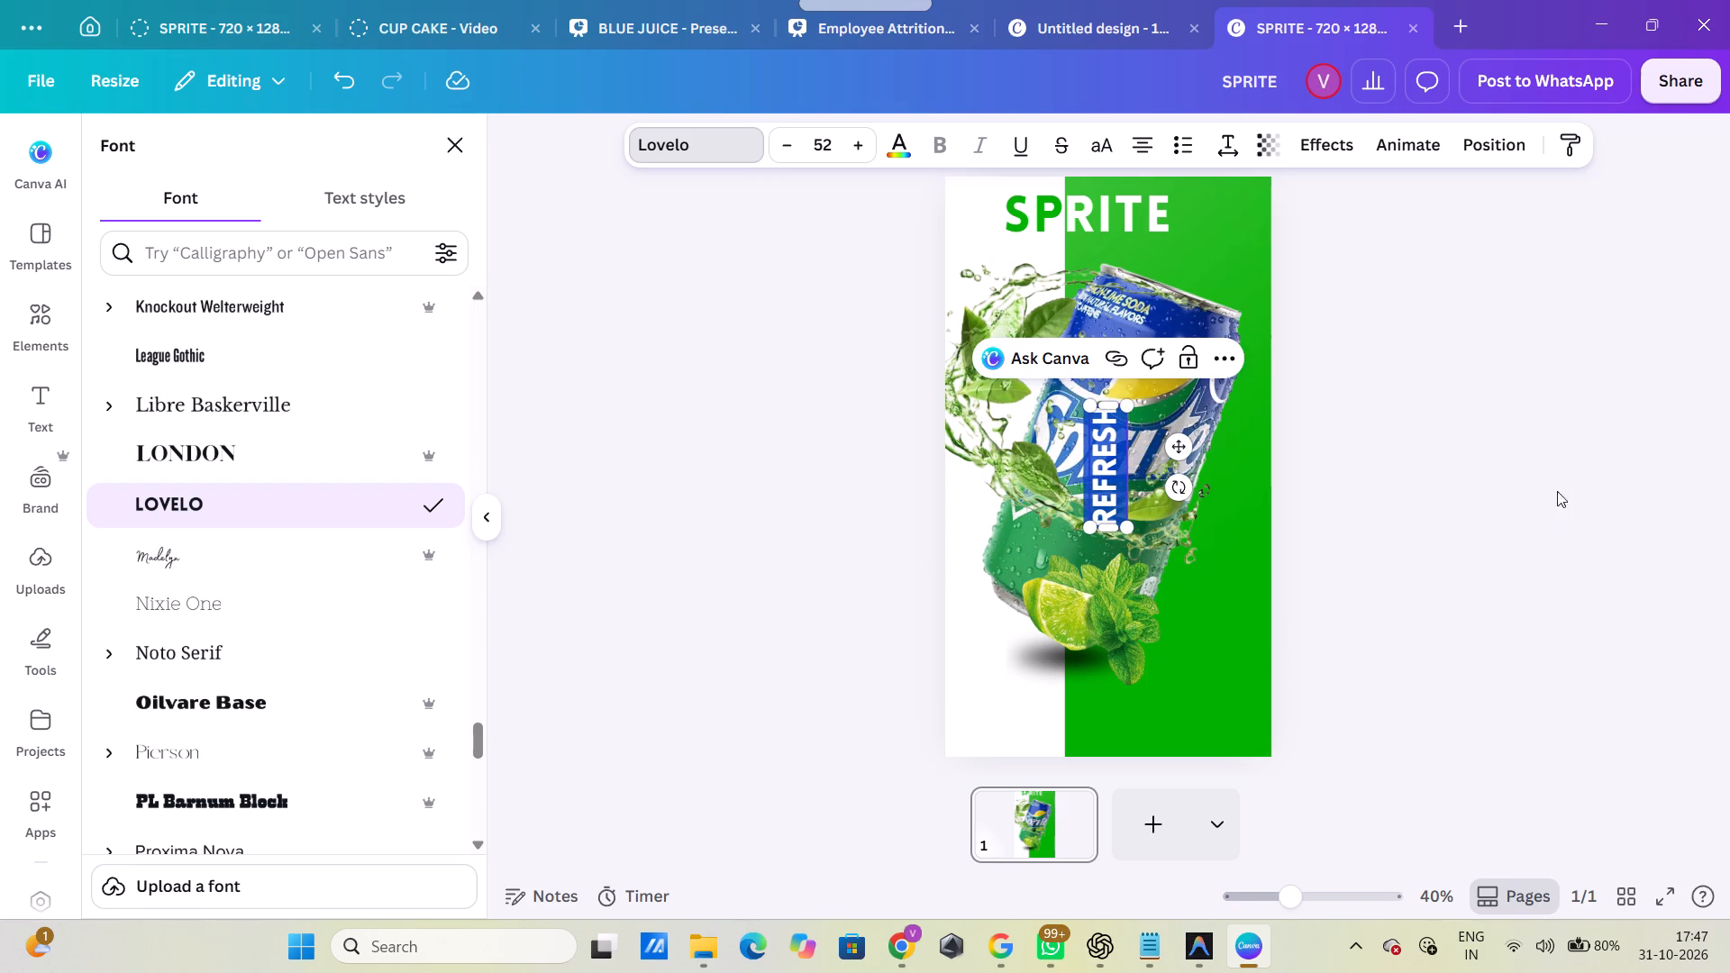
Enlarge the vertical REFRESH text to size 160 and move it up over the right side of the can.
drag(1120, 530, 1274, 760)
drag(1144, 676, 1203, 512)
click(1551, 759)
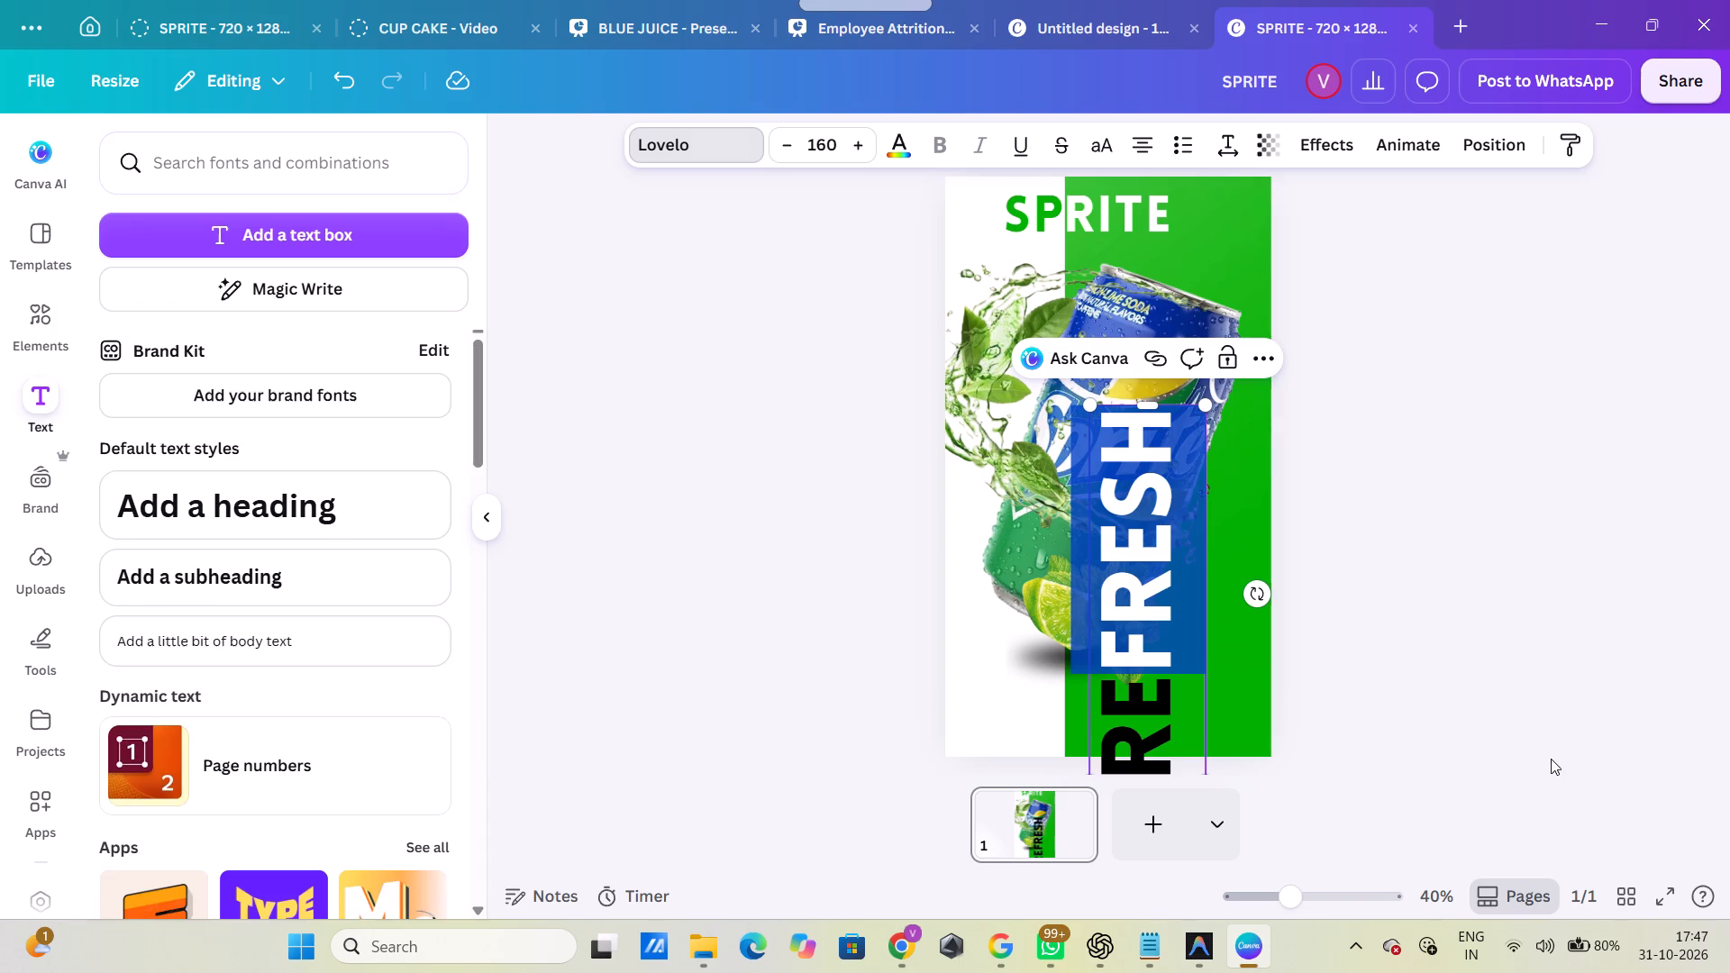
click(1191, 694)
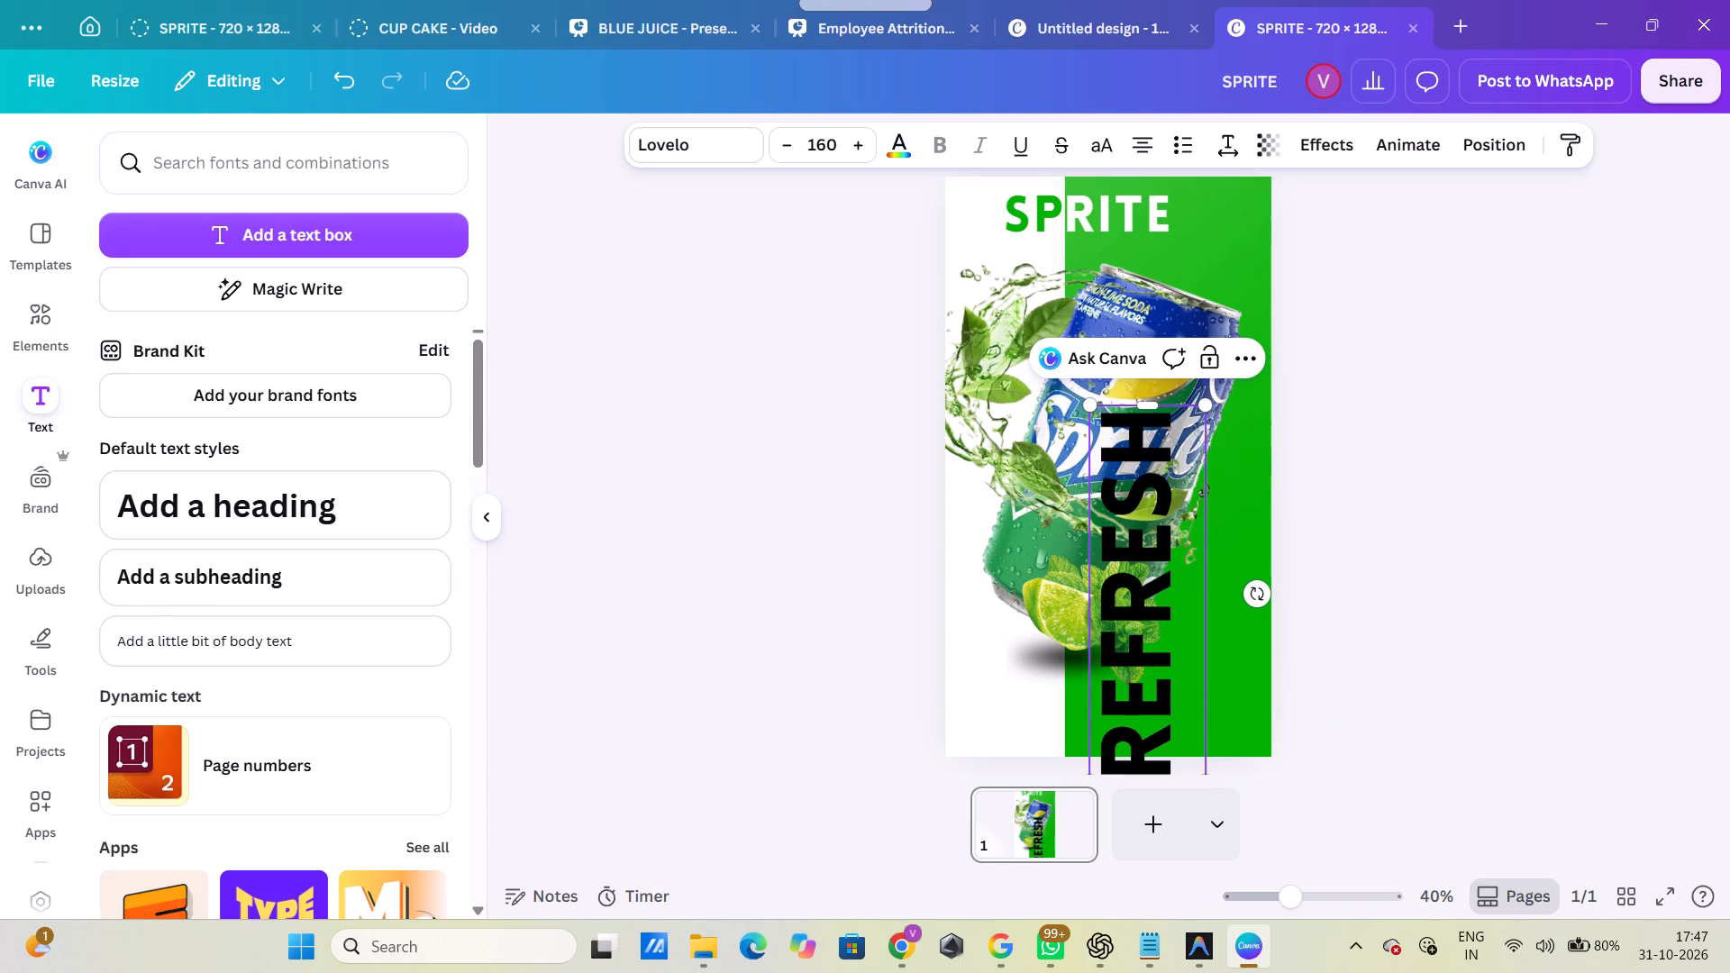
drag(1188, 622, 1216, 550)
click(1338, 563)
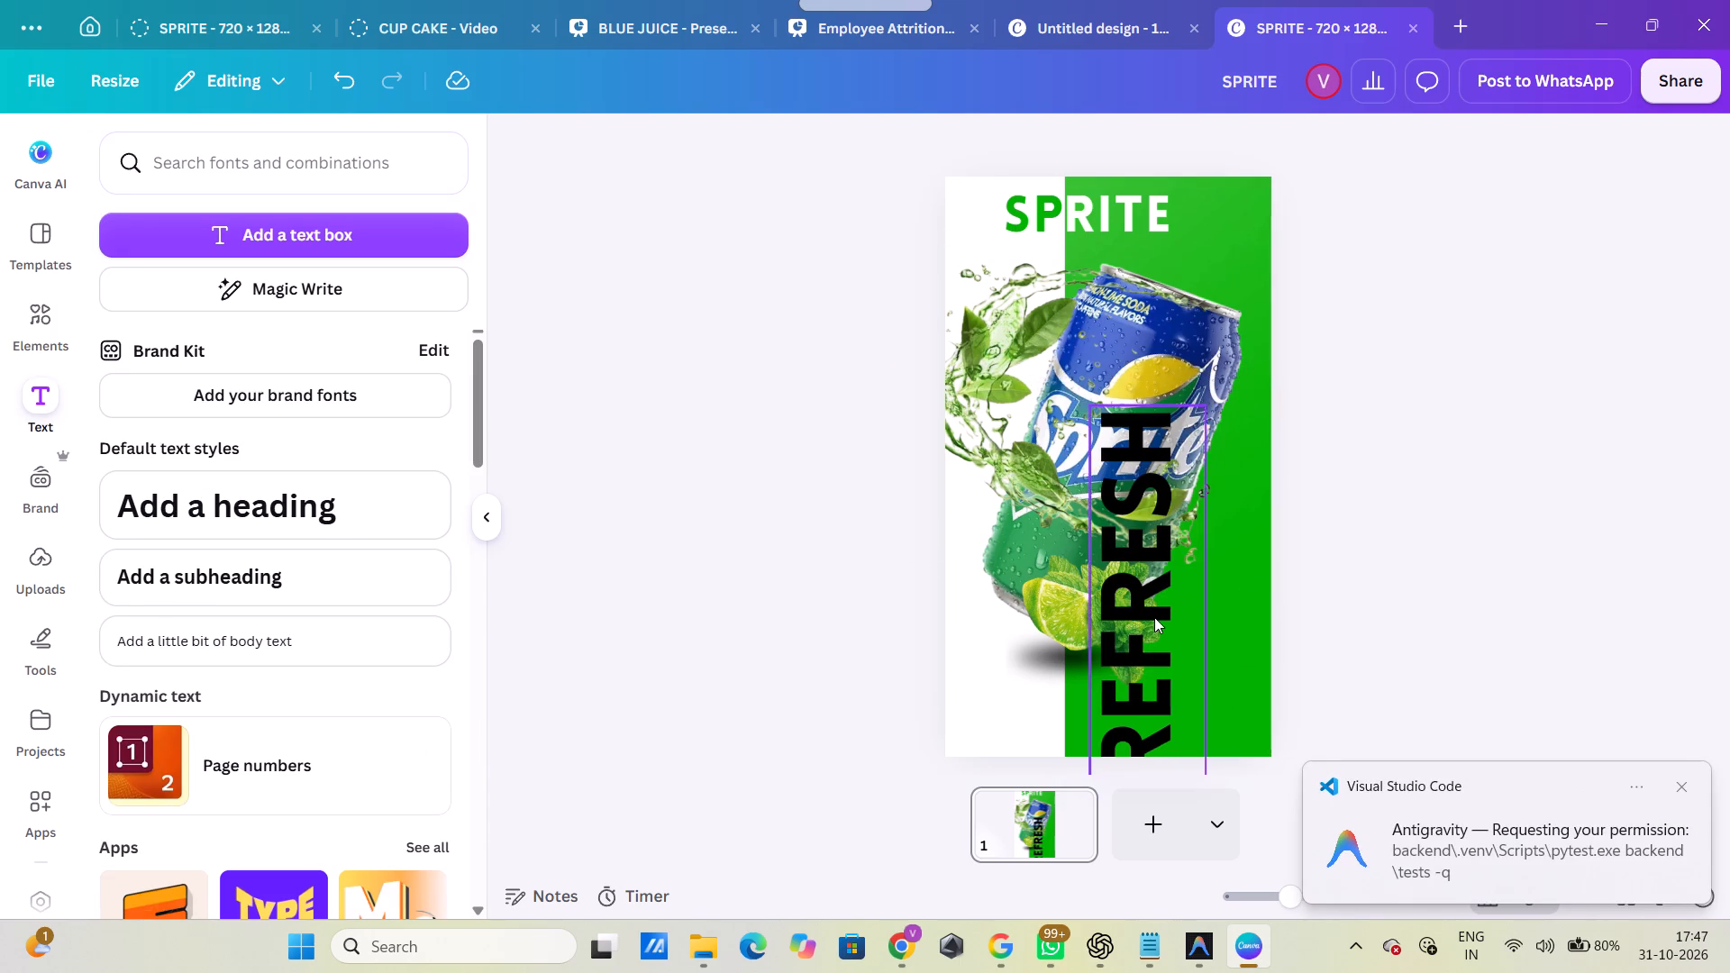